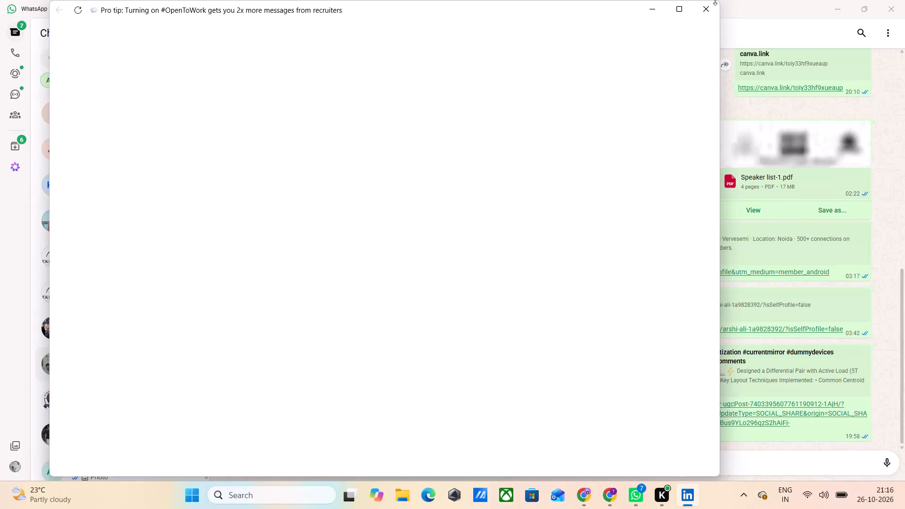
# Maximize the window, open the post's first image (the differential pair layout) full size, and start saving it as a file.
pyautogui.moveTo(614, 10); pyautogui.dragTo(568, 14)
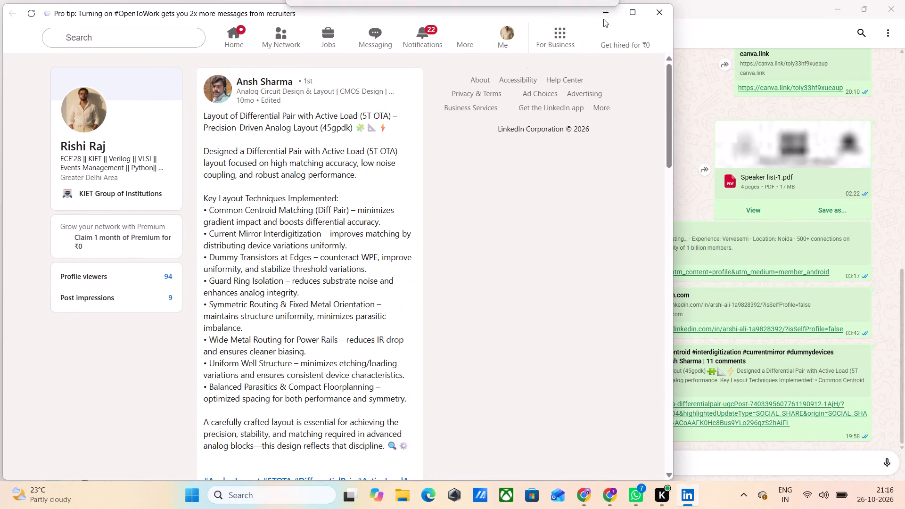
pyautogui.click(632, 13)
pyautogui.scroll(-2, 375, 253)
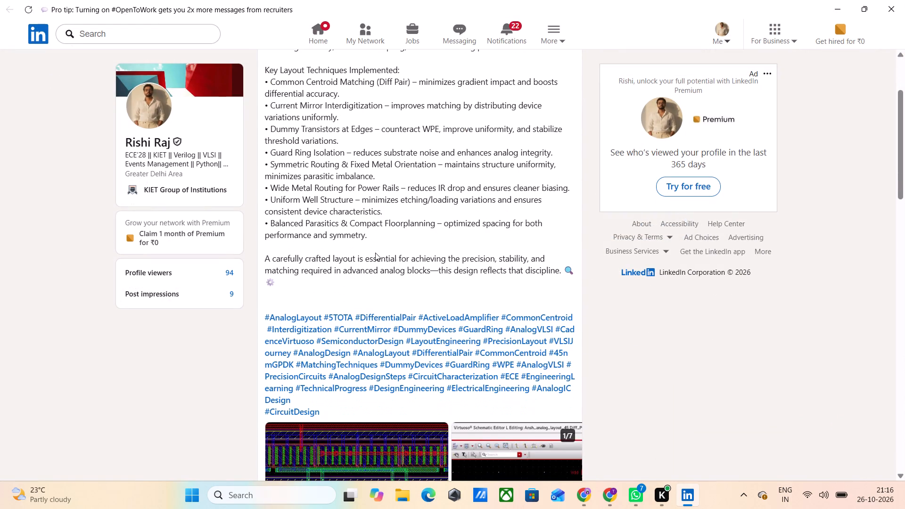
pyautogui.scroll(-4, 375, 253)
pyautogui.click(370, 278)
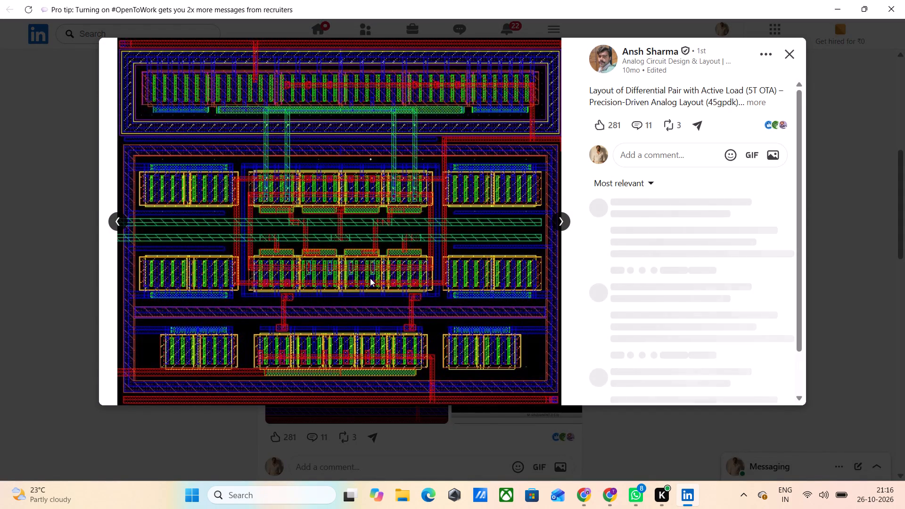
pyautogui.rightClick(370, 278)
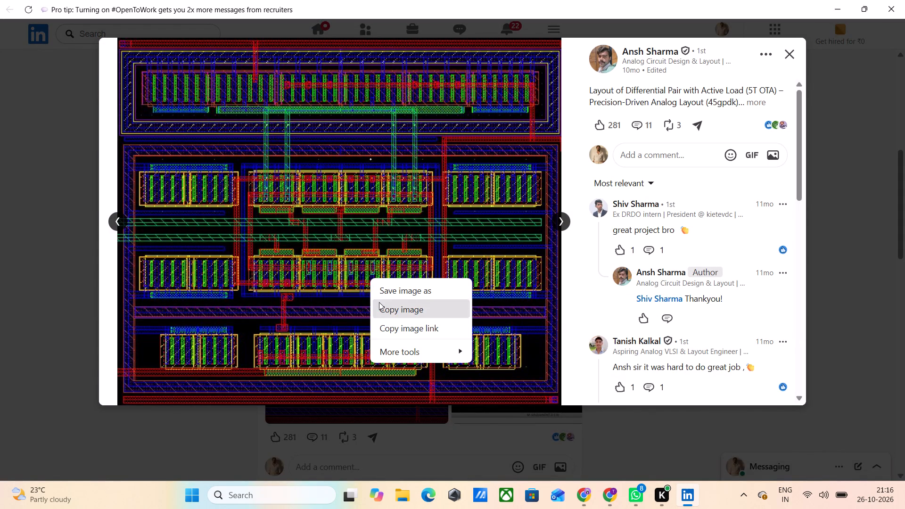
pyautogui.click(395, 288)
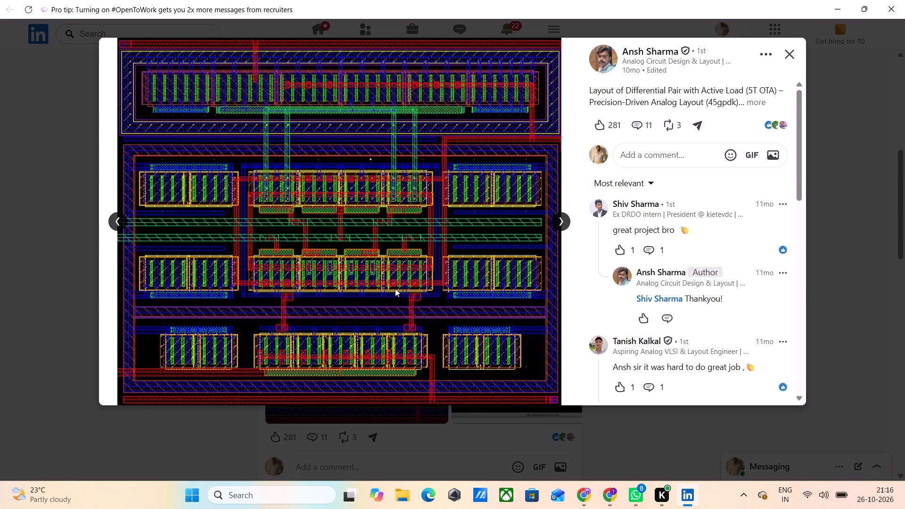
pyautogui.rightClick(395, 288)
pyautogui.click(409, 309)
# Look through the other images attached to the 5T OTA post and review its description of layout techniques.
pyautogui.scroll(-1, 412, 270)
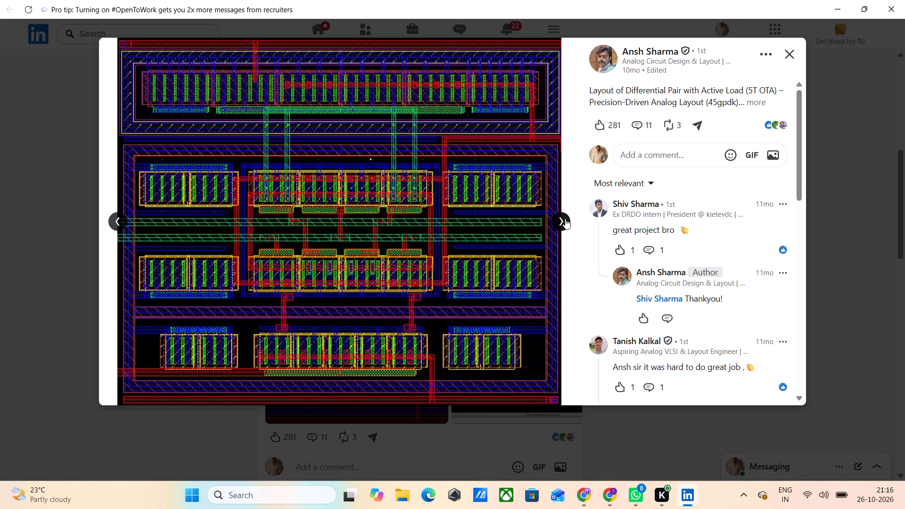
pyautogui.click(565, 219)
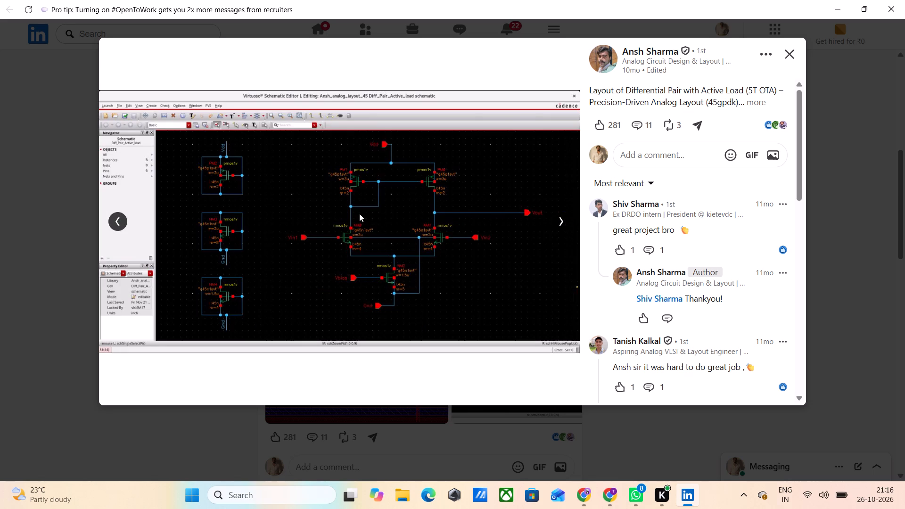
pyautogui.click(561, 222)
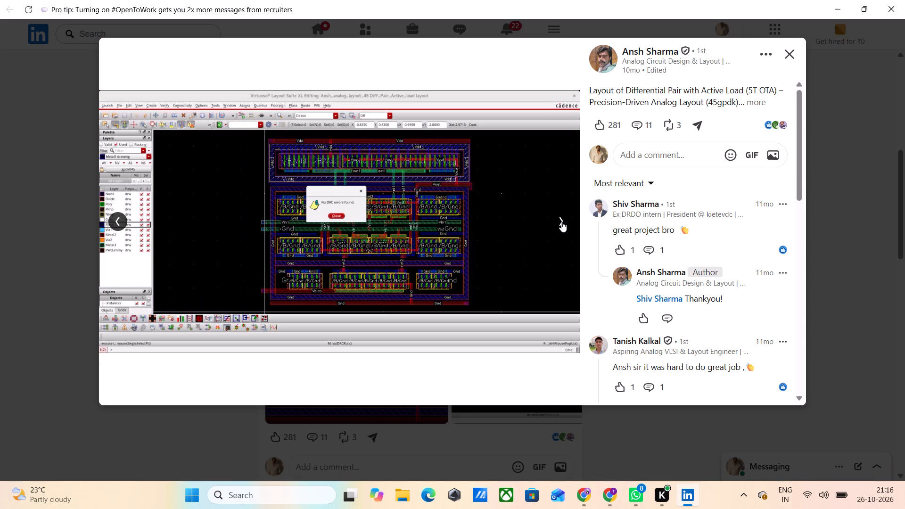
pyautogui.click(561, 222)
pyautogui.click(561, 222)
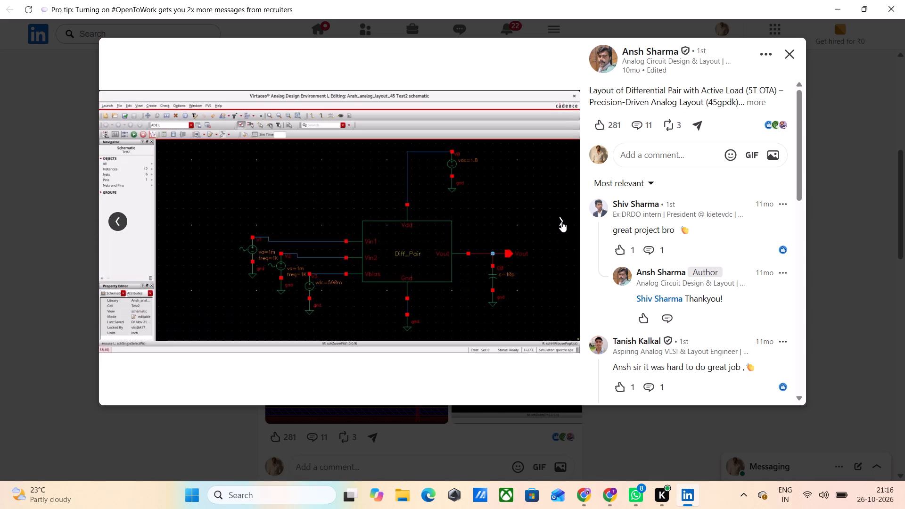
pyautogui.click(561, 222)
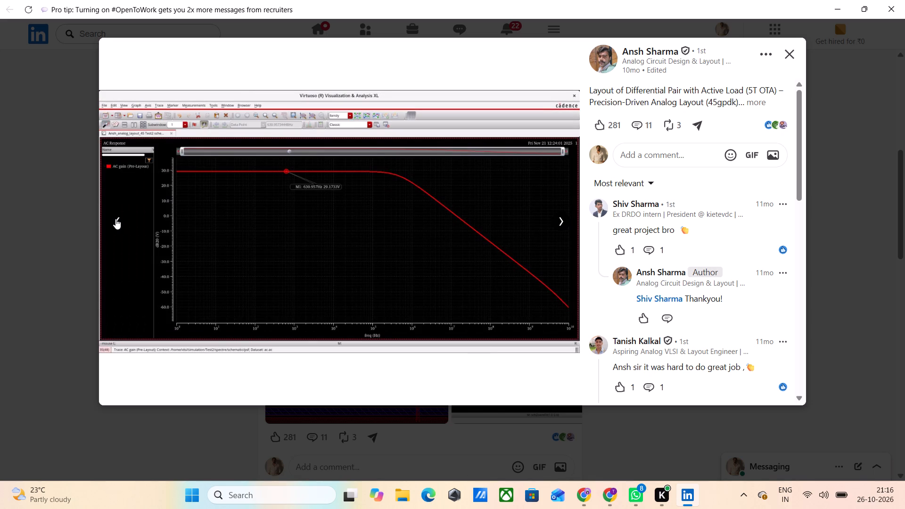
pyautogui.tripleClick(115, 219)
pyautogui.click(115, 219)
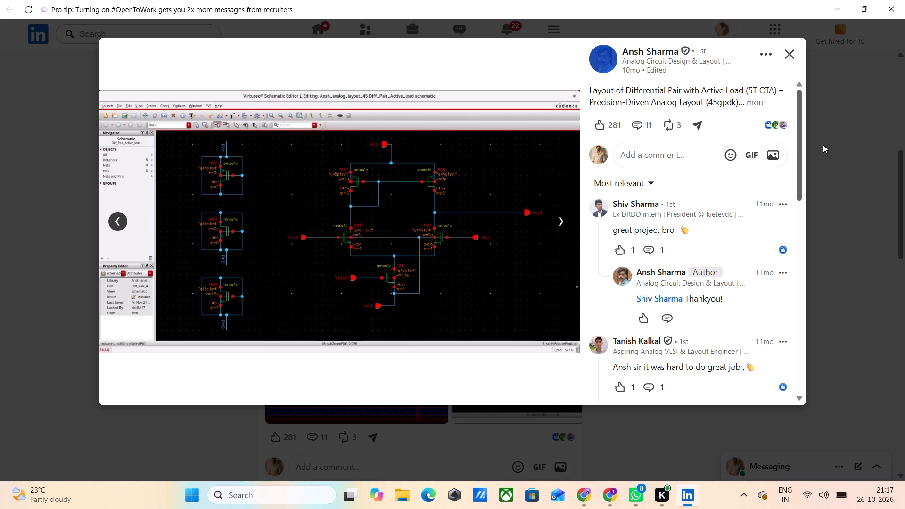
pyautogui.click(790, 57)
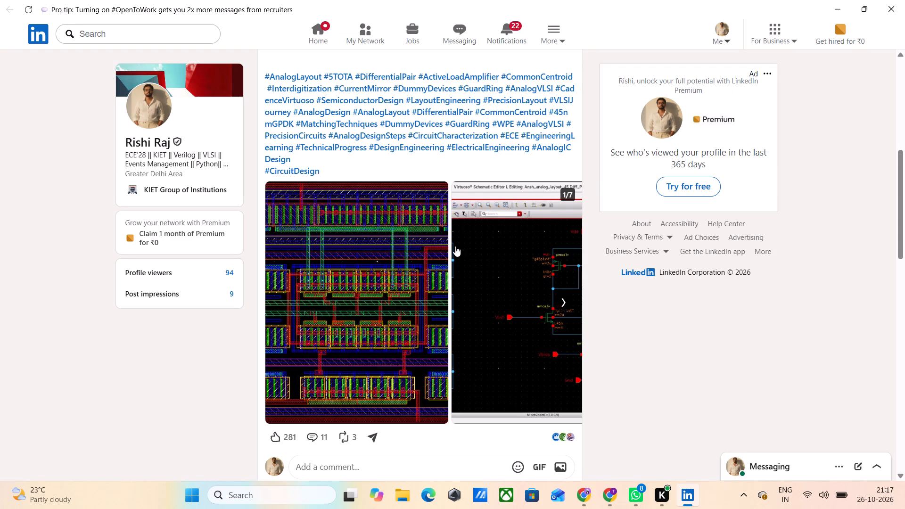
pyautogui.scroll(2, 474, 246)
pyautogui.scroll(3, 492, 294)
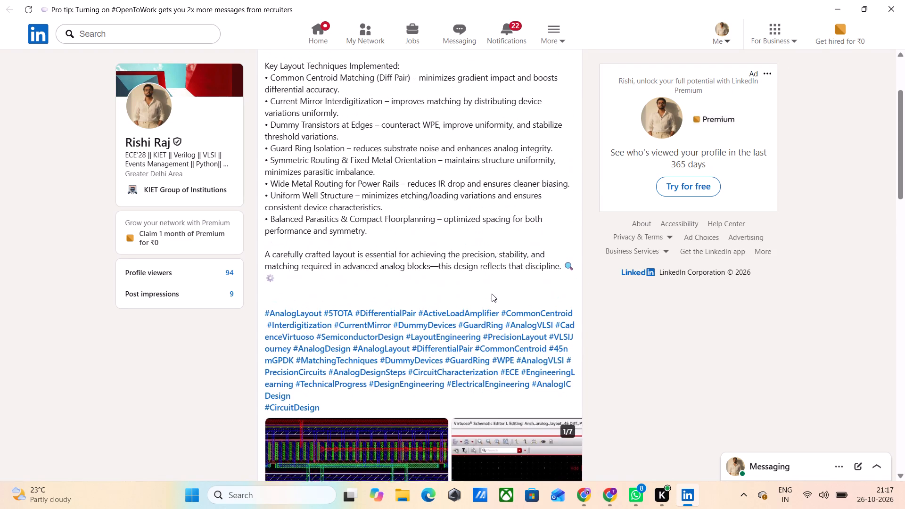
pyautogui.scroll(1, 492, 294)
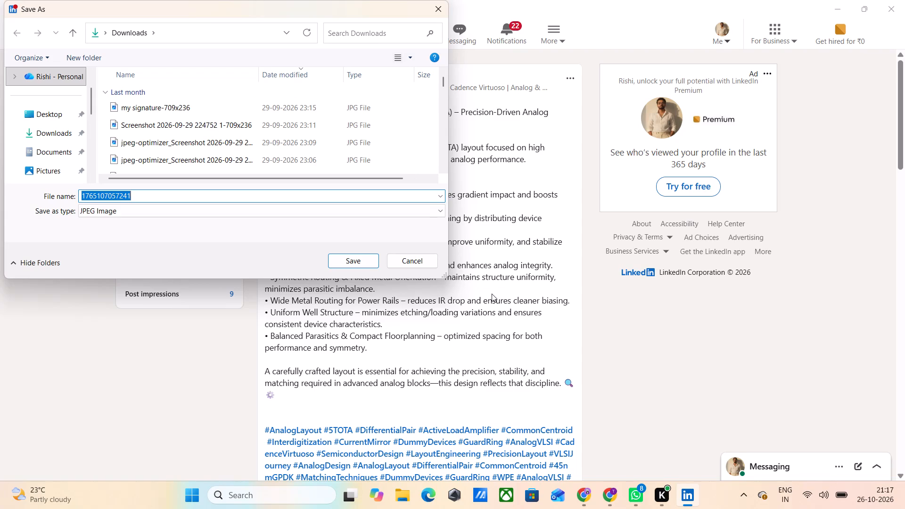
# Save the layout image as a JPEG in the Downloads folder and dismiss the duplicate save request.
pyautogui.click(57, 127)
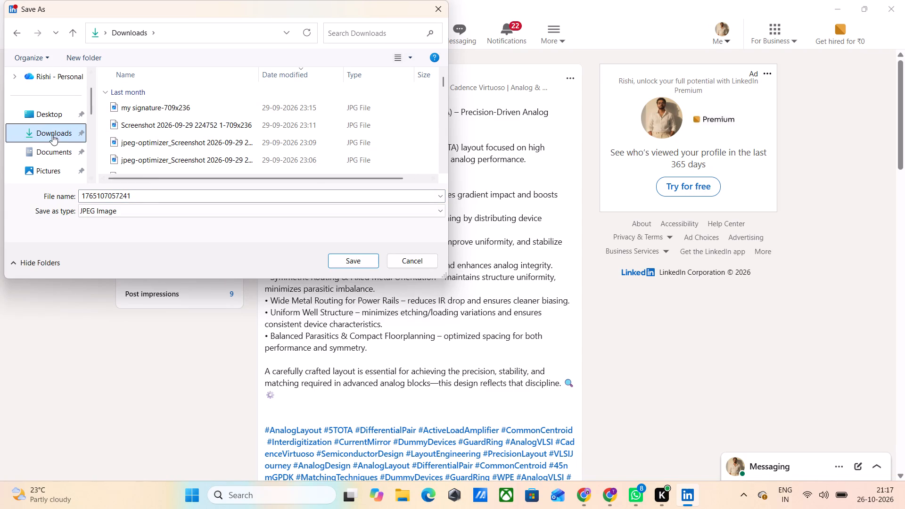
pyautogui.click(354, 263)
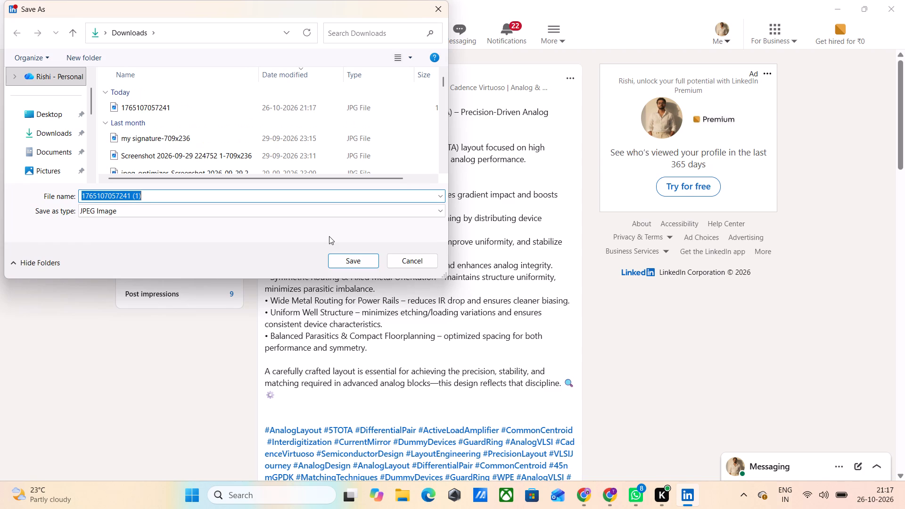
pyautogui.click(403, 259)
# Open the downloaded layout image to check it, and close the viewer.
pyautogui.scroll(-1, 412, 296)
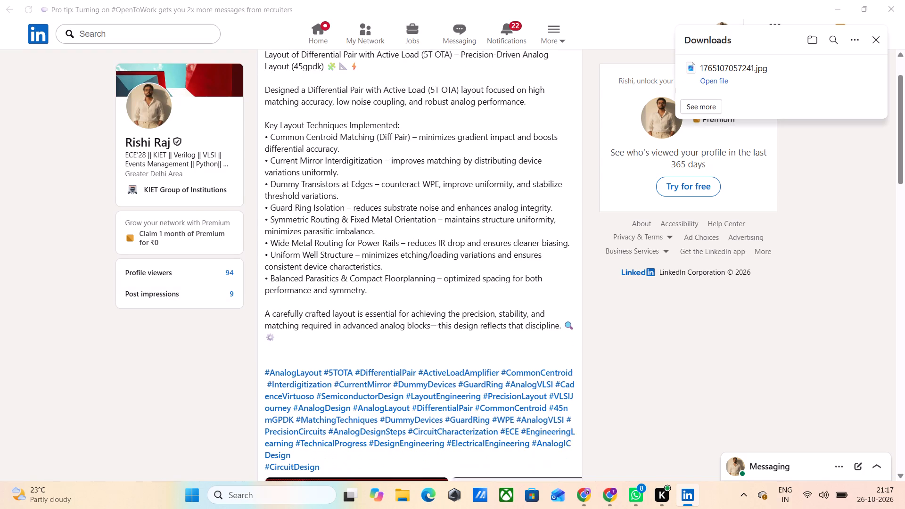
pyautogui.scroll(-4, 412, 296)
pyautogui.click(699, 81)
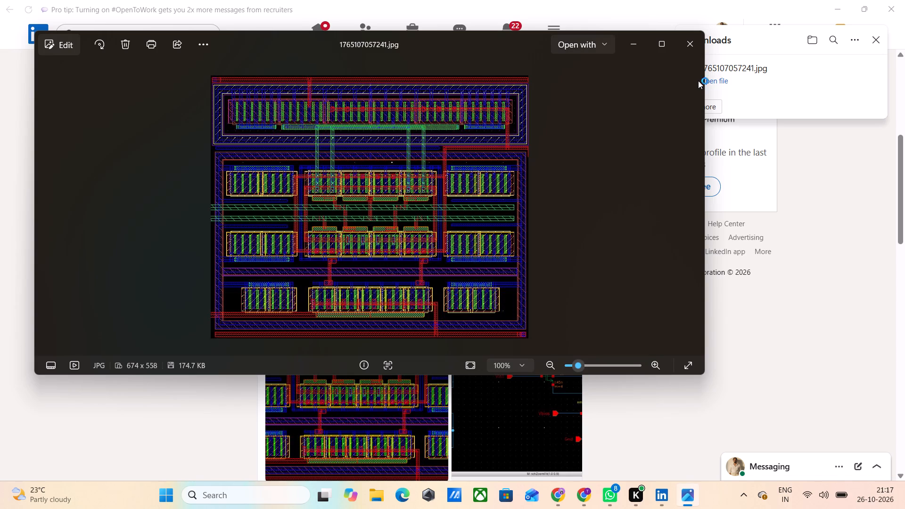
pyautogui.click(691, 48)
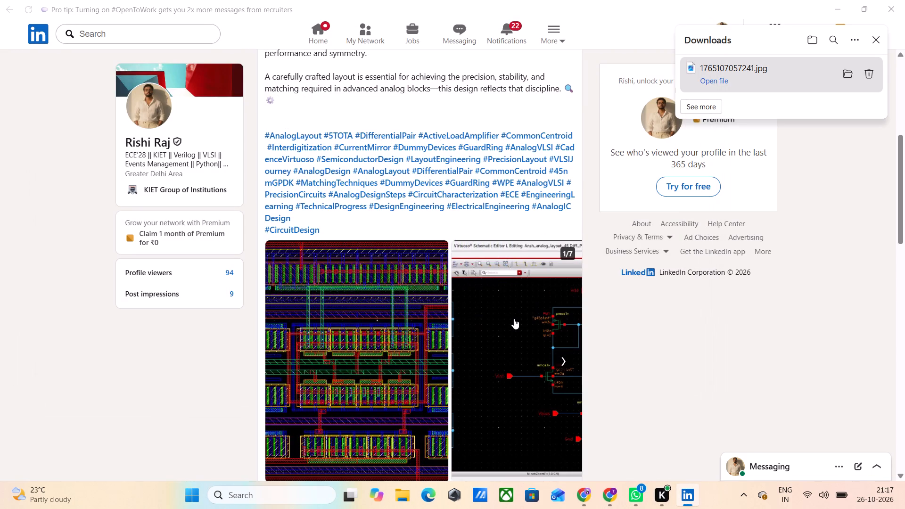
# Open the post's second image, the Virtuoso schematic of the differential pair, and save it as a JPEG in Downloads.
pyautogui.scroll(1, 514, 319)
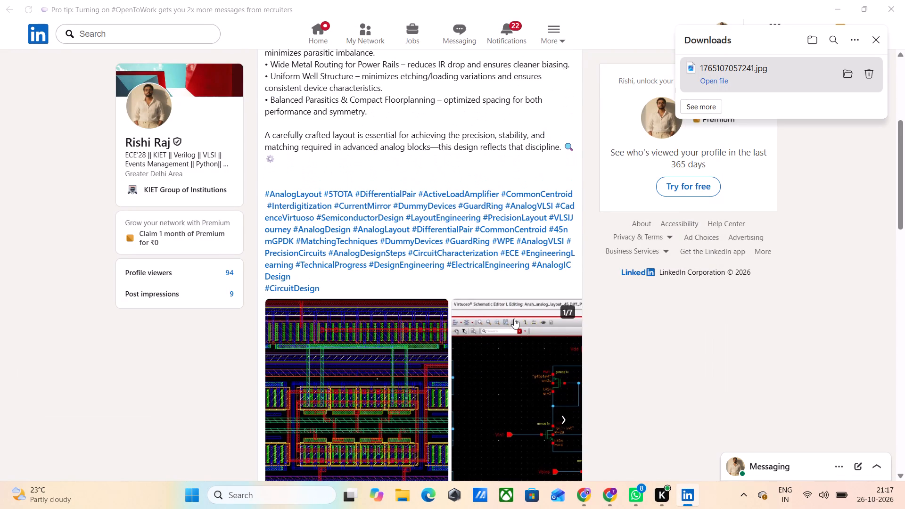
pyautogui.scroll(-7, 514, 319)
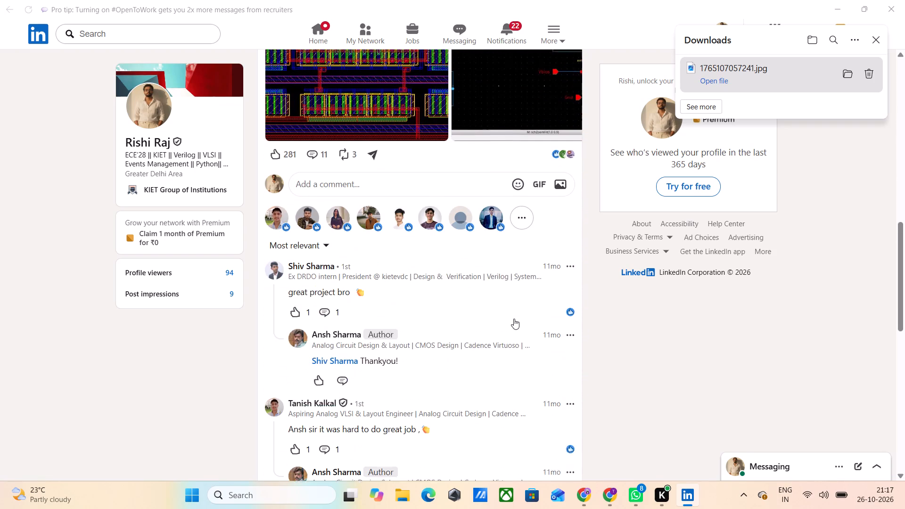
pyautogui.scroll(4, 514, 319)
pyautogui.click(517, 290)
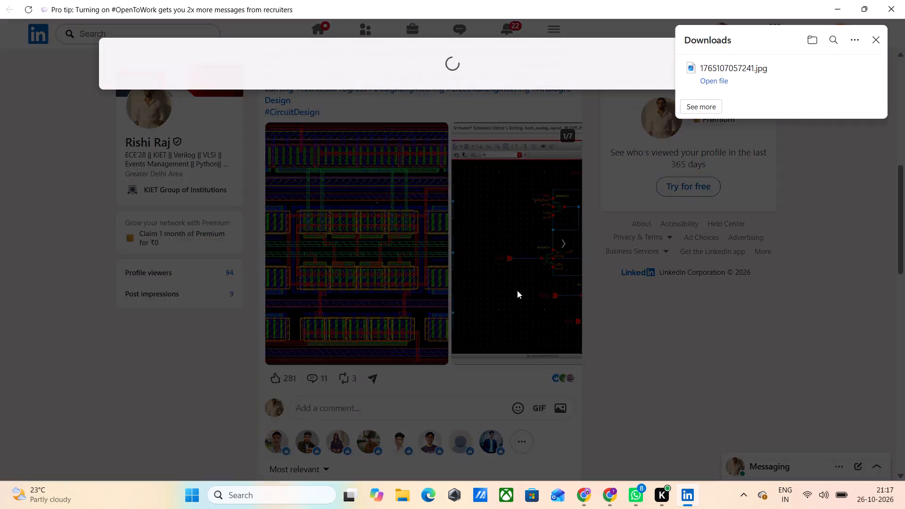
pyautogui.rightClick(349, 252)
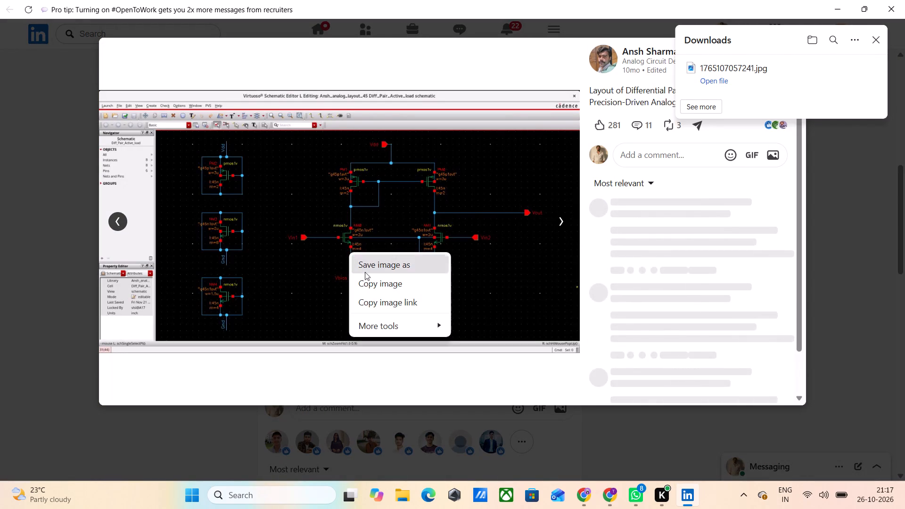
pyautogui.click(375, 266)
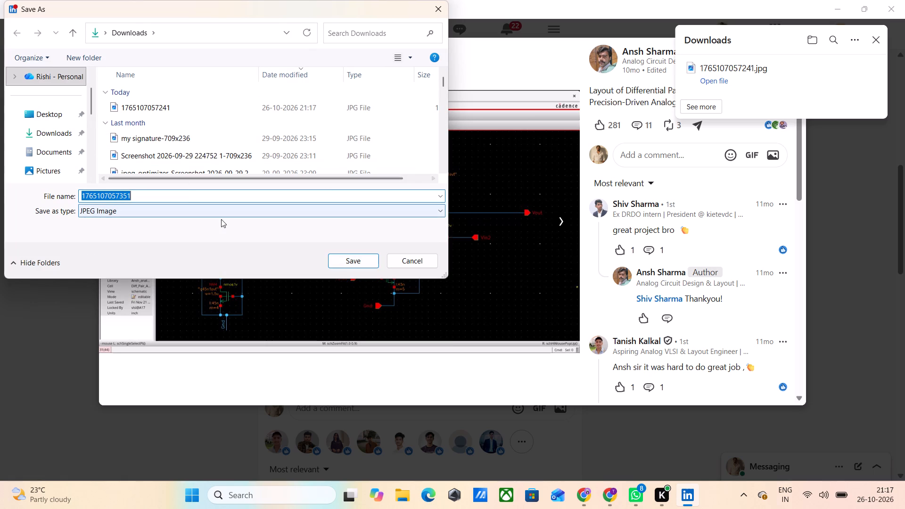
pyautogui.click(360, 259)
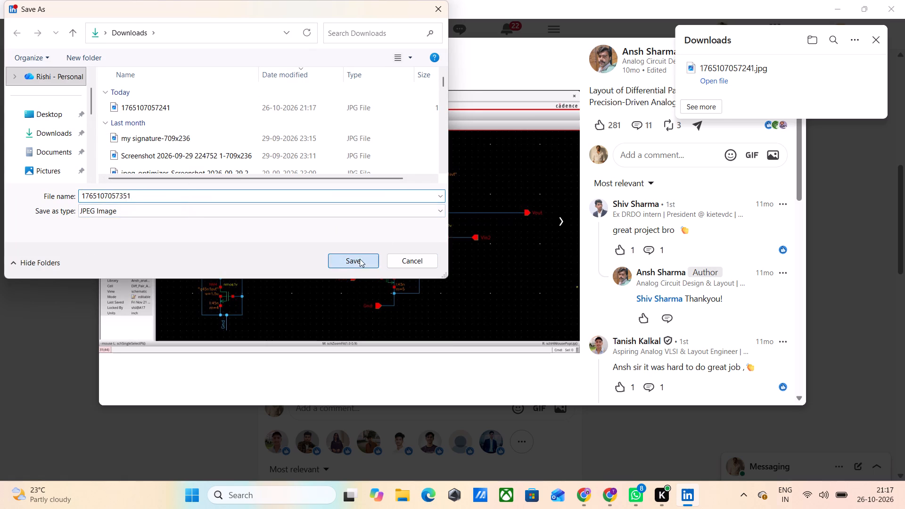
pyautogui.click(814, 242)
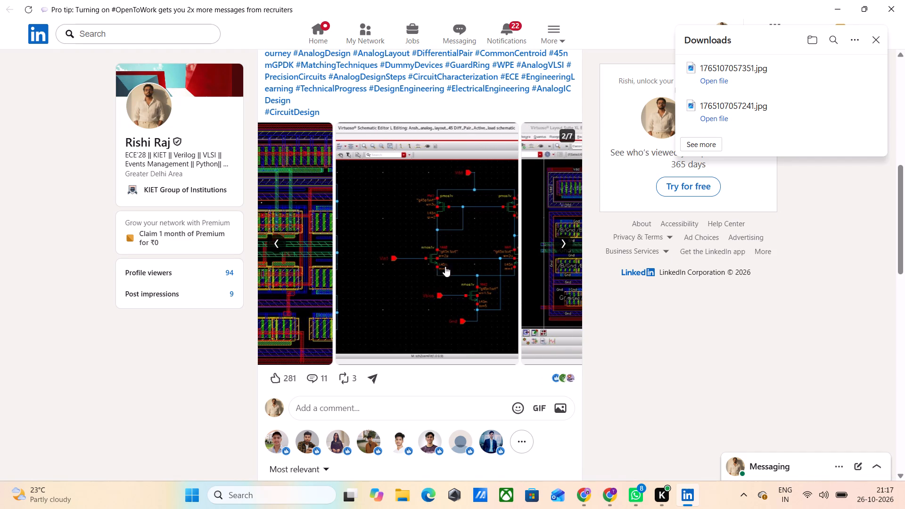
# Open the post's third image, the layout with the DRC check dialog, and save it as a JPEG in Downloads.
pyautogui.click(557, 283)
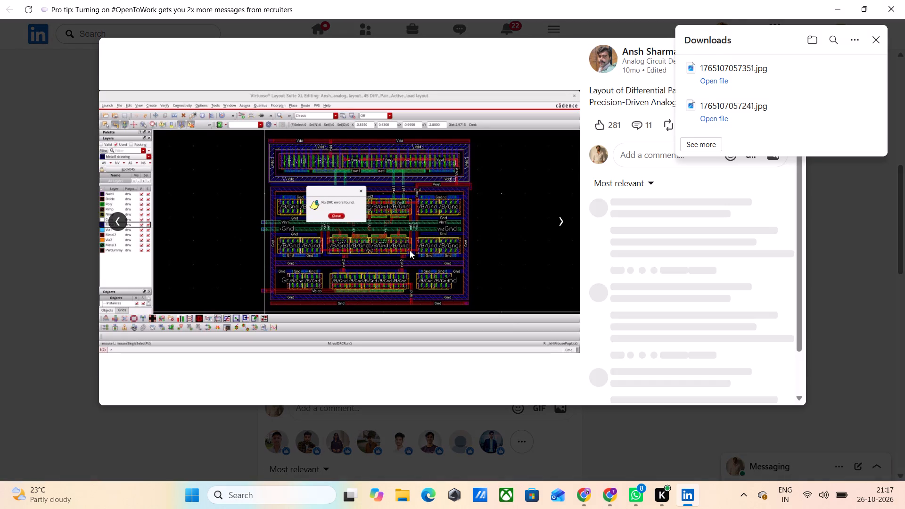
pyautogui.rightClick(410, 250)
pyautogui.click(436, 263)
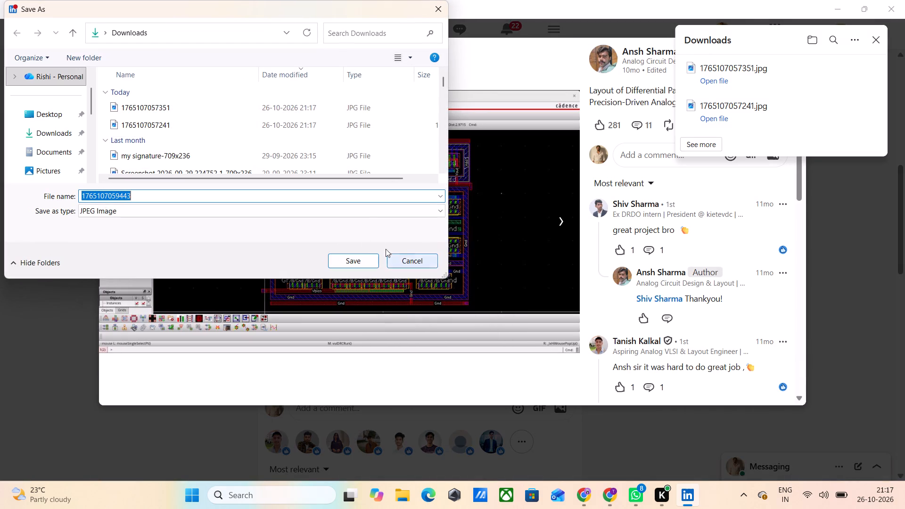
pyautogui.click(351, 259)
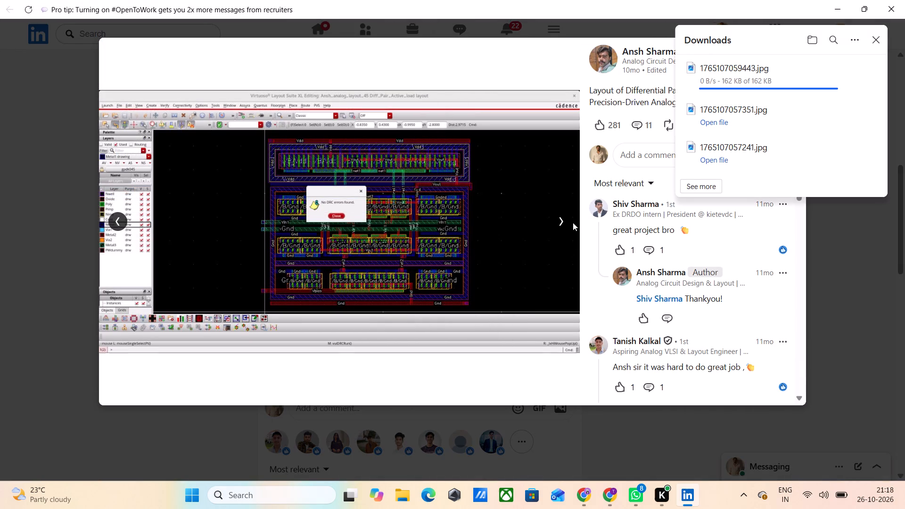
# Browse the remaining post images, return to the AC response gain plot, and save it as a JPEG in Downloads.
pyautogui.click(561, 224)
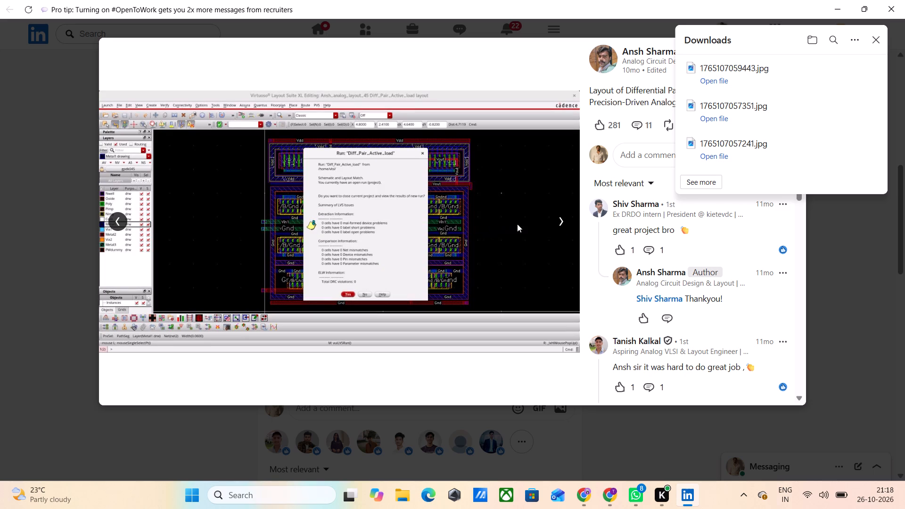
pyautogui.click(558, 222)
pyautogui.click(558, 222)
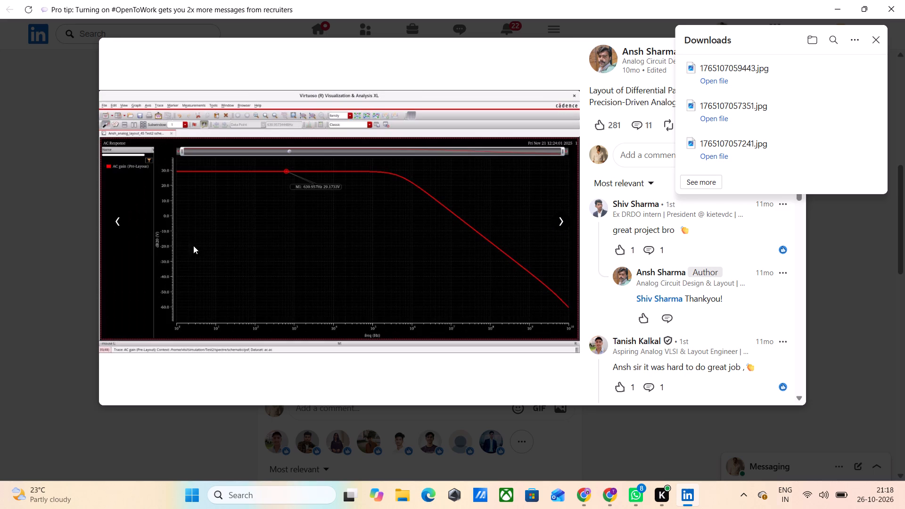
pyautogui.click(566, 218)
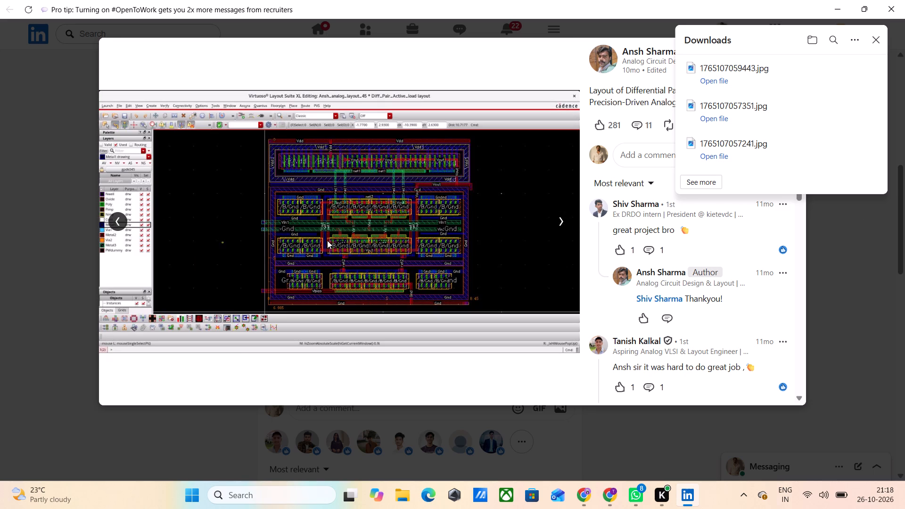
pyautogui.click(559, 221)
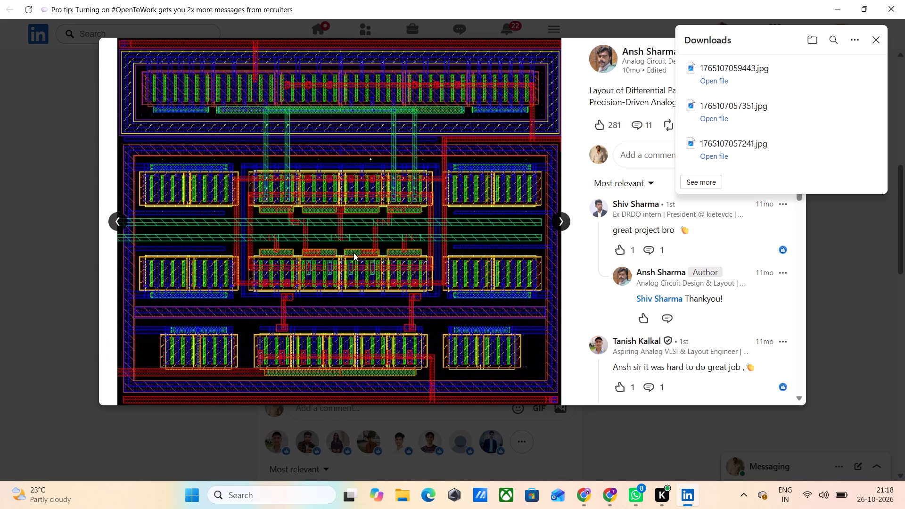
pyautogui.click(118, 219)
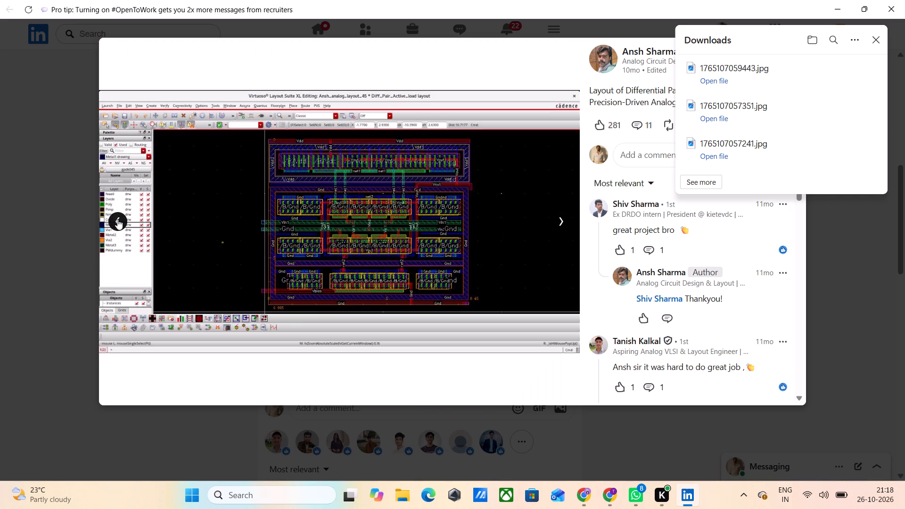
pyautogui.click(117, 219)
pyautogui.rightClick(262, 229)
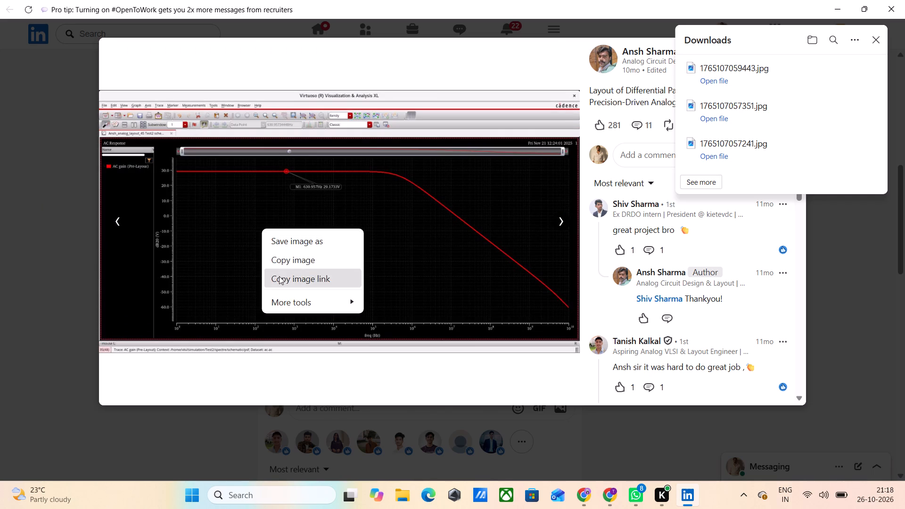
pyautogui.click(294, 239)
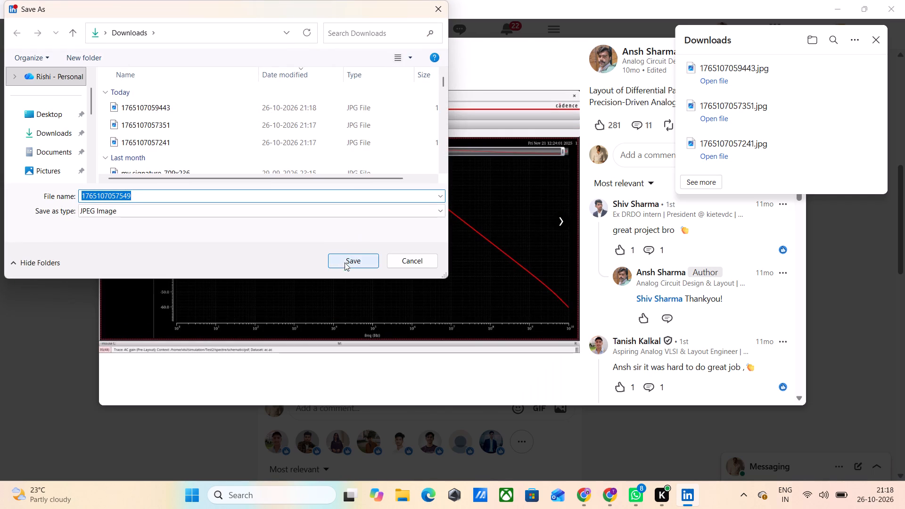
pyautogui.click(344, 263)
# Go back to the Diff_Pair test bench schematic image and start saving it as a file.
pyautogui.click(111, 220)
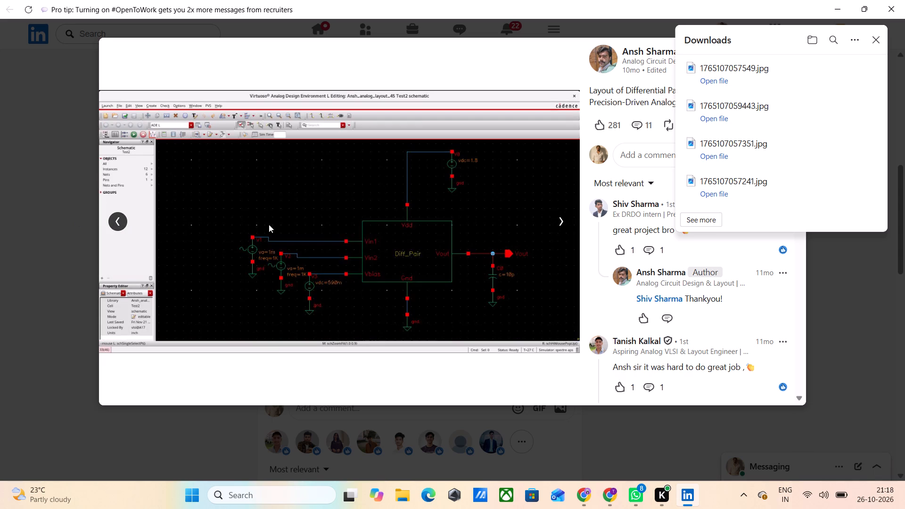
pyautogui.rightClick(274, 222)
pyautogui.click(313, 238)
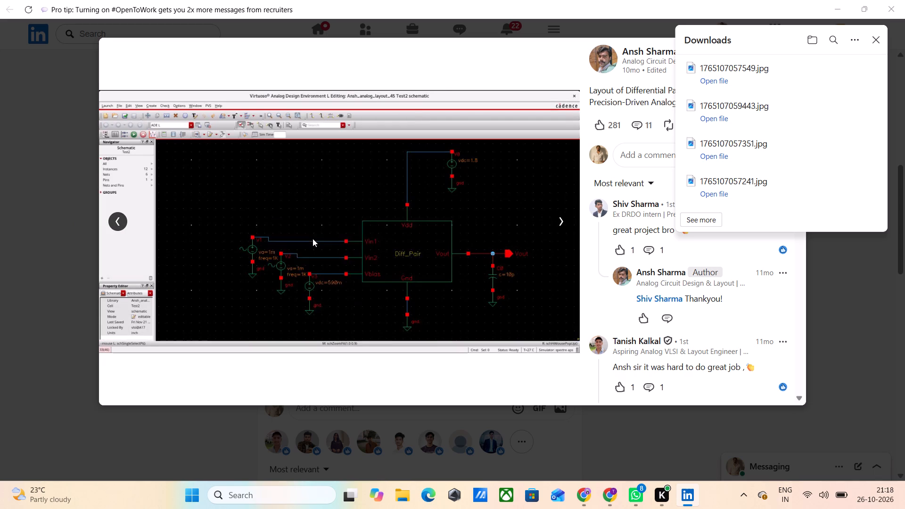
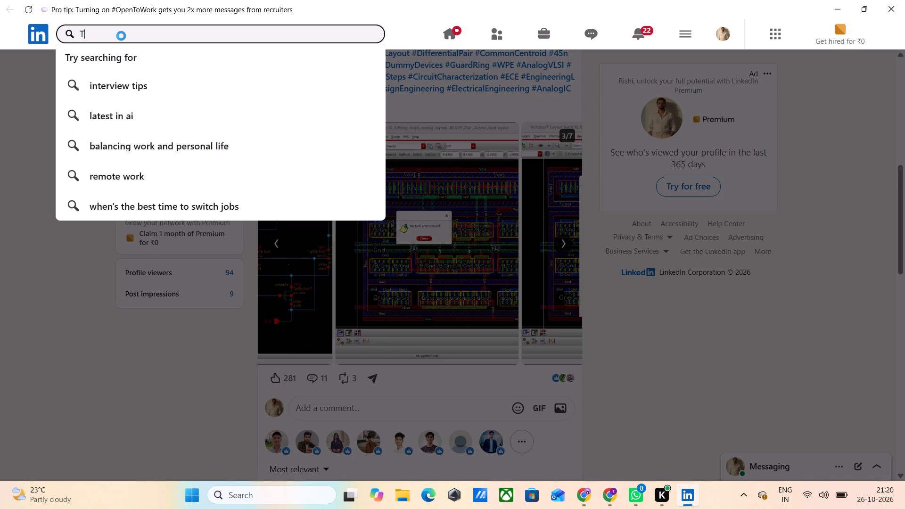
pyautogui.write('anish')
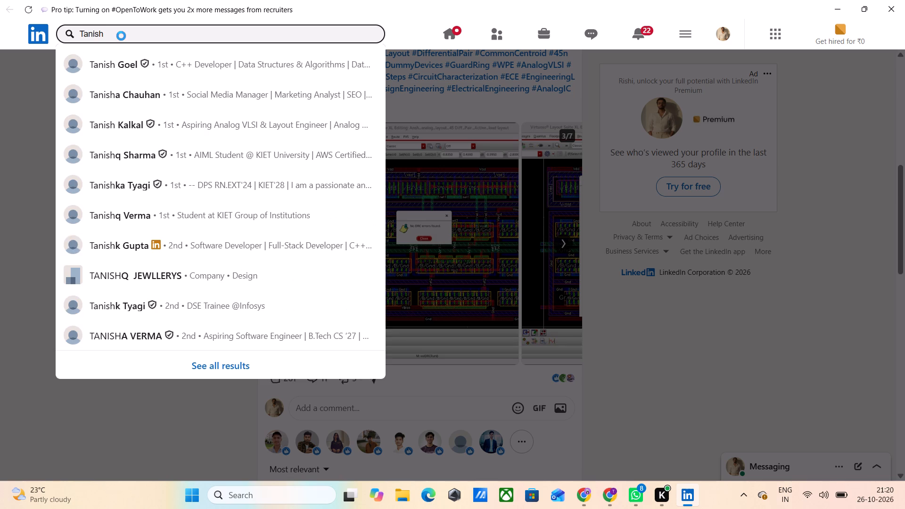
pyautogui.click(159, 118)
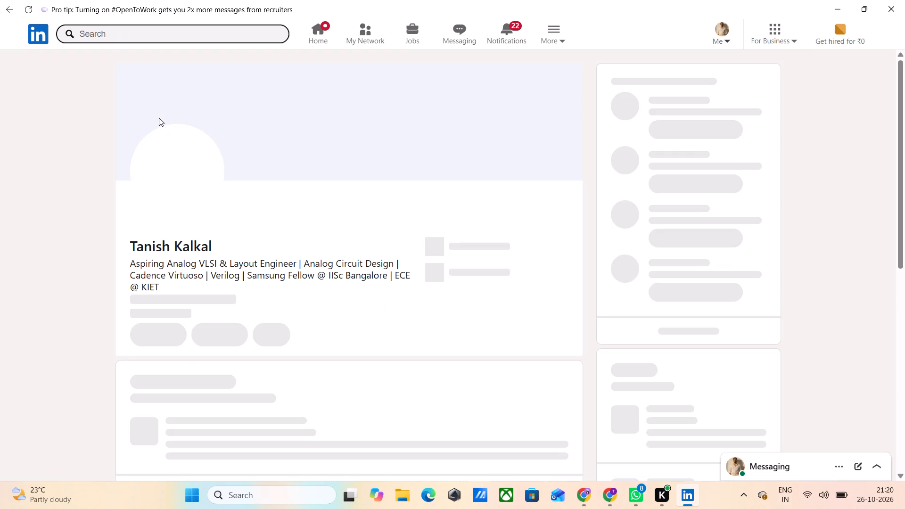
pyautogui.scroll(-4, 312, 279)
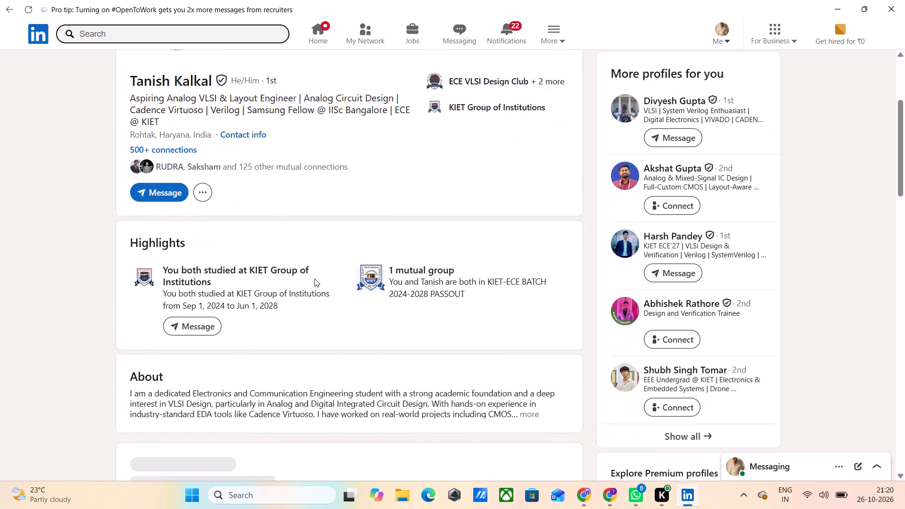
pyautogui.scroll(-6, 318, 295)
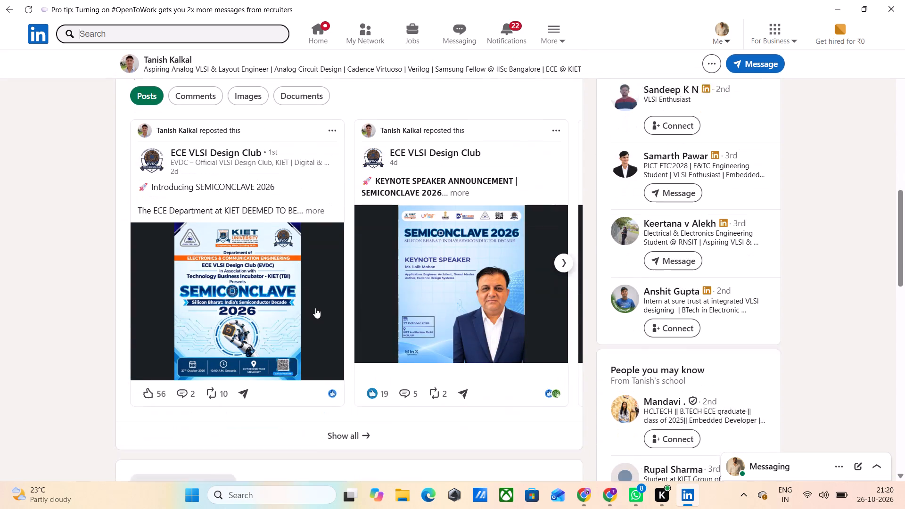
pyautogui.click(379, 413)
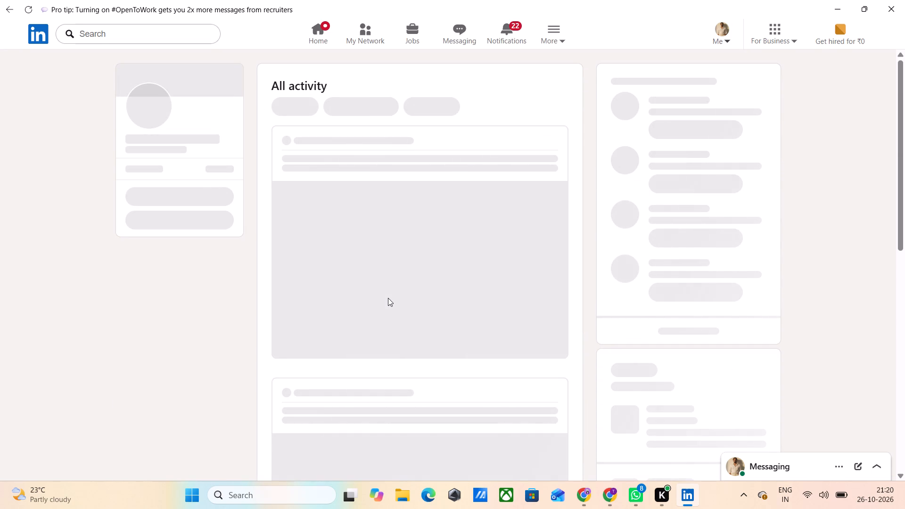
# Look through the profile's activity feed for their own Cadence Virtuoso layout posts.
pyautogui.scroll(-18, 388, 298)
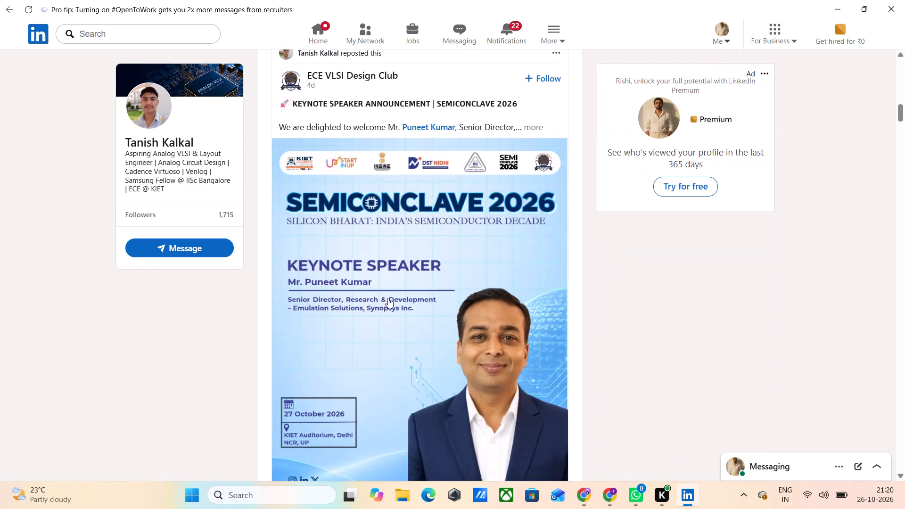
pyautogui.scroll(-3, 388, 298)
pyautogui.scroll(2, 388, 298)
pyautogui.scroll(-12, 388, 298)
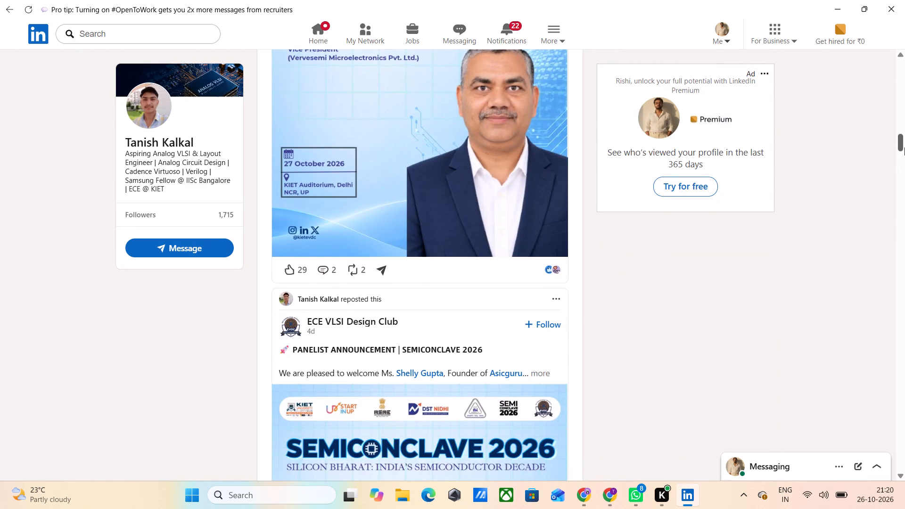
pyautogui.moveTo(904, 148); pyautogui.dragTo(898, 288)
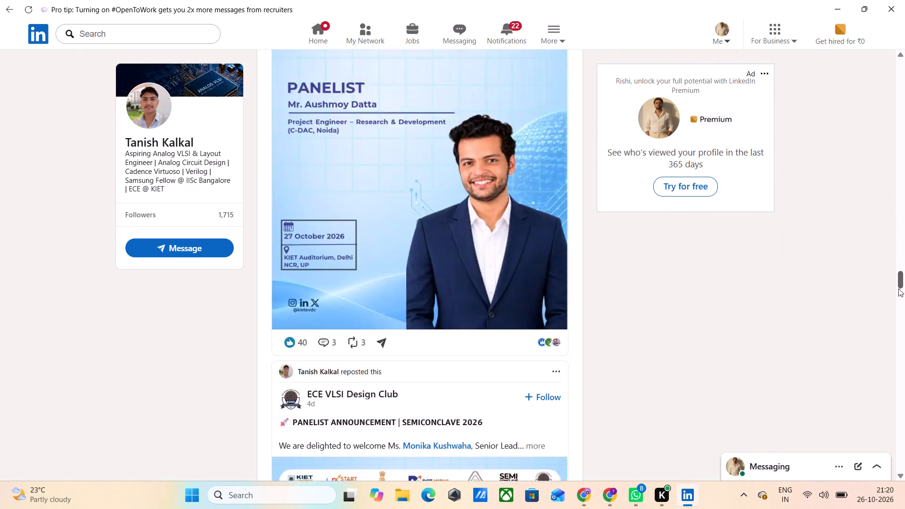
pyautogui.moveTo(898, 288); pyautogui.dragTo(904, 429)
pyautogui.scroll(-4, 394, 285)
pyautogui.scroll(1, 394, 285)
pyautogui.scroll(-3, 394, 285)
pyautogui.scroll(1, 394, 292)
pyautogui.scroll(-12, 394, 292)
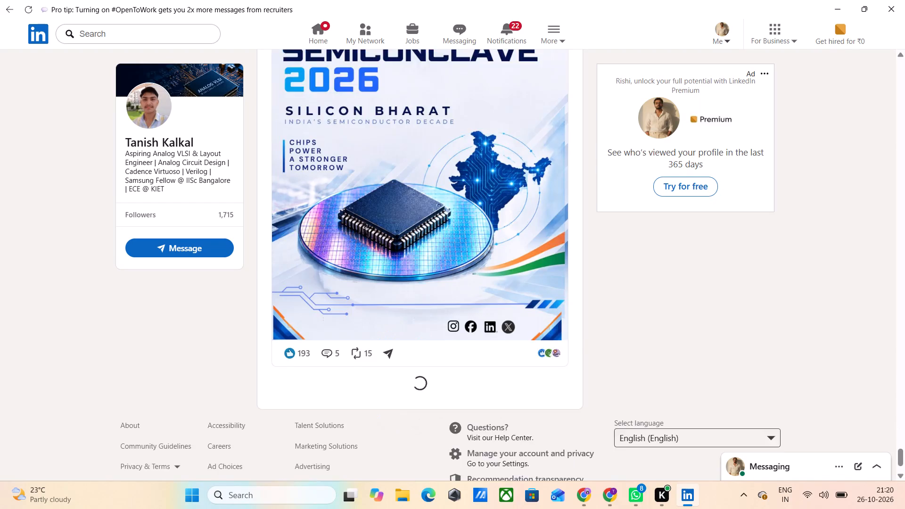
pyautogui.scroll(-5, 396, 317)
pyautogui.scroll(-2, 429, 287)
pyautogui.scroll(1, 428, 287)
pyautogui.scroll(-16, 428, 288)
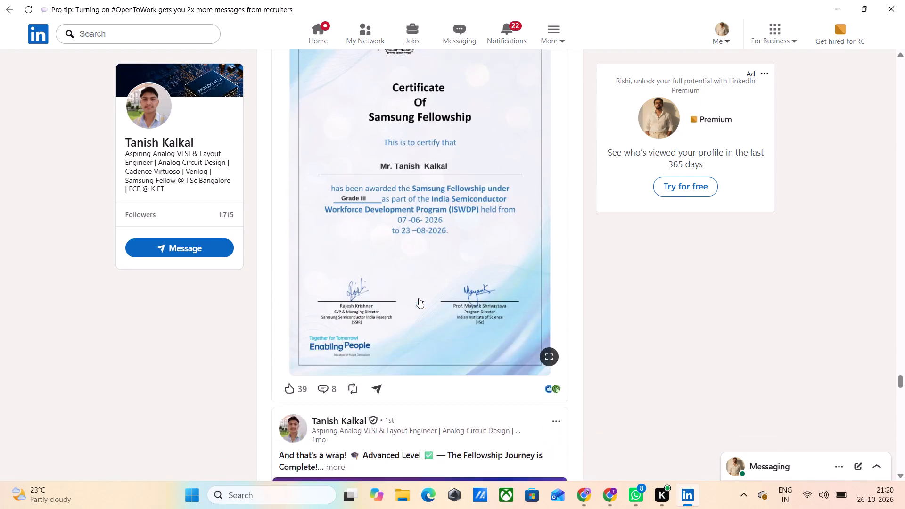
pyautogui.scroll(-6, 419, 298)
pyautogui.scroll(-16, 419, 298)
pyautogui.scroll(1, 419, 298)
pyautogui.scroll(-3, 419, 298)
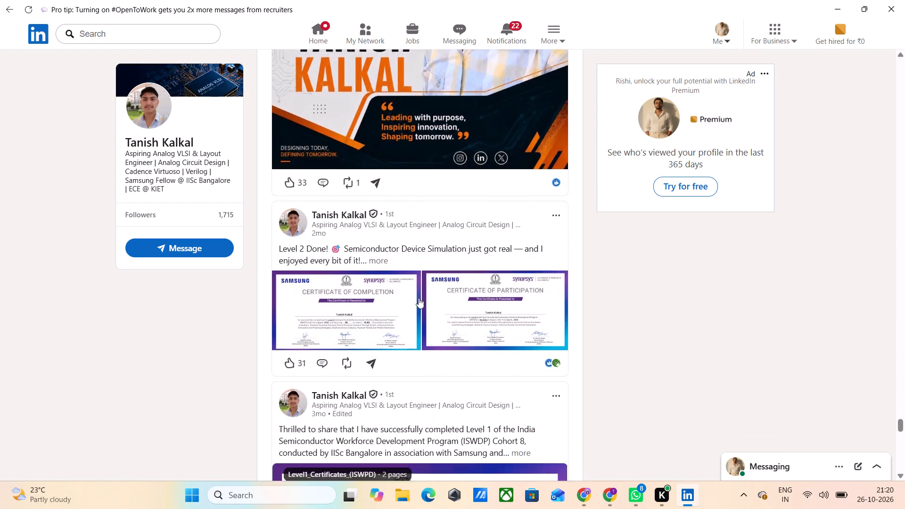
pyautogui.scroll(-17, 419, 298)
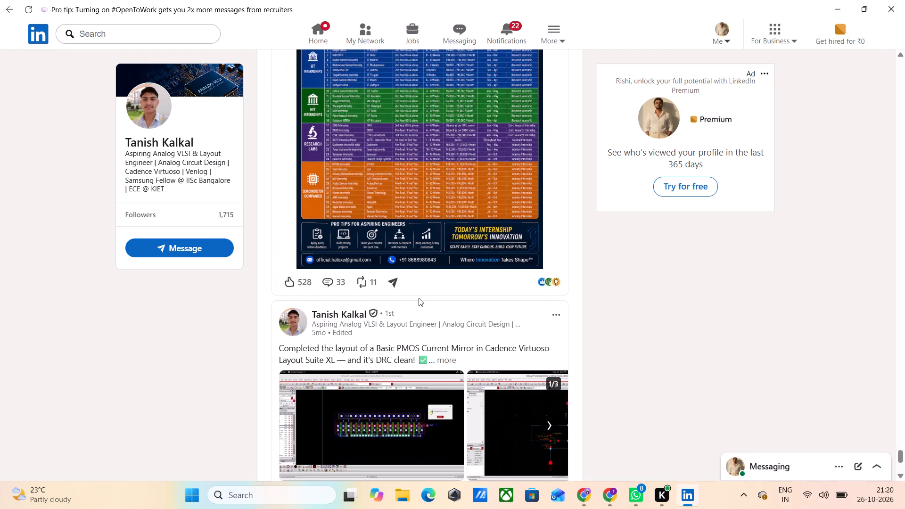
pyautogui.scroll(-5, 419, 298)
pyautogui.scroll(2, 417, 274)
# Open the layout image in the PMOS current mirror post and save it in Downloads as the JPEG Tanish_current_layout.
pyautogui.click(387, 273)
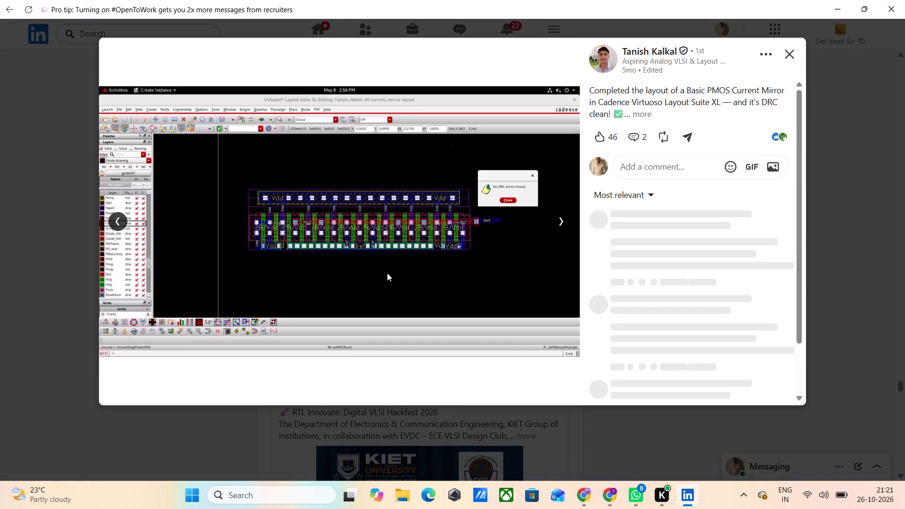
pyautogui.rightClick(311, 218)
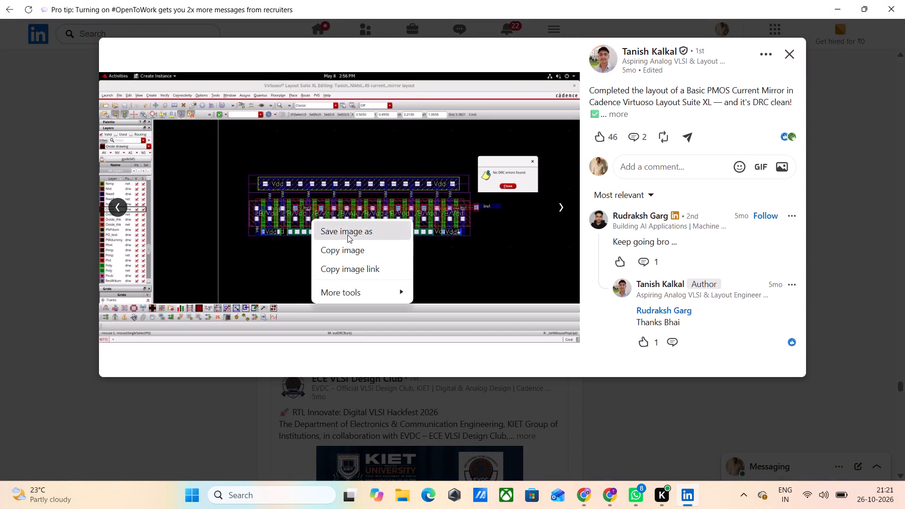
pyautogui.click(347, 235)
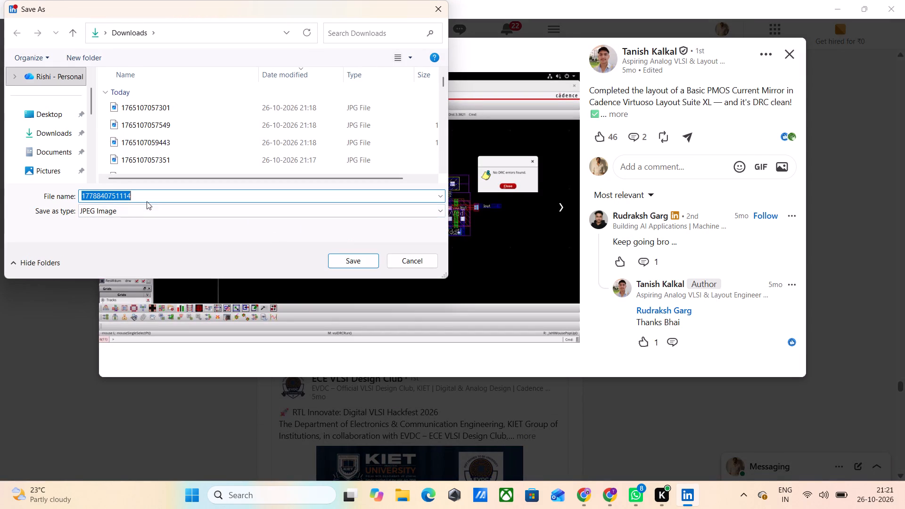
pyautogui.press('BackSpace')
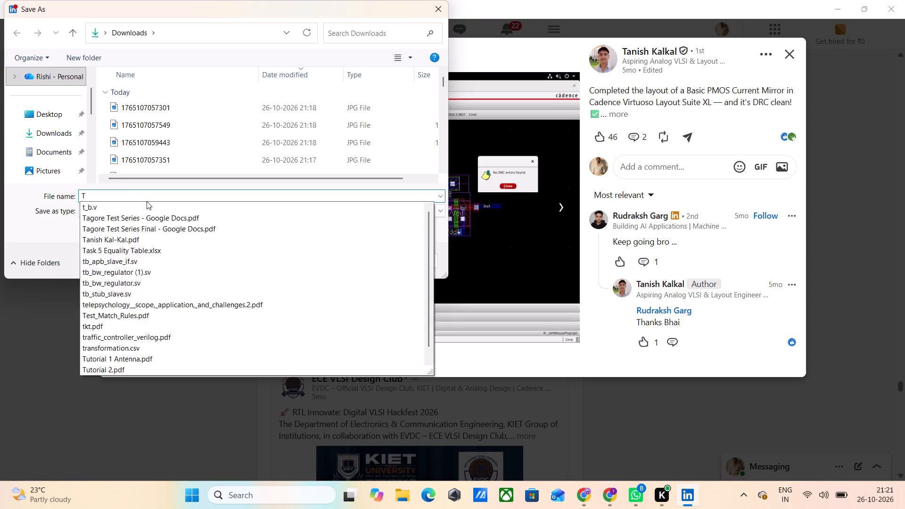
pyautogui.write('anish')
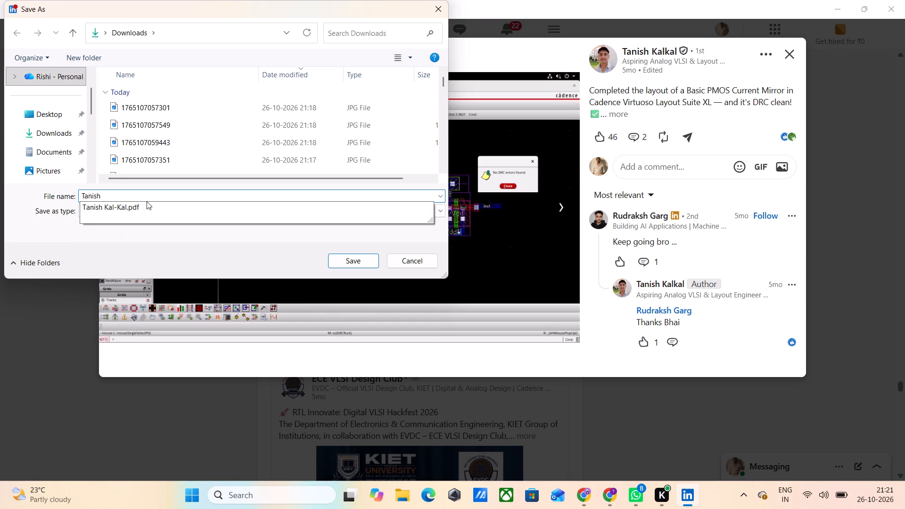
pyautogui.hotkey('shift', '_')
pyautogui.write('current')
pyautogui.press('space')
pyautogui.press('BackSpace')
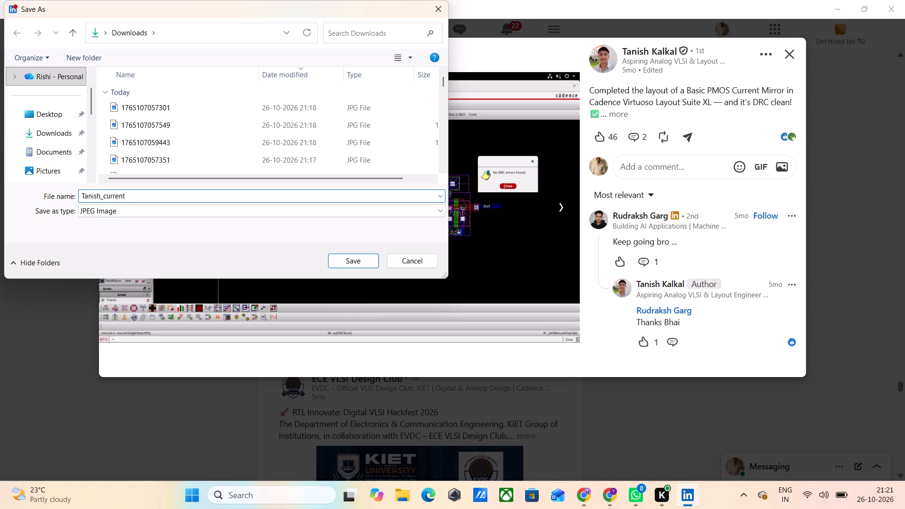
pyautogui.write('_layout')
pyautogui.press('Return')
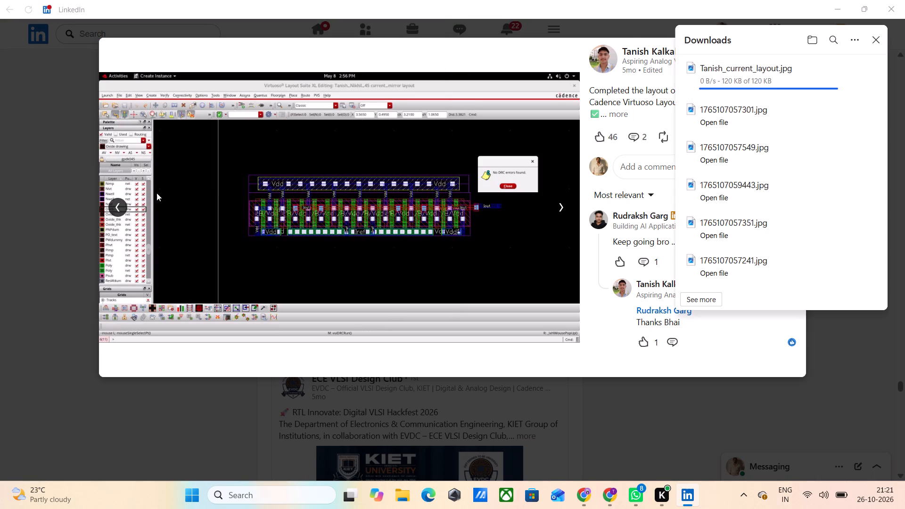
# View the current mirror post's other images, including the schematic, and close the image viewer.
pyautogui.click(561, 206)
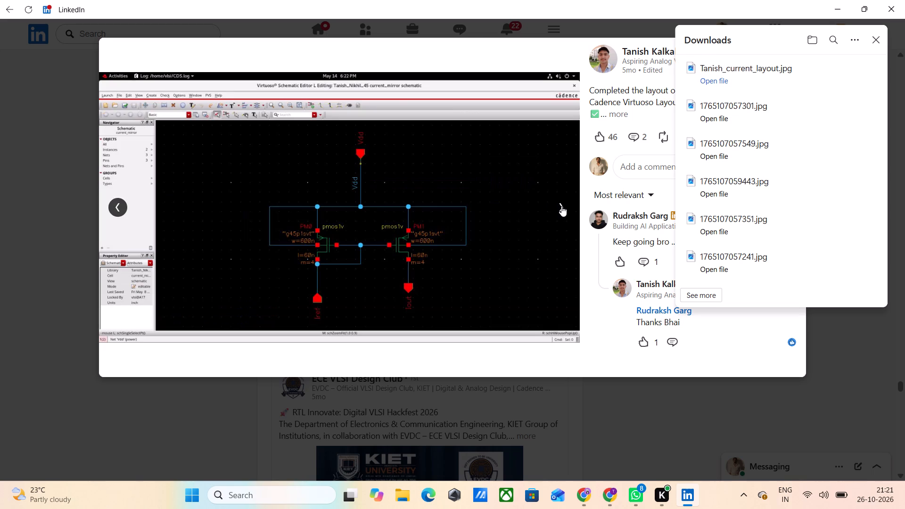
pyautogui.click(560, 207)
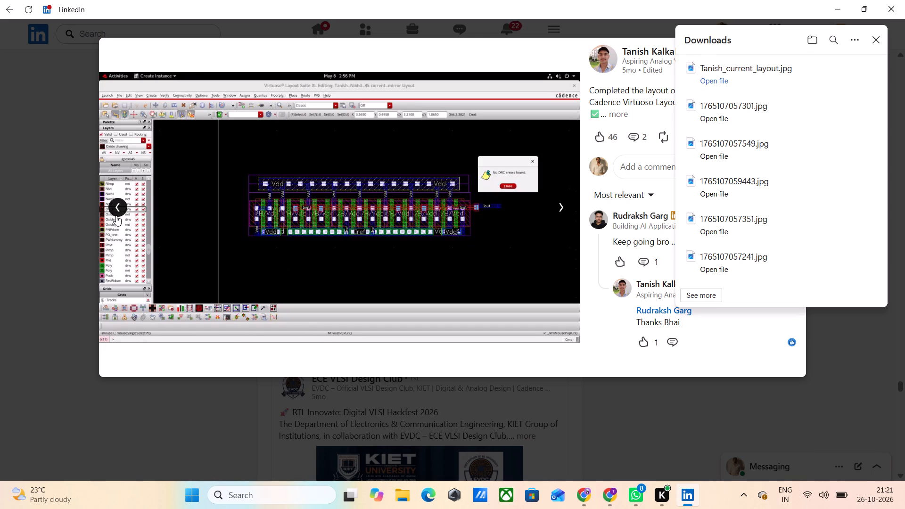
pyautogui.click(116, 215)
pyautogui.click(116, 215)
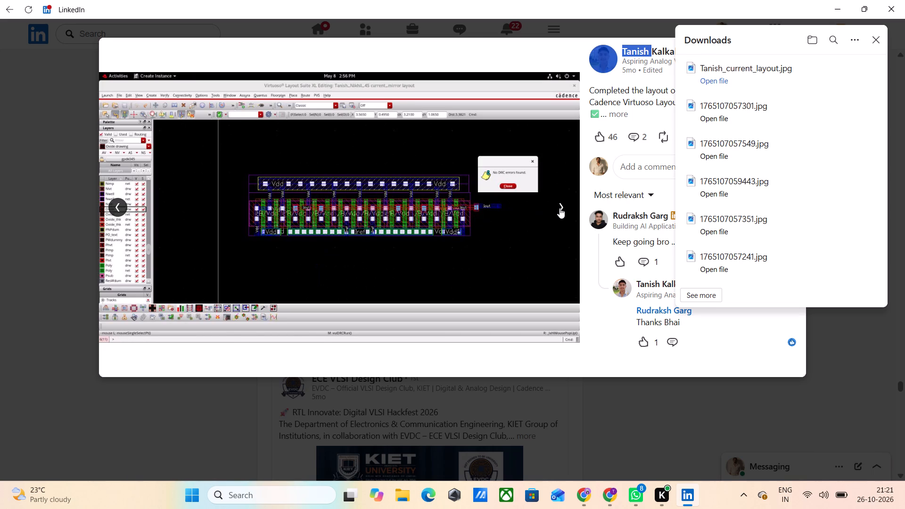
pyautogui.tripleClick(560, 208)
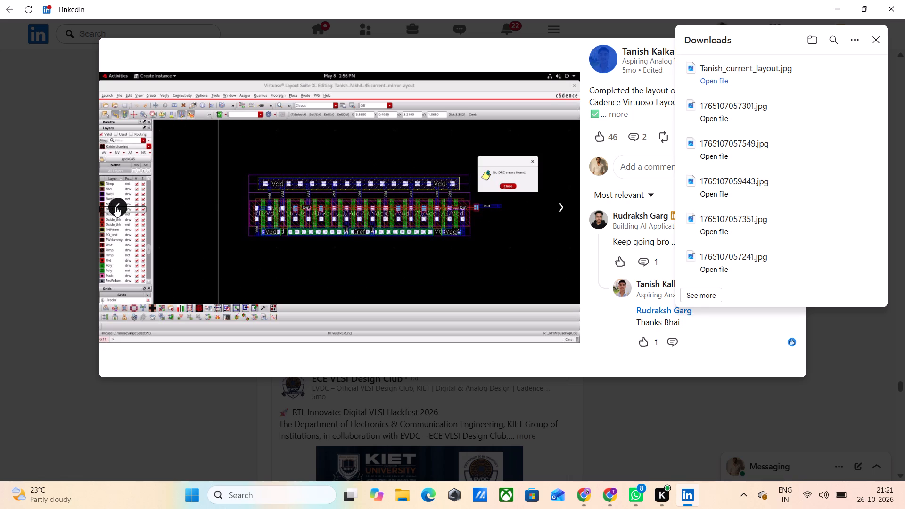
pyautogui.click(115, 206)
pyautogui.click(115, 207)
pyautogui.click(115, 207)
pyautogui.click(405, 388)
# Look further through the activity feed for circuit design and simulation posts, such as the CMOS inverter and differential pair ones.
pyautogui.scroll(-5, 416, 360)
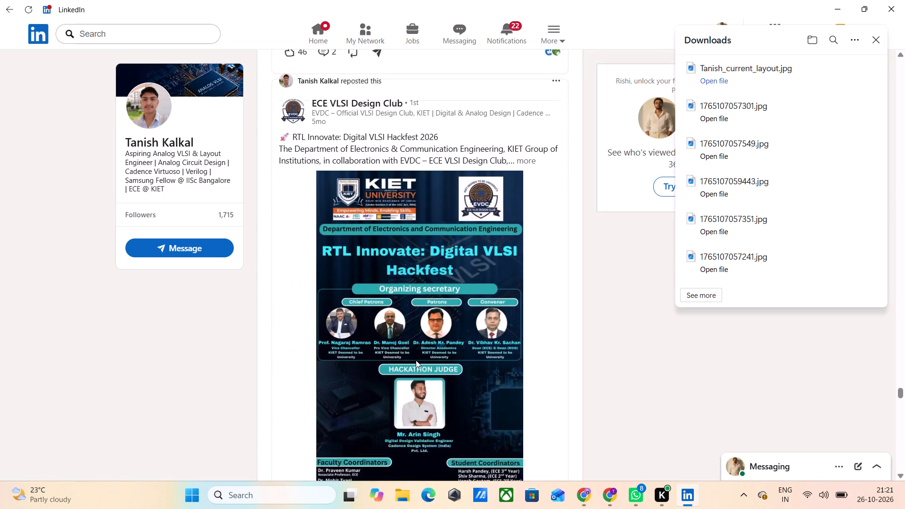
pyautogui.scroll(-18, 416, 360)
pyautogui.scroll(2, 420, 359)
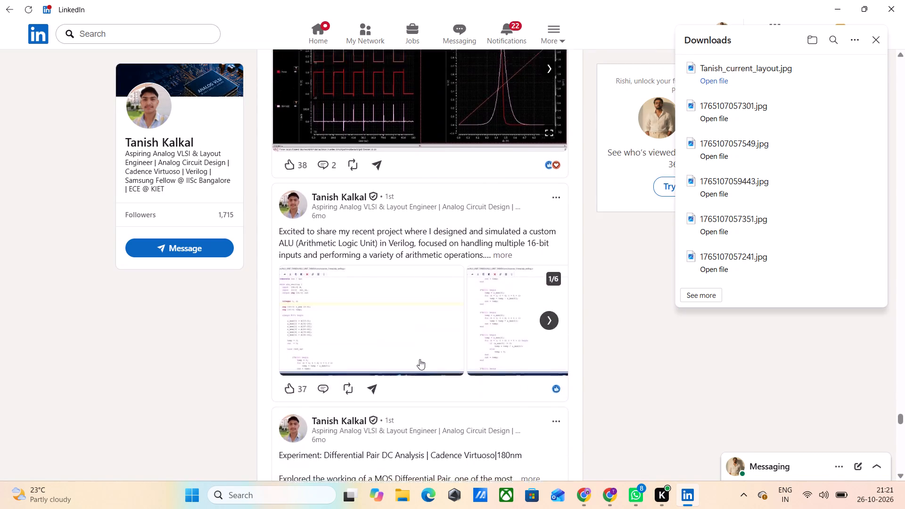
pyautogui.scroll(1, 420, 359)
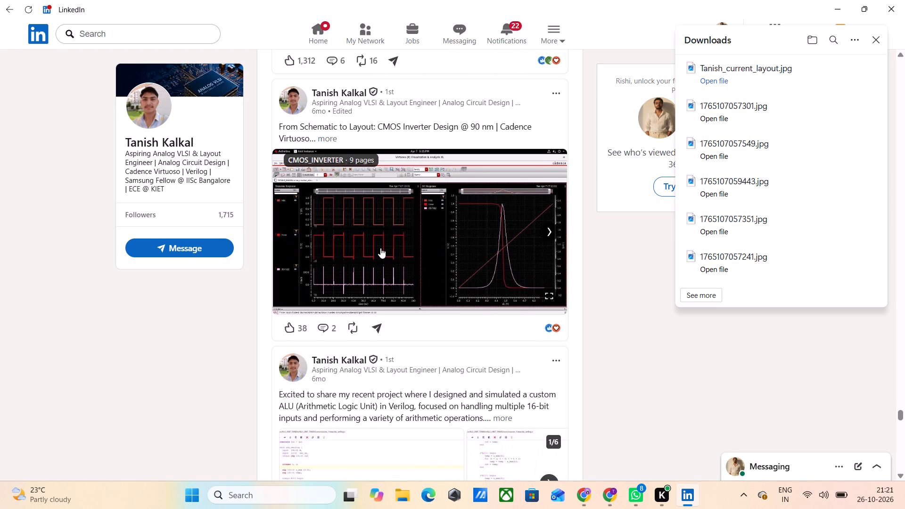
pyautogui.scroll(-4, 380, 248)
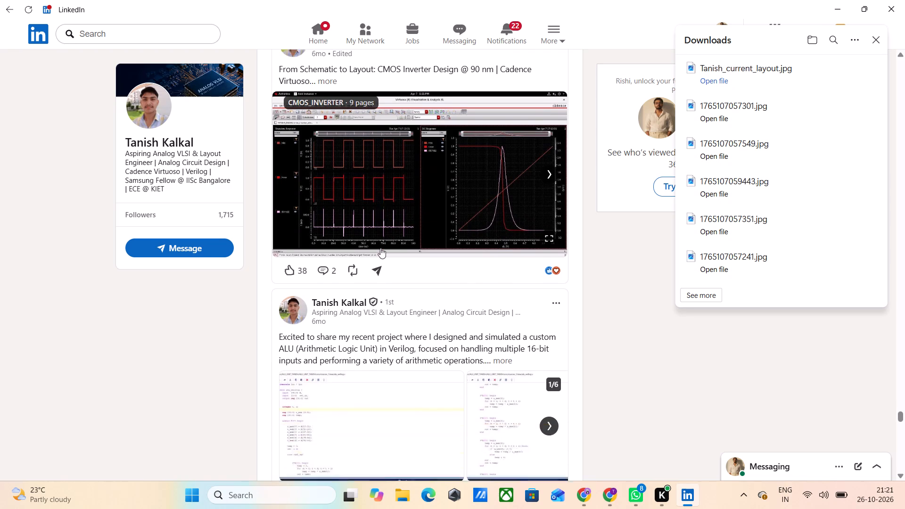
pyautogui.scroll(3, 380, 248)
pyautogui.scroll(-6, 369, 231)
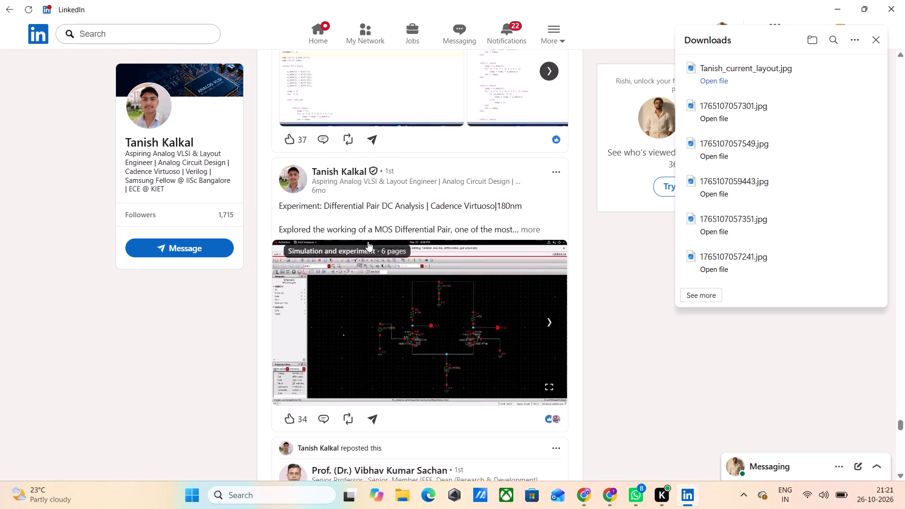
pyautogui.scroll(-2, 368, 258)
# Open the Simulation and experiment document in the differential pair DC analysis post and bring it up as a PDF in Chrome for download.
pyautogui.click(371, 229)
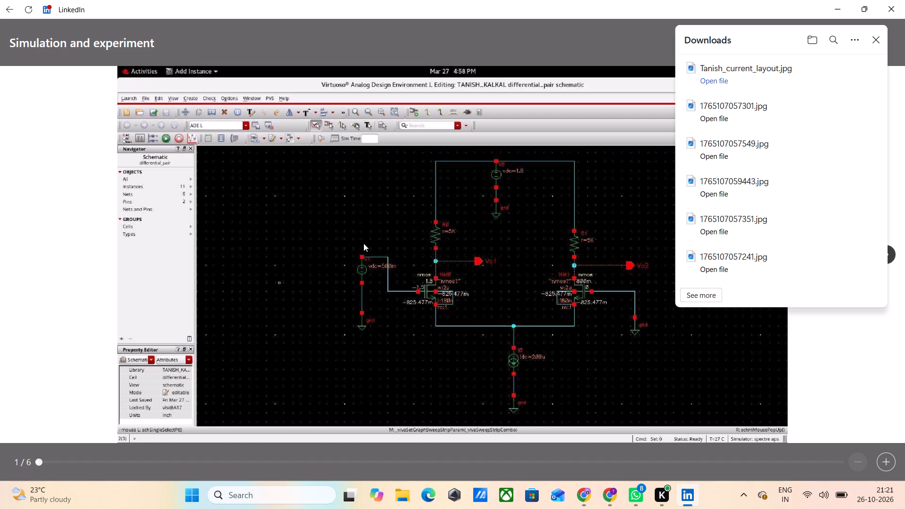
pyautogui.click(870, 35)
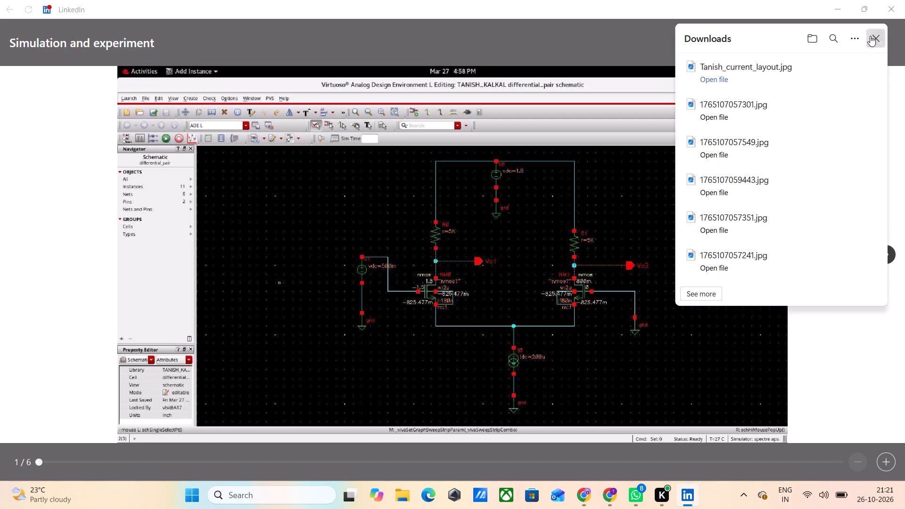
pyautogui.click(830, 46)
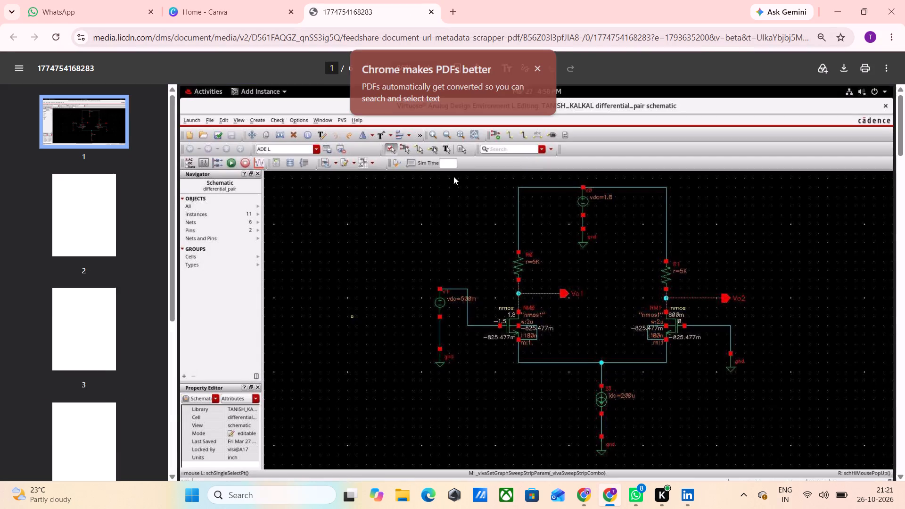
# Save the differential pair PDF in Downloads as Tanish_deferential_pair.
pyautogui.click(844, 69)
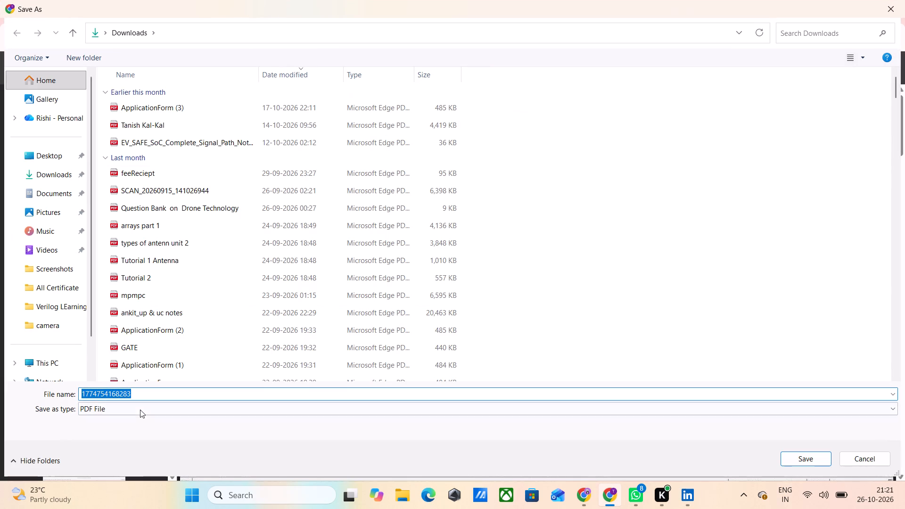
pyautogui.click(56, 168)
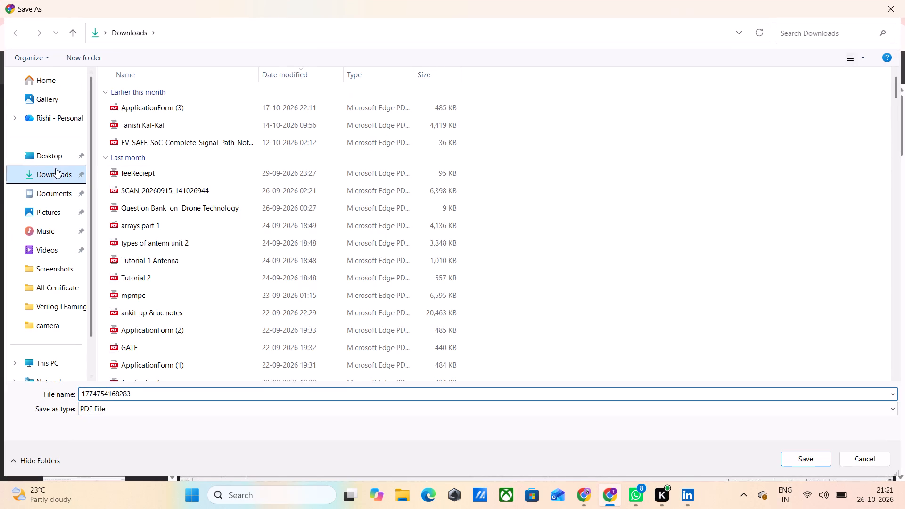
pyautogui.click(145, 386)
pyautogui.click(142, 394)
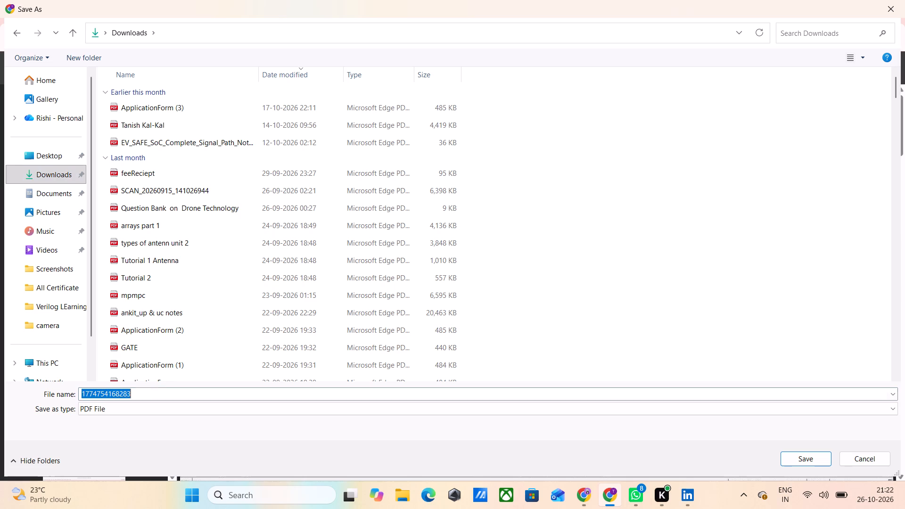
pyautogui.press('BackSpace')
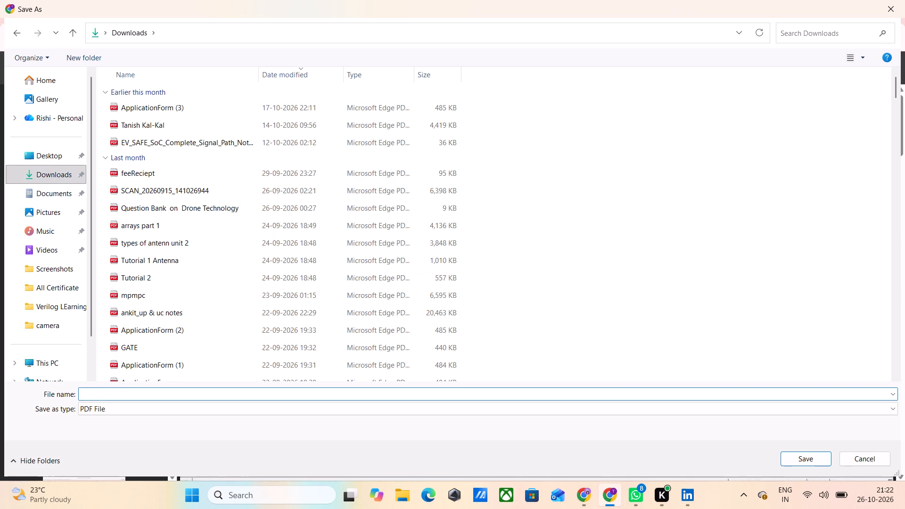
pyautogui.write('an')
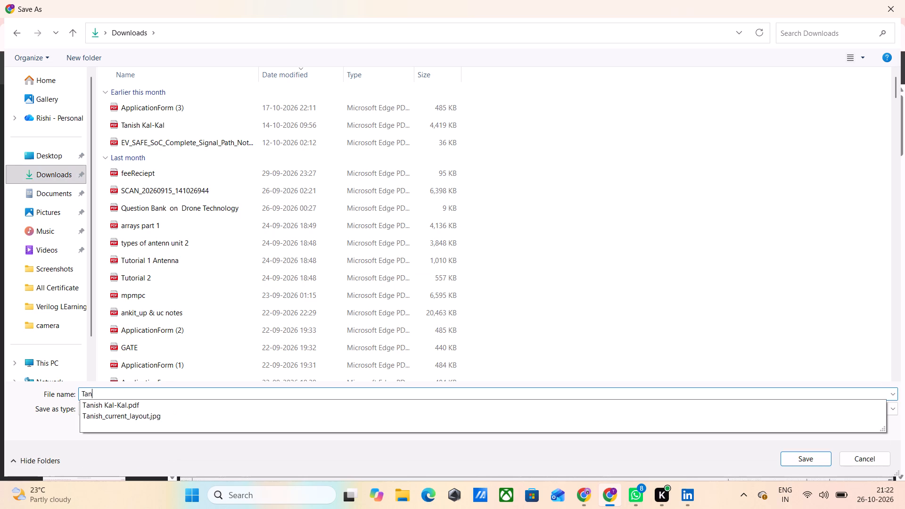
pyautogui.write('is')
pyautogui.press('h')
pyautogui.write('_deferential')
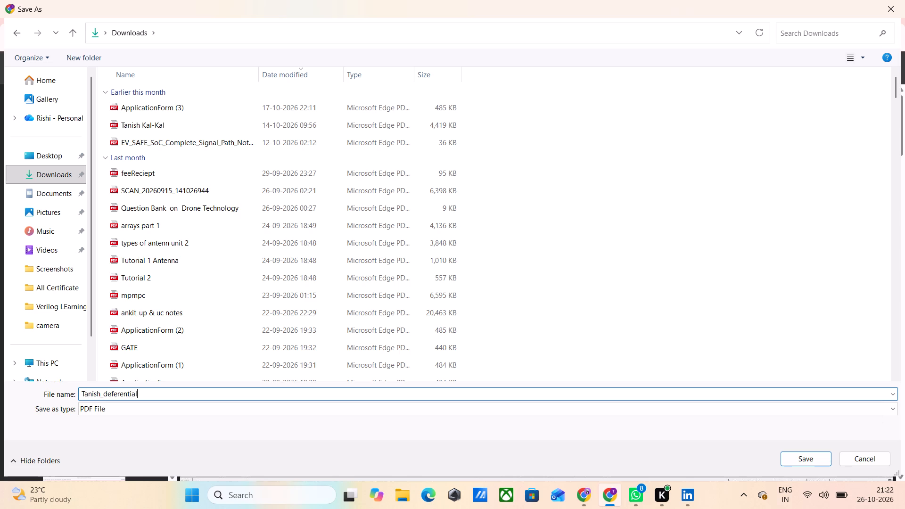
pyautogui.write('_pair')
pyautogui.press('Return')
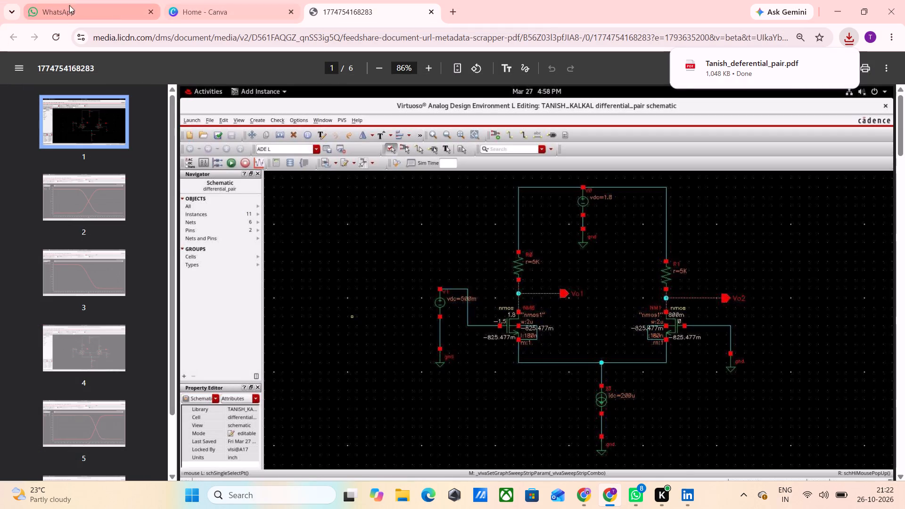
# Switch back to LinkedIn, leave the document viewer and look through the activity feed for current mirror posts.
pyautogui.click(690, 498)
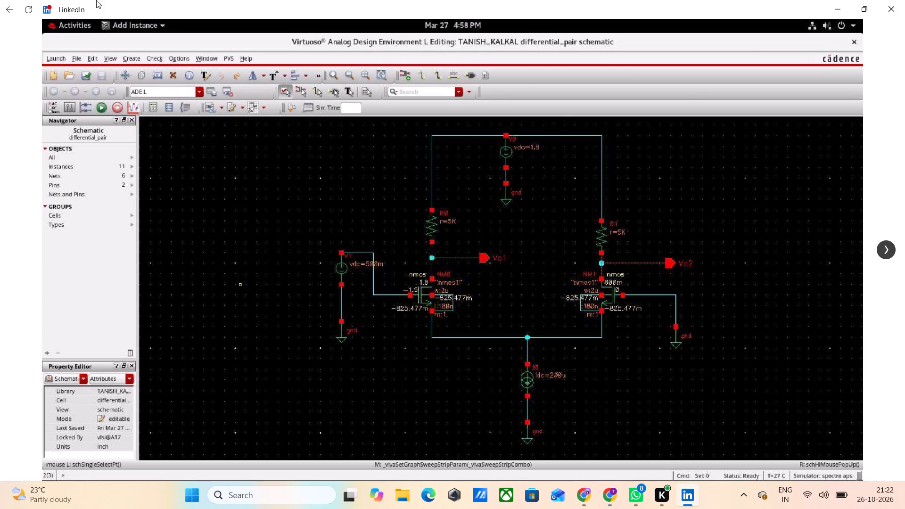
pyautogui.click(3, 9)
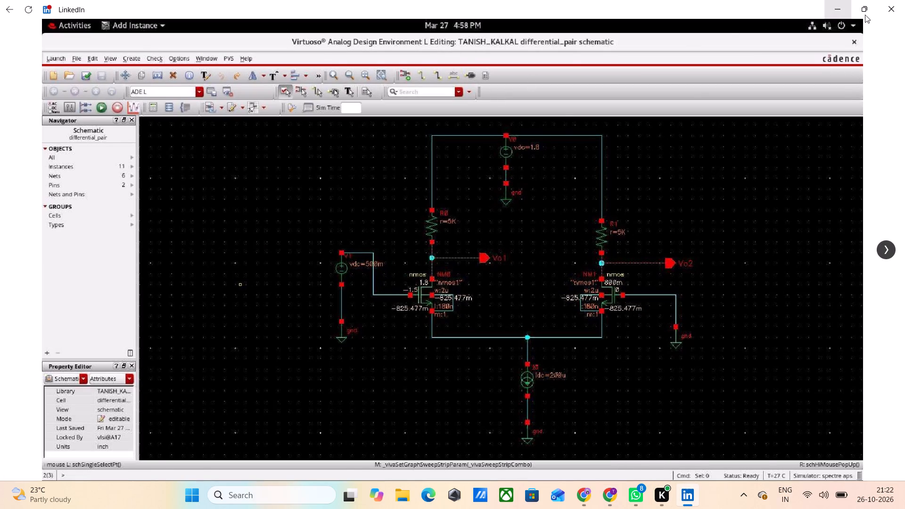
pyautogui.scroll(-6, 471, 274)
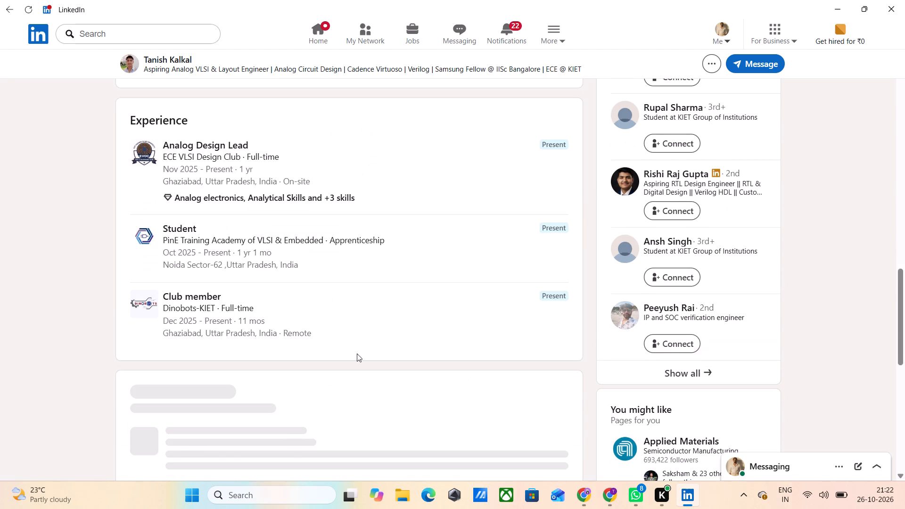
pyautogui.scroll(4, 360, 336)
pyautogui.click(356, 305)
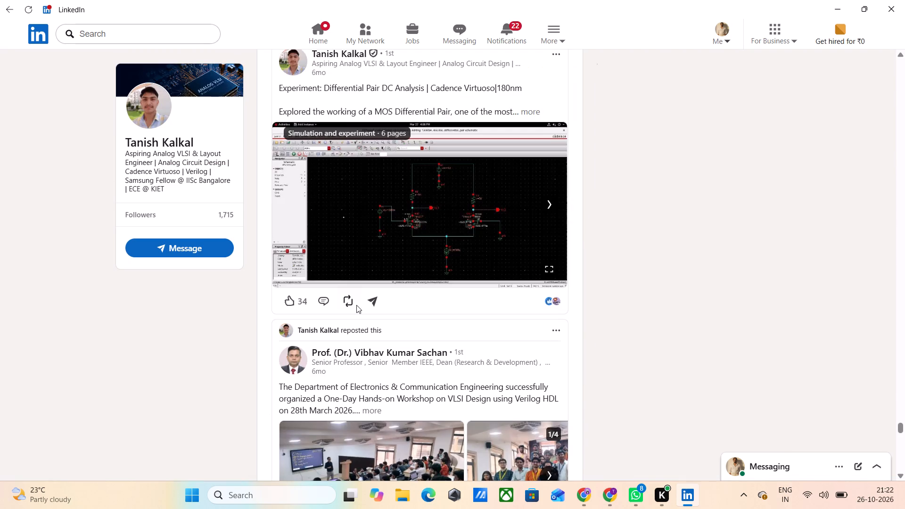
pyautogui.scroll(-7, 356, 305)
pyautogui.scroll(1, 356, 305)
pyautogui.scroll(-5, 356, 305)
pyautogui.scroll(1, 356, 305)
pyautogui.scroll(-6, 356, 305)
pyautogui.scroll(3, 356, 305)
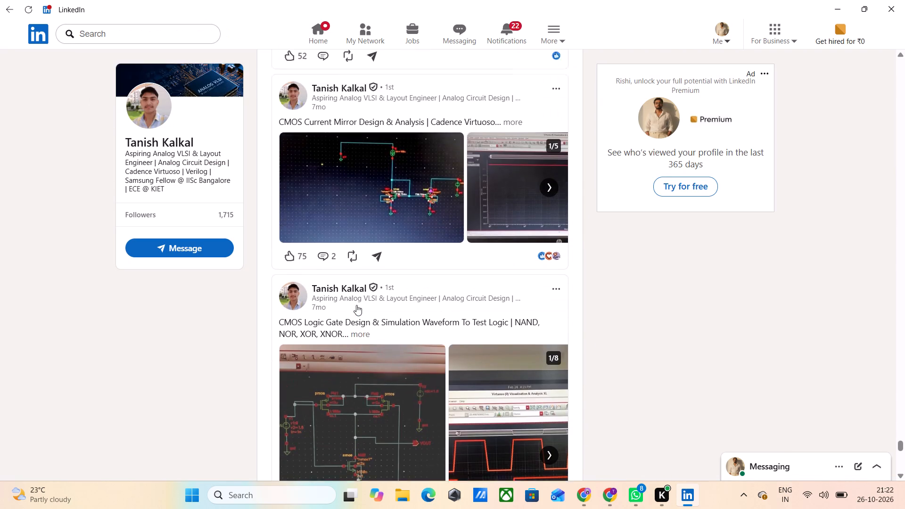
pyautogui.scroll(5, 356, 305)
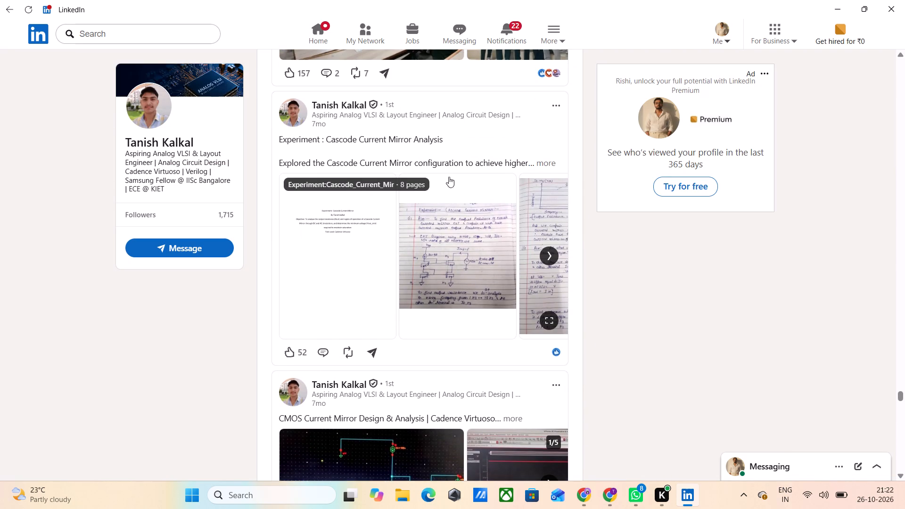
# Examine the pages of the Cascode Current Mirror post's document, including the full-size schematic, and return to the profile page.
pyautogui.click(555, 257)
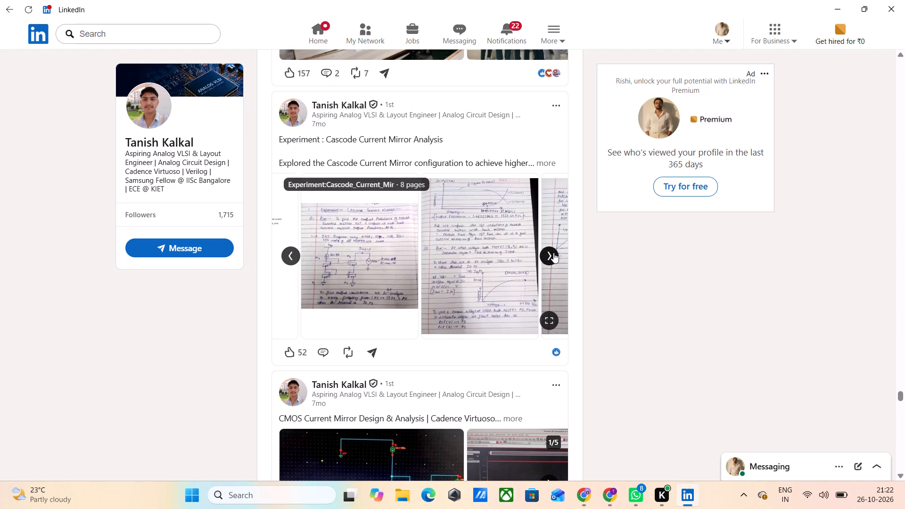
pyautogui.tripleClick(550, 253)
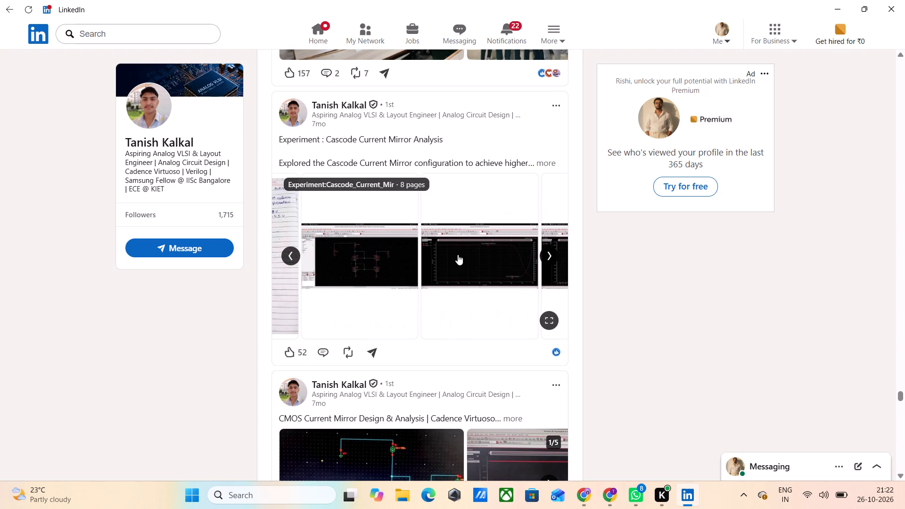
pyautogui.click(551, 107)
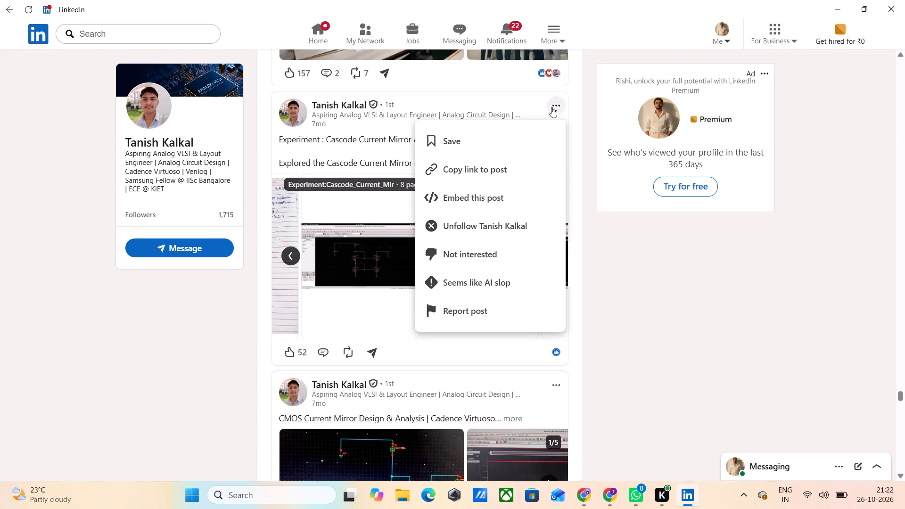
pyautogui.click(368, 212)
pyautogui.click(372, 213)
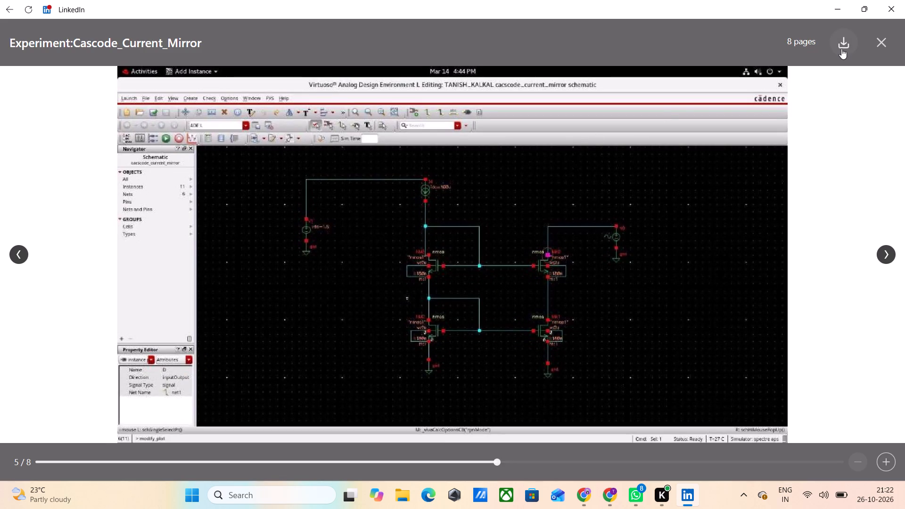
pyautogui.click(880, 43)
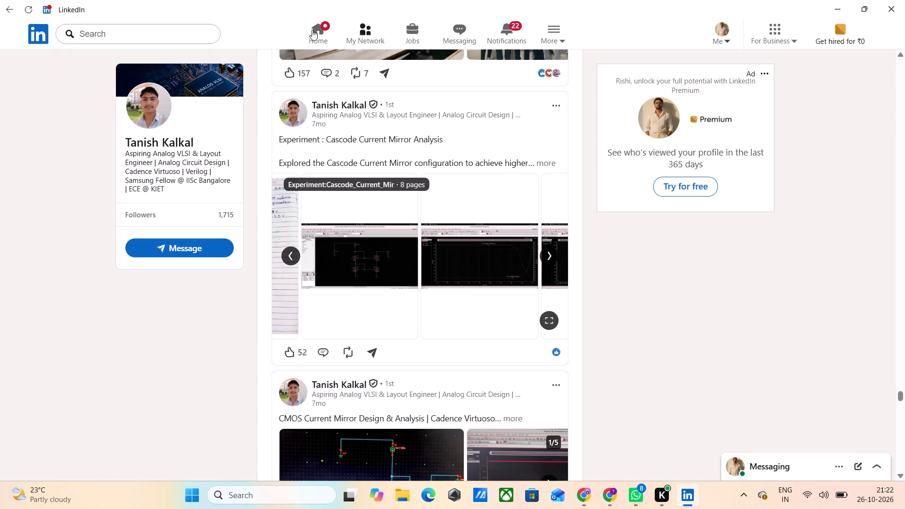
pyautogui.click(0, 6)
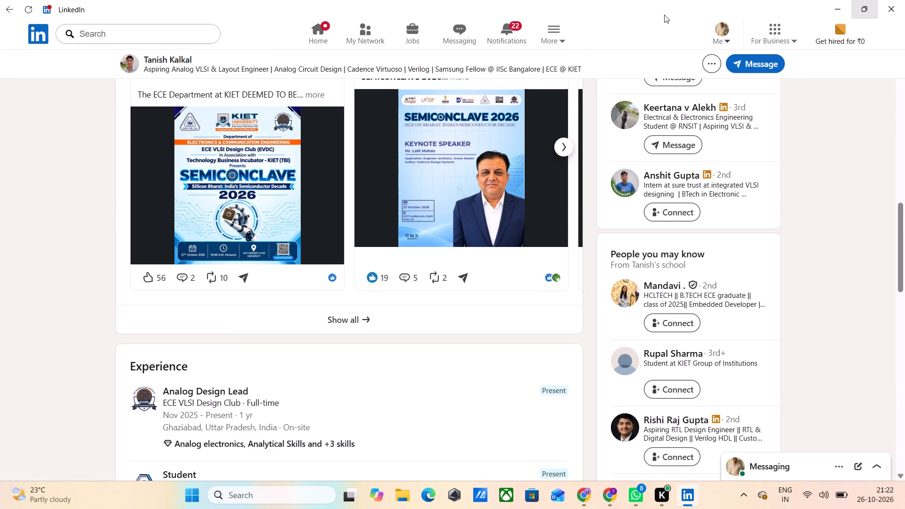
# Switch to Chrome, open Google Drive in a new tab and open the Cascode_Current_Mirror folder in My Drive.
pyautogui.click(611, 494)
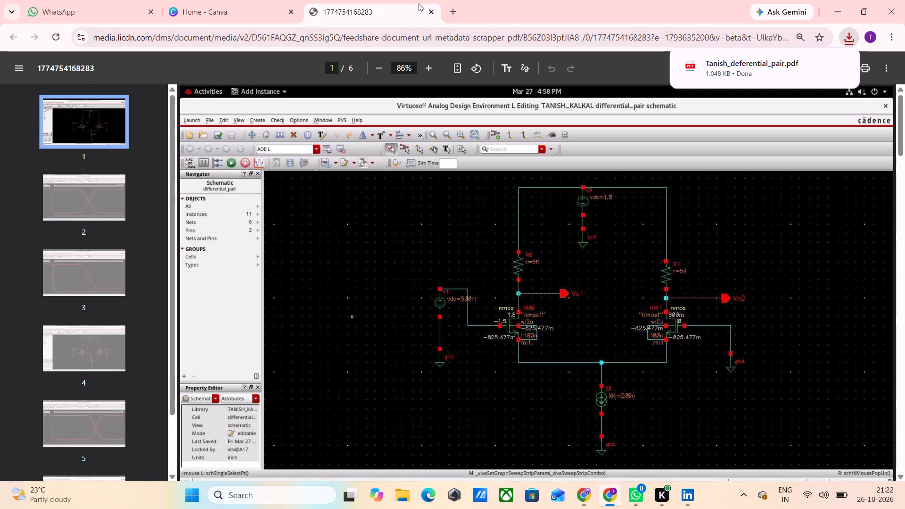
pyautogui.click(453, 8)
pyautogui.click(852, 85)
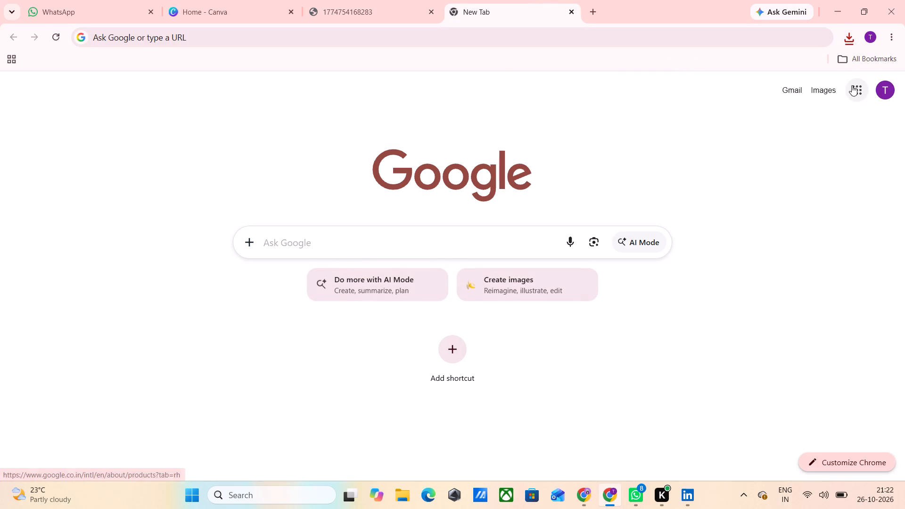
pyautogui.click(784, 171)
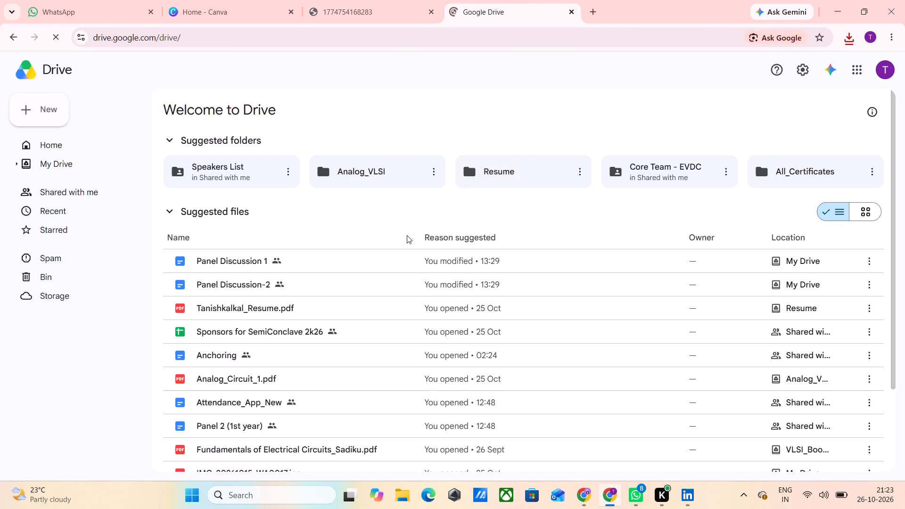
pyautogui.click(67, 192)
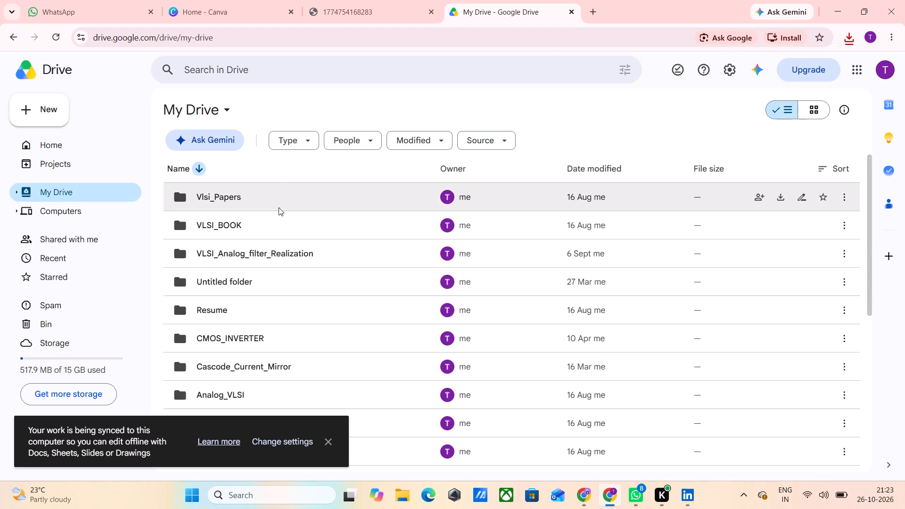
pyautogui.scroll(-1, 287, 308)
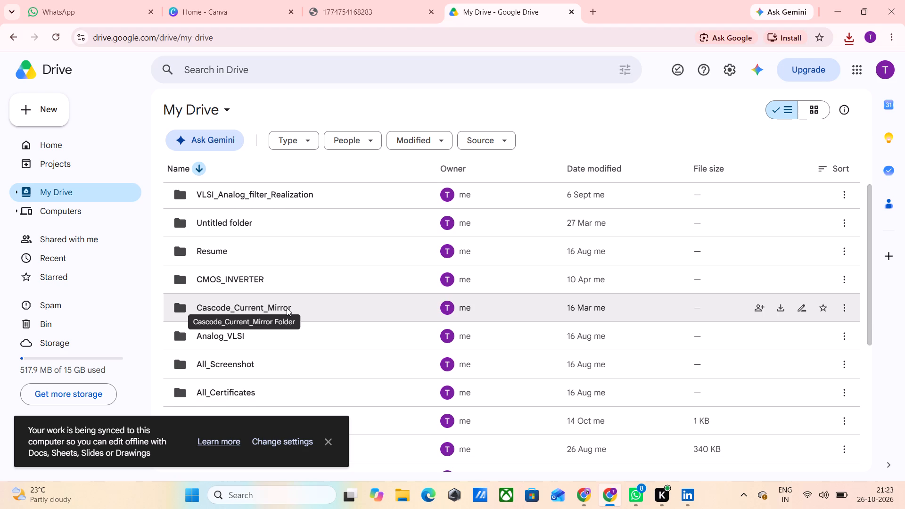
pyautogui.doubleClick(287, 308)
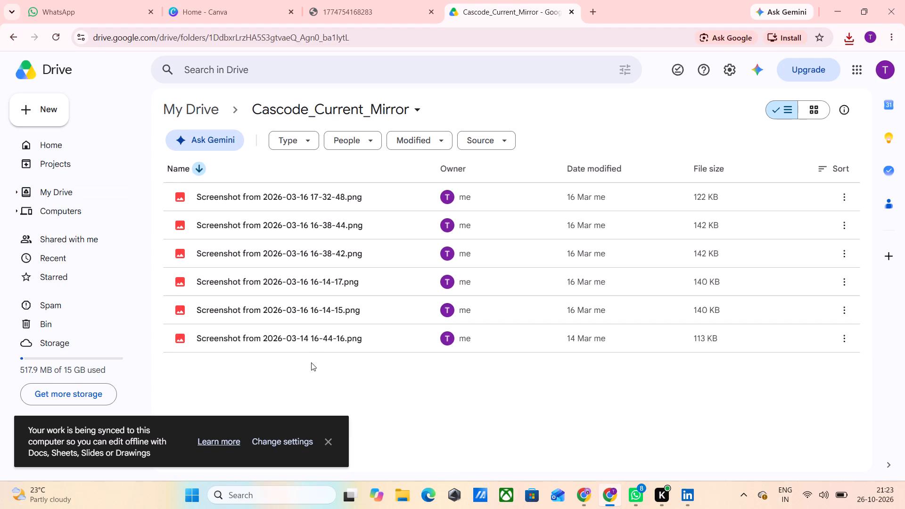
pyautogui.click(316, 369)
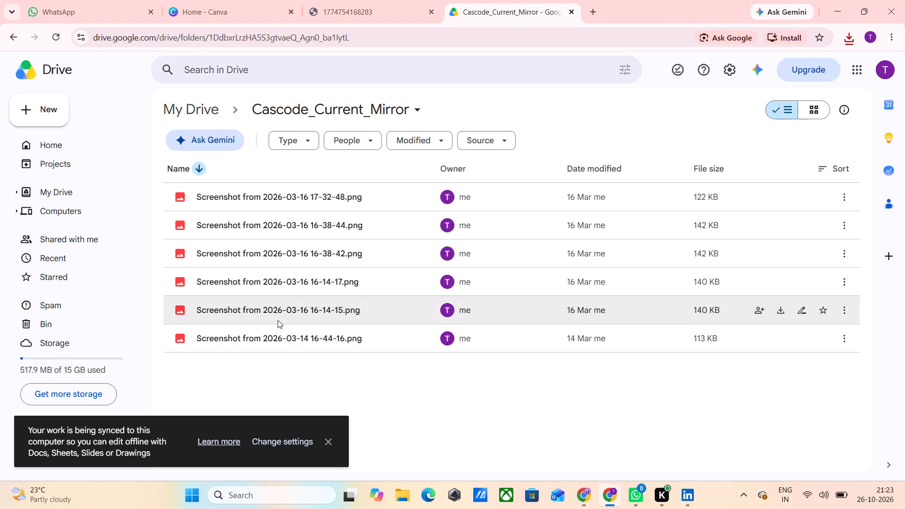
pyautogui.doubleClick(284, 333)
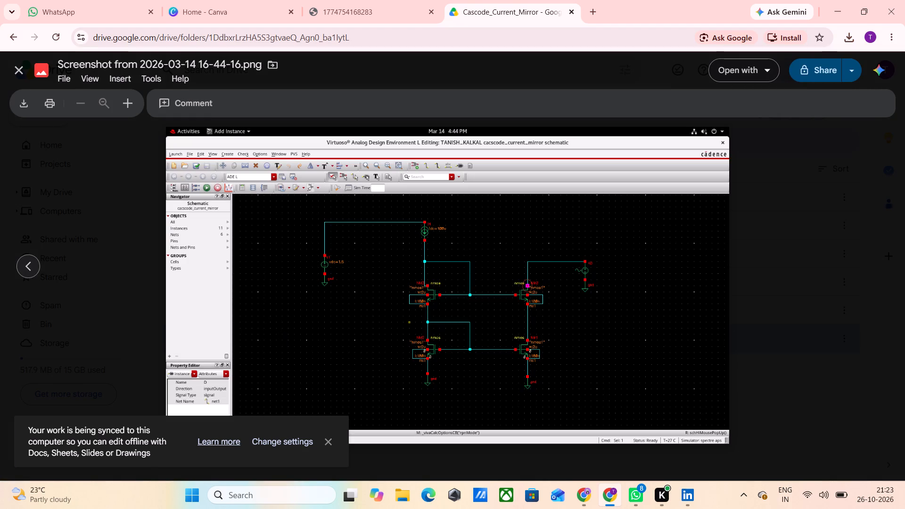
pyautogui.press('Left')
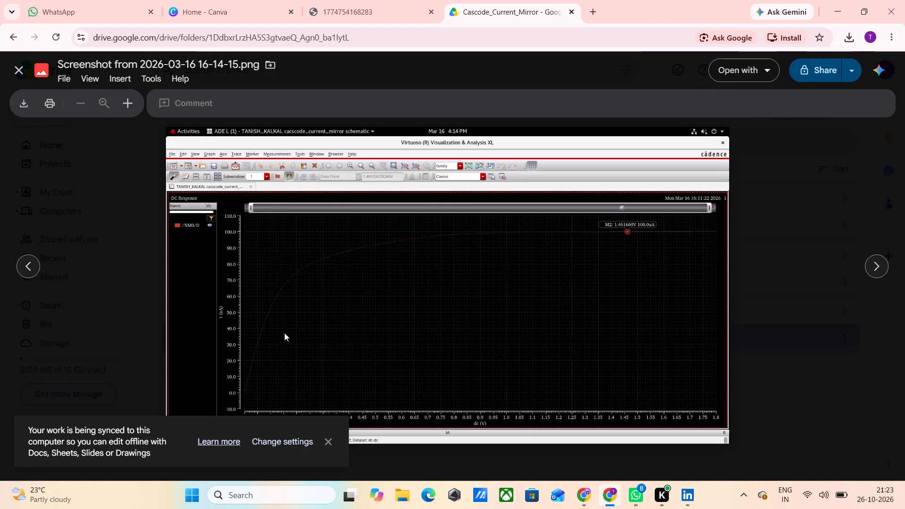
pyautogui.press('Left')
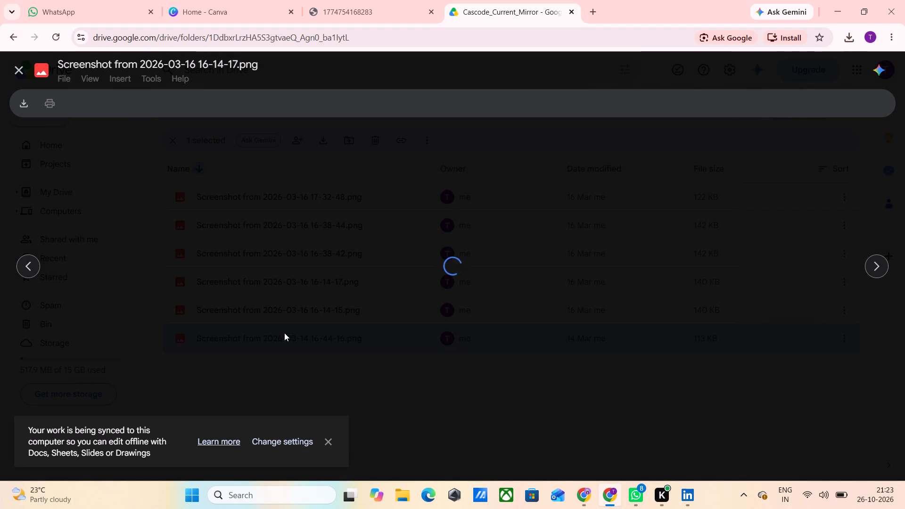
pyautogui.press('Left')
pyautogui.press('Left')
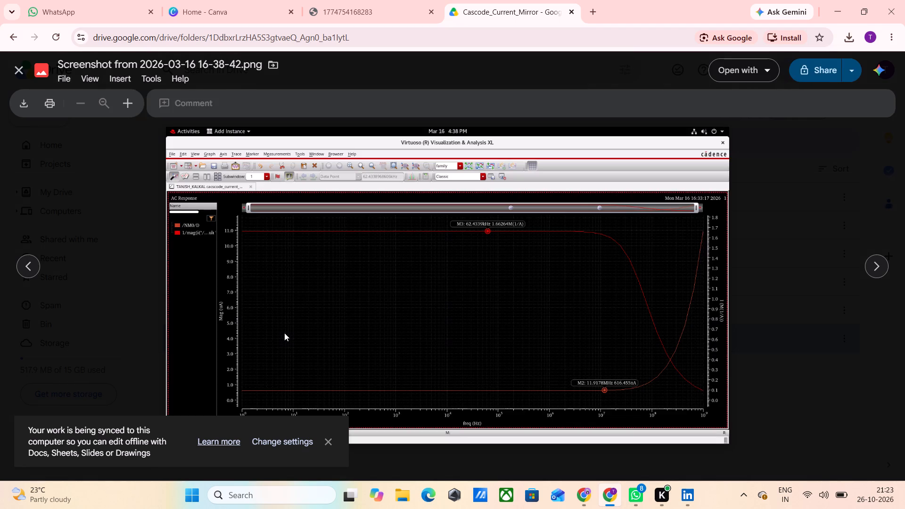
pyautogui.press('Left')
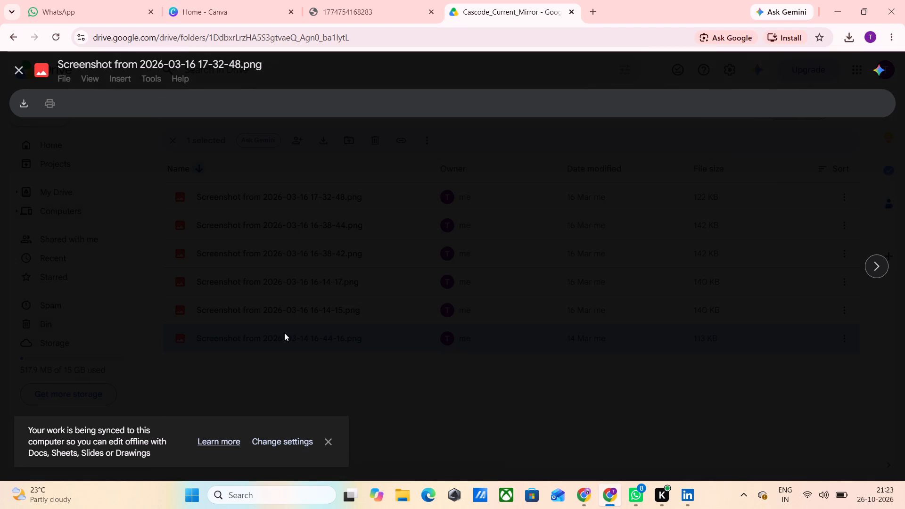
pyautogui.press('Left')
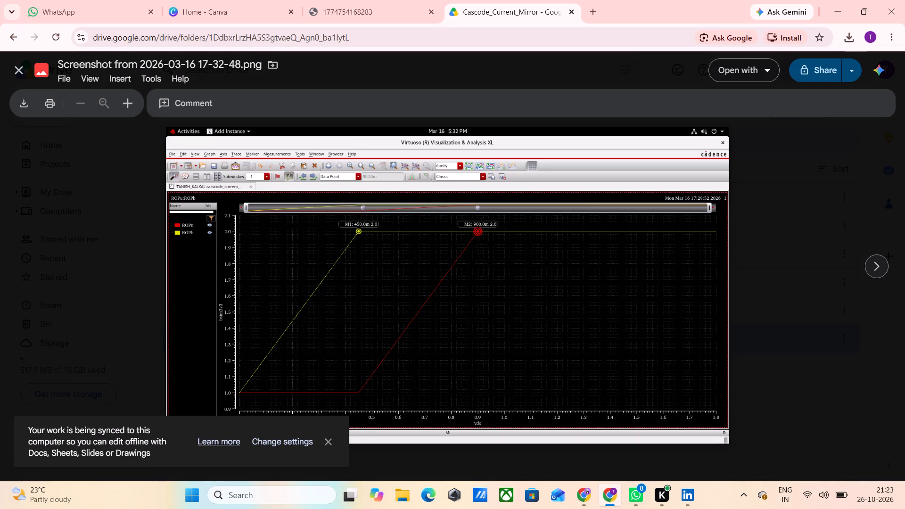
pyautogui.click(16, 78)
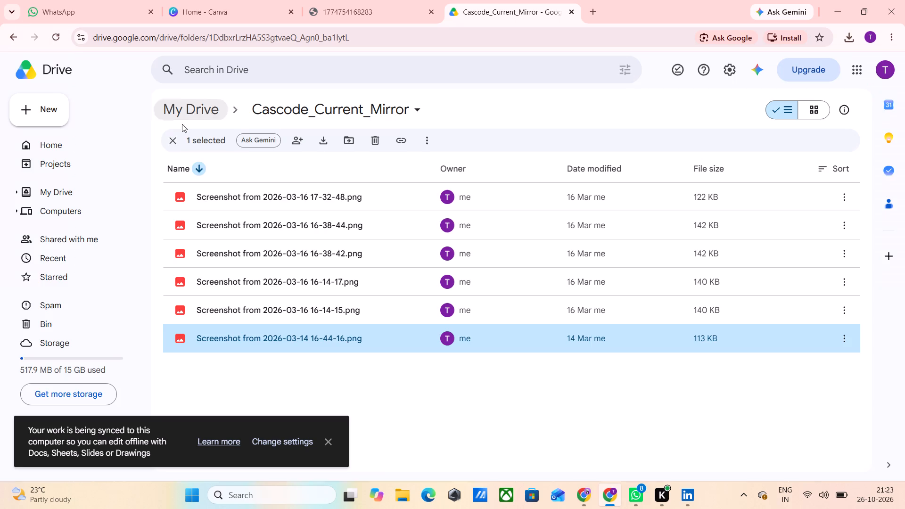
pyautogui.click(175, 141)
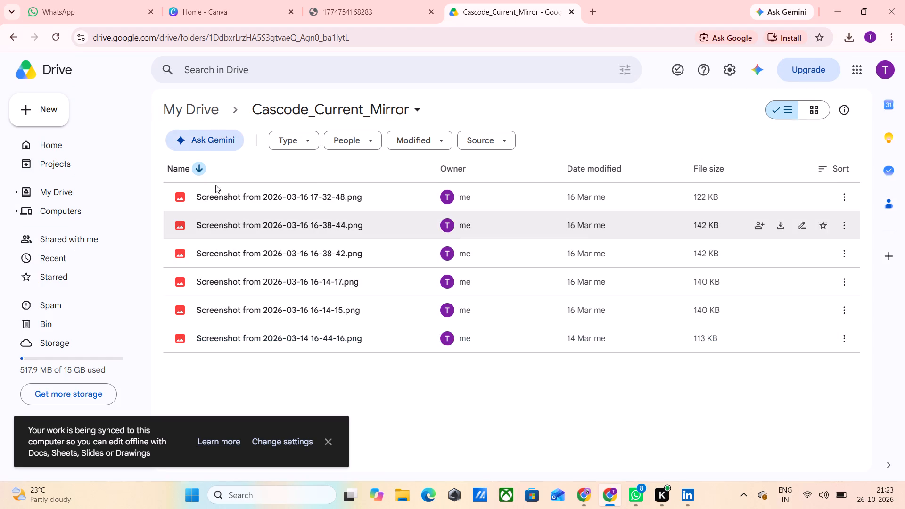
pyautogui.moveTo(305, 384); pyautogui.dragTo(294, 384)
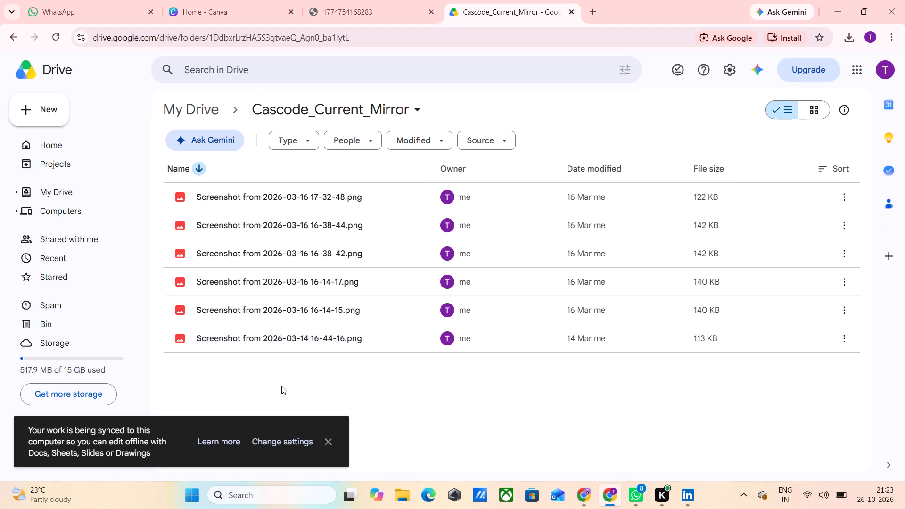
# Open a new browser tab, then switch to the Canva home page and look through the recent designs.
pyautogui.click(595, 19)
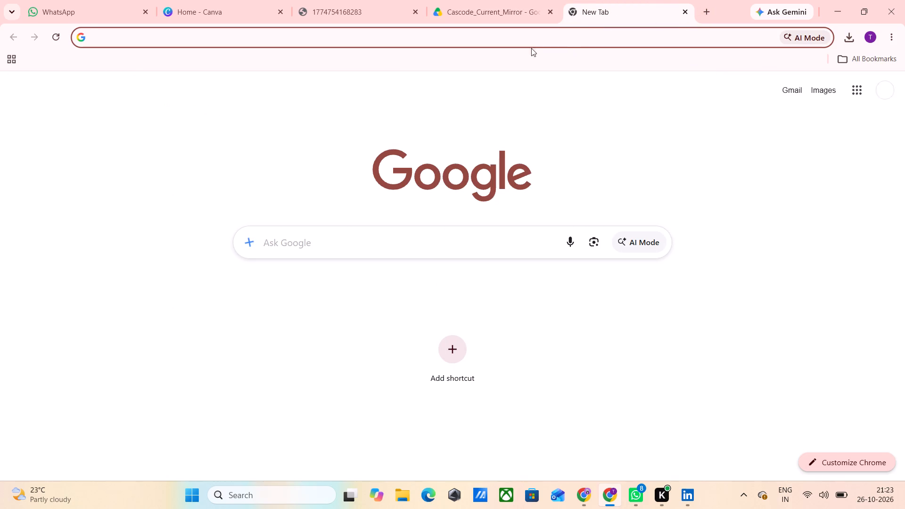
pyautogui.click(232, 10)
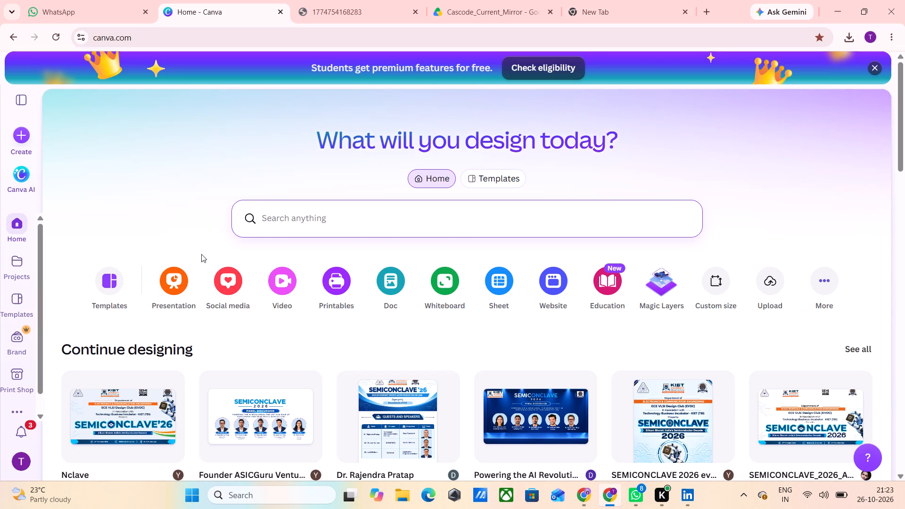
pyautogui.scroll(-3, 213, 284)
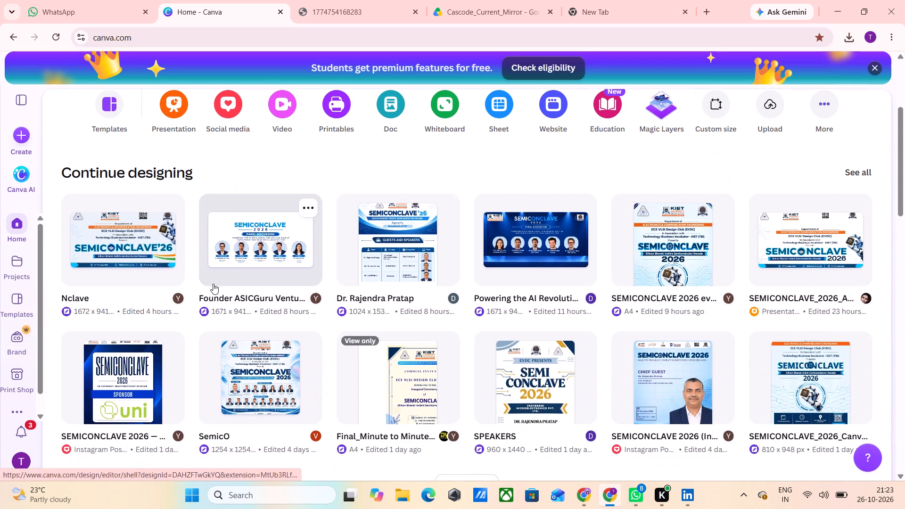
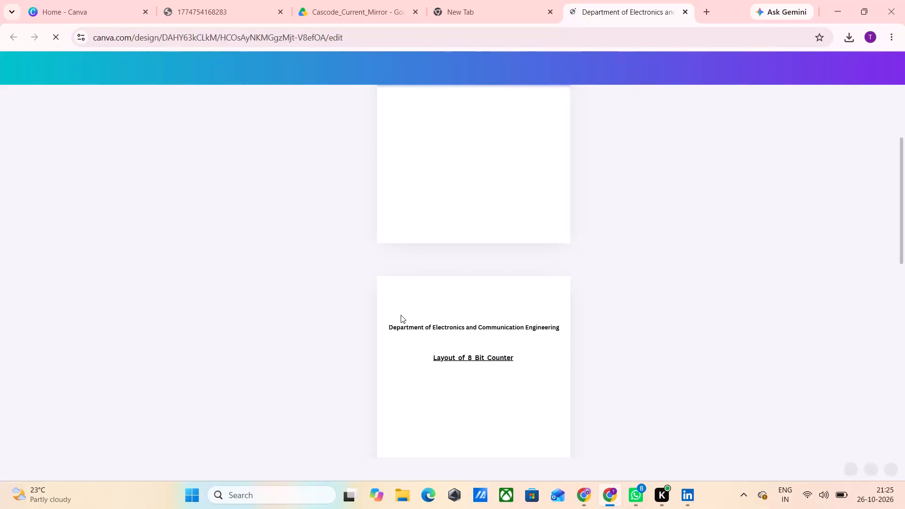
# Add a blank fourth page after the Oscillator Layout page in the Department of Electronics and Communication Engineering design.
pyautogui.scroll(1, 440, 327)
pyautogui.scroll(-1, 440, 327)
pyautogui.scroll(6, 440, 327)
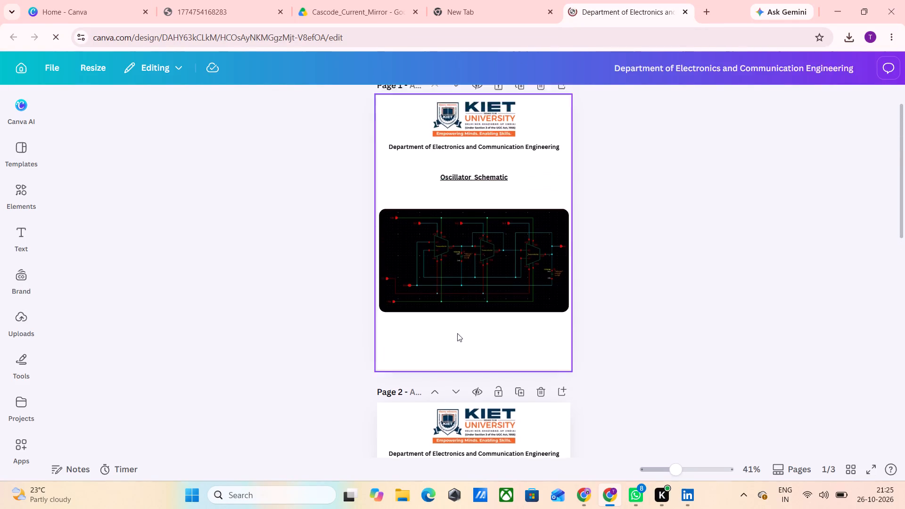
pyautogui.scroll(2, 455, 309)
pyautogui.scroll(-10, 454, 309)
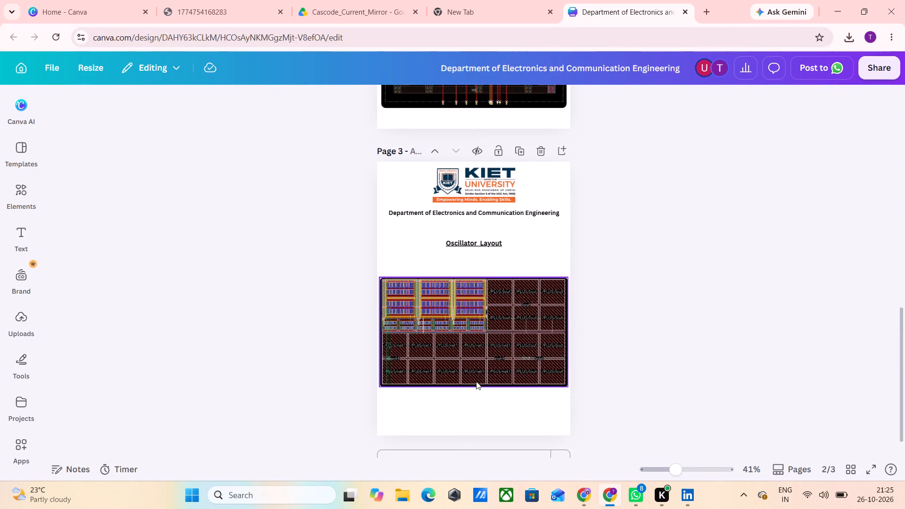
pyautogui.scroll(-5, 477, 384)
pyautogui.click(469, 446)
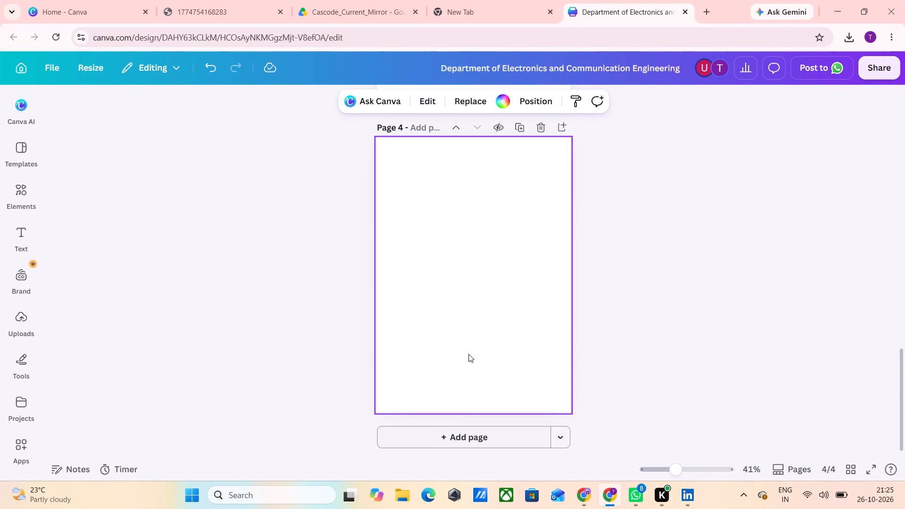
# Look over the layout and formatting of the existing oscillator and counter pages, then return to the blank page 4.
pyautogui.scroll(7, 458, 315)
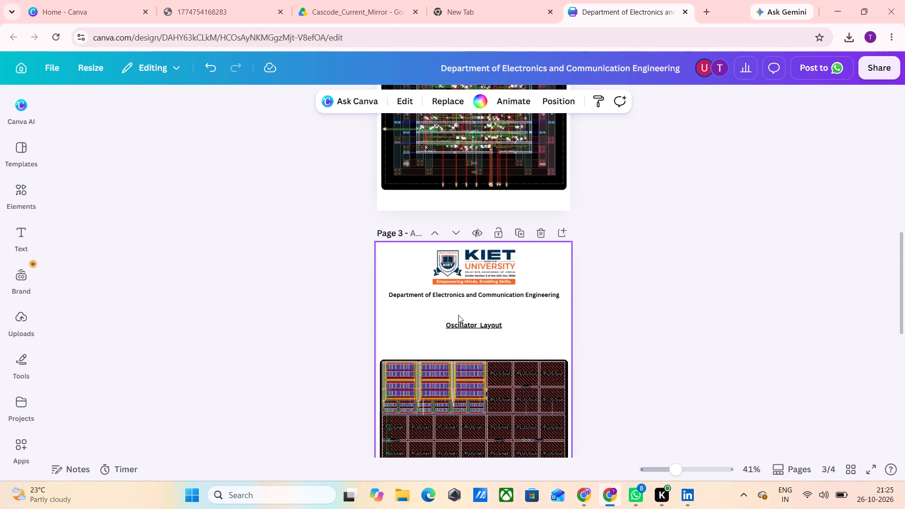
pyautogui.scroll(9, 574, 349)
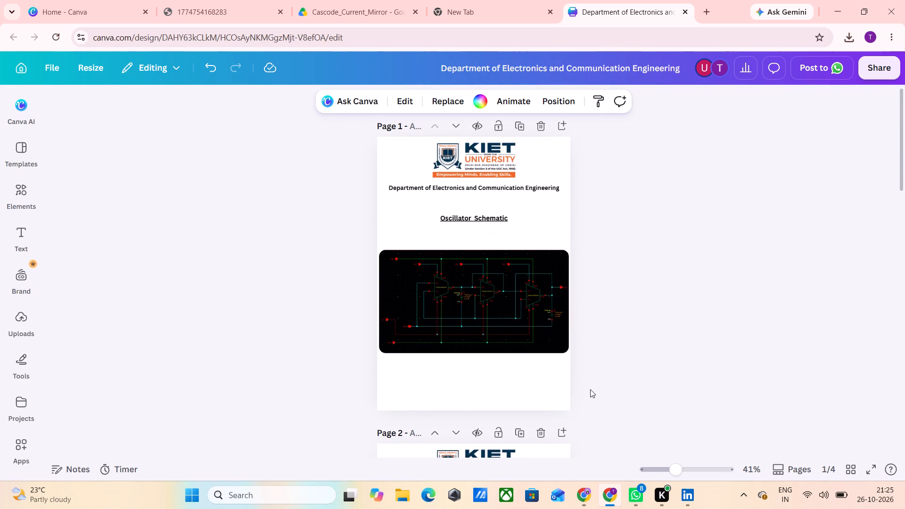
pyautogui.scroll(-12, 449, 210)
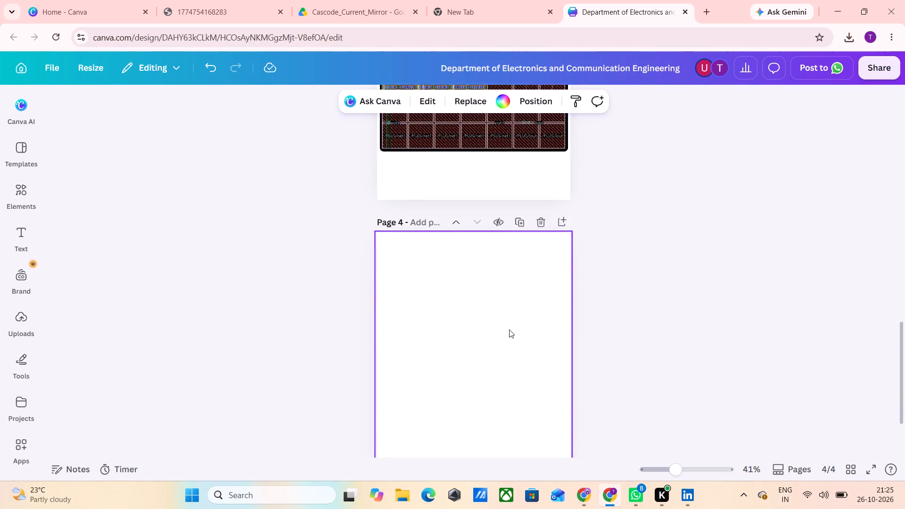
pyautogui.scroll(-2, 509, 329)
pyautogui.click(17, 330)
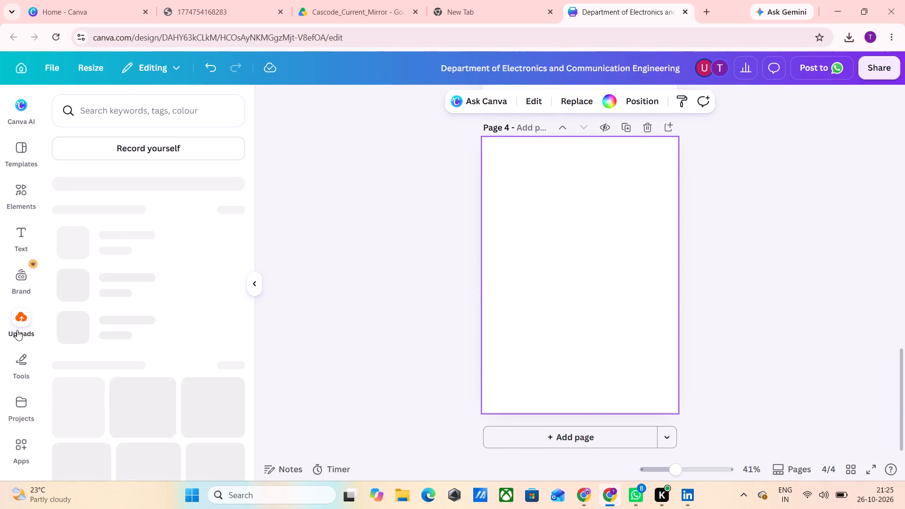
pyautogui.click(96, 135)
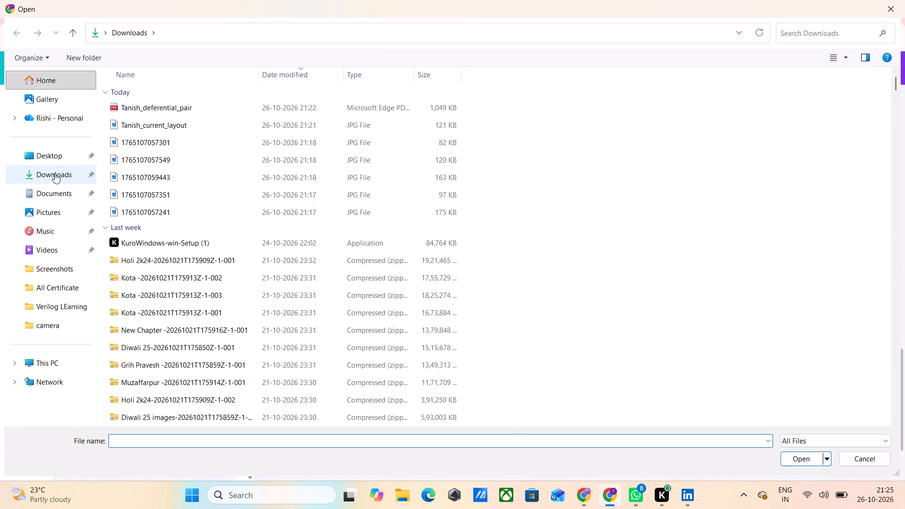
pyautogui.click(55, 173)
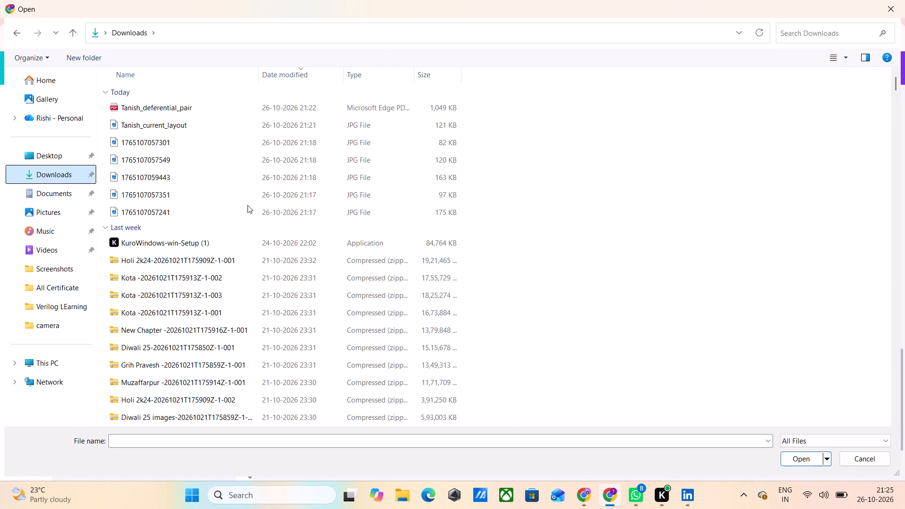
pyautogui.moveTo(195, 216); pyautogui.dragTo(192, 144)
pyautogui.click(798, 461)
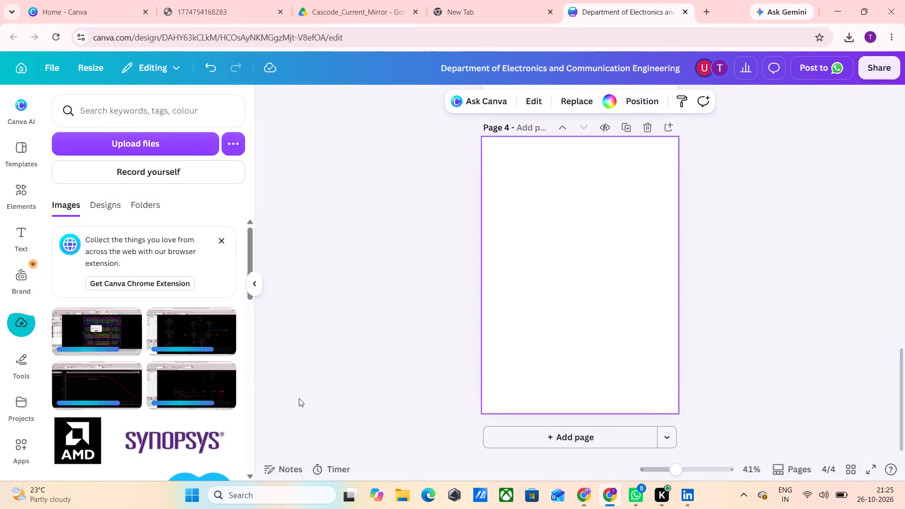
pyautogui.scroll(-2, 299, 398)
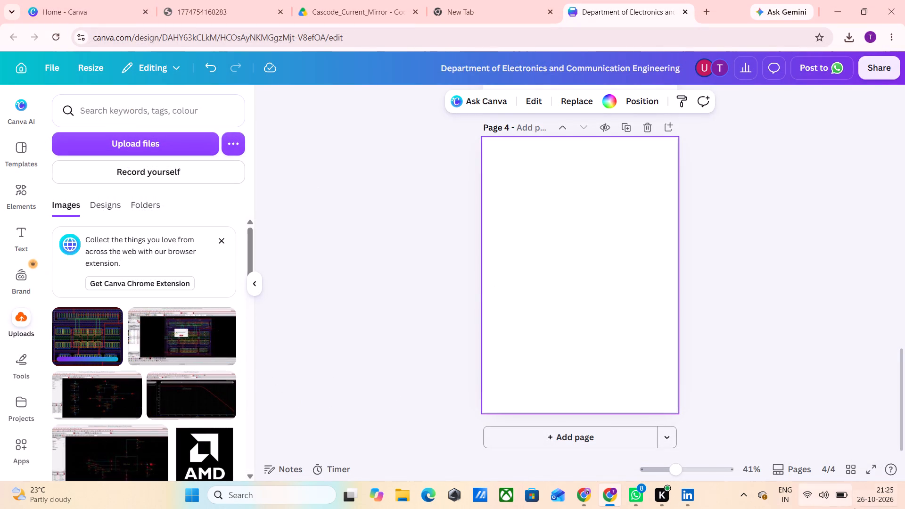
pyautogui.click(679, 493)
pyautogui.scroll(3, 354, 237)
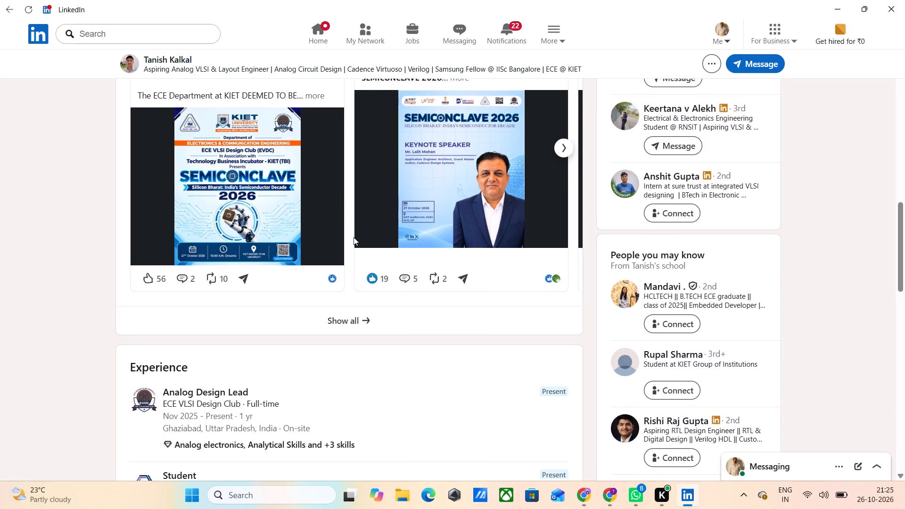
pyautogui.scroll(4, 354, 237)
pyautogui.scroll(-3, 331, 237)
pyautogui.scroll(2, 328, 233)
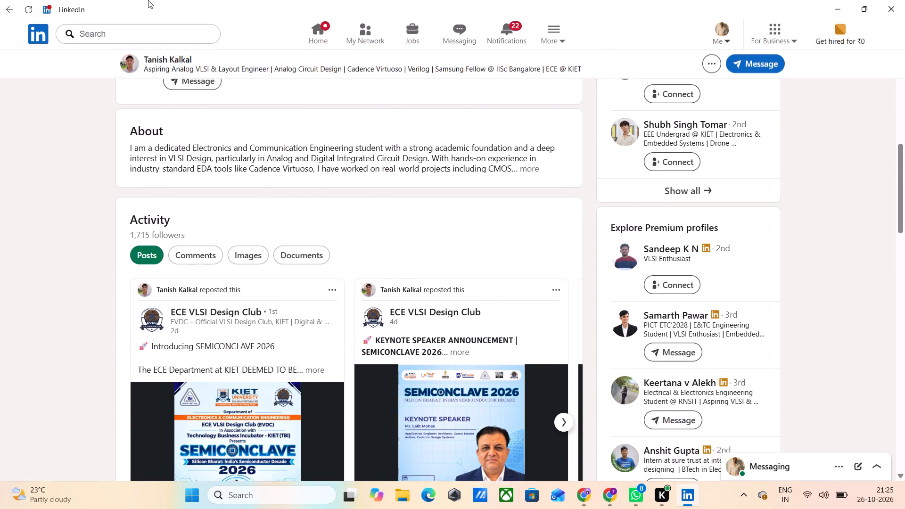
pyautogui.click(74, 29)
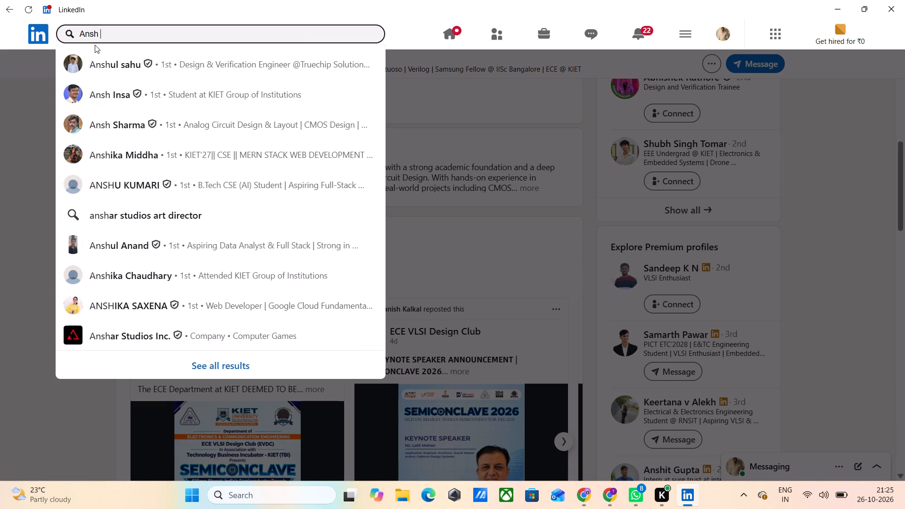
pyautogui.press('Return')
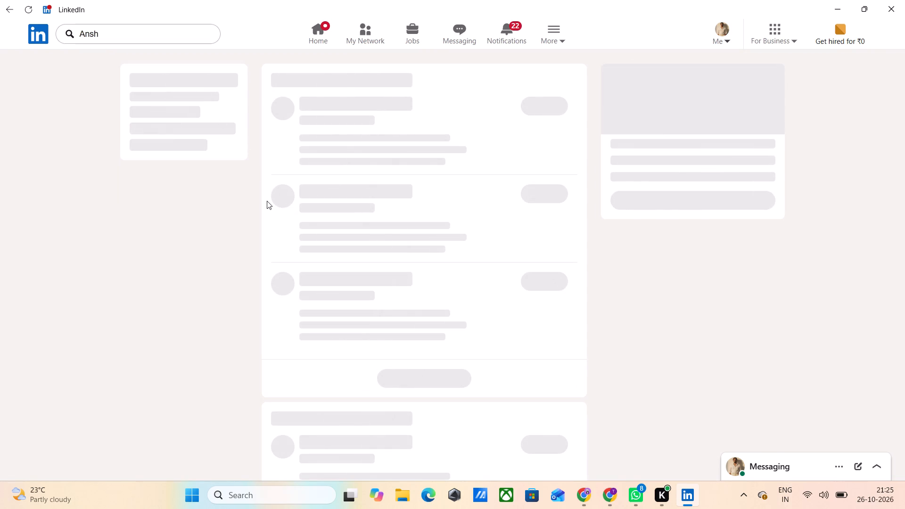
pyautogui.click(329, 131)
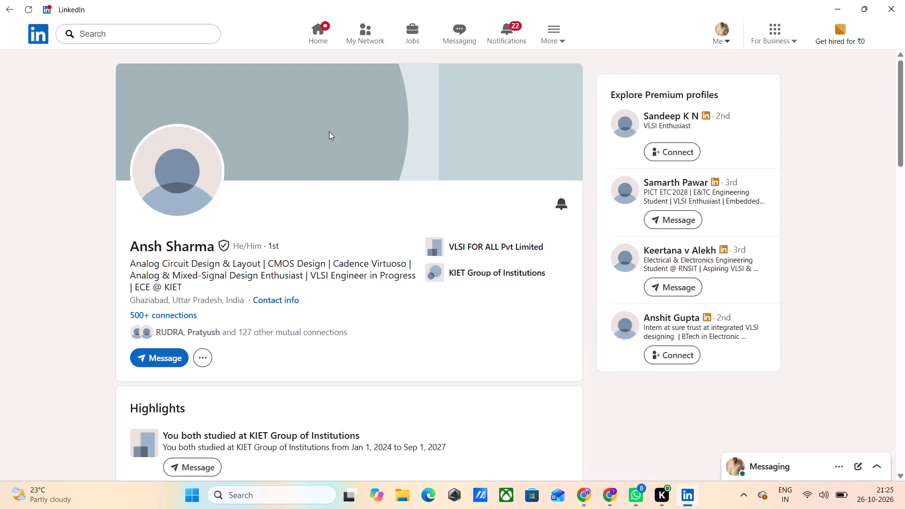
# Open the complete list of posts from the Activity section of this profile.
pyautogui.scroll(-1, 346, 350)
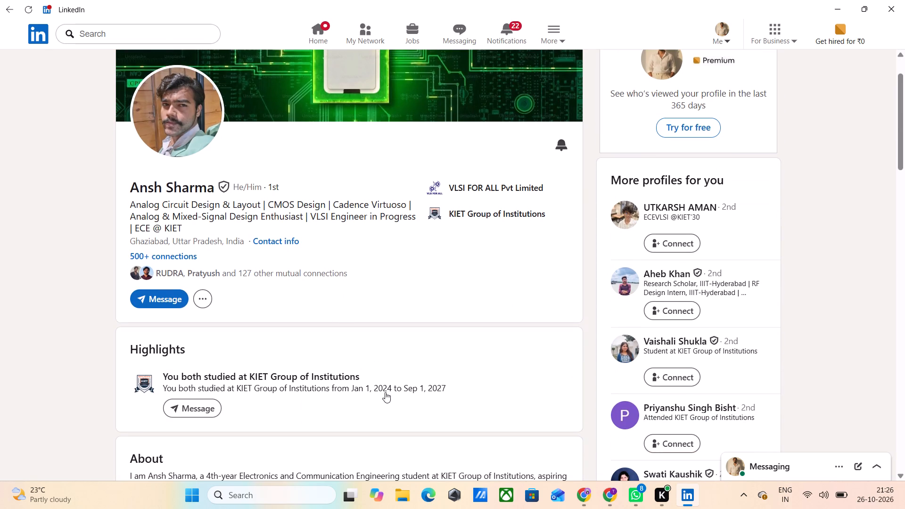
pyautogui.scroll(-2, 369, 414)
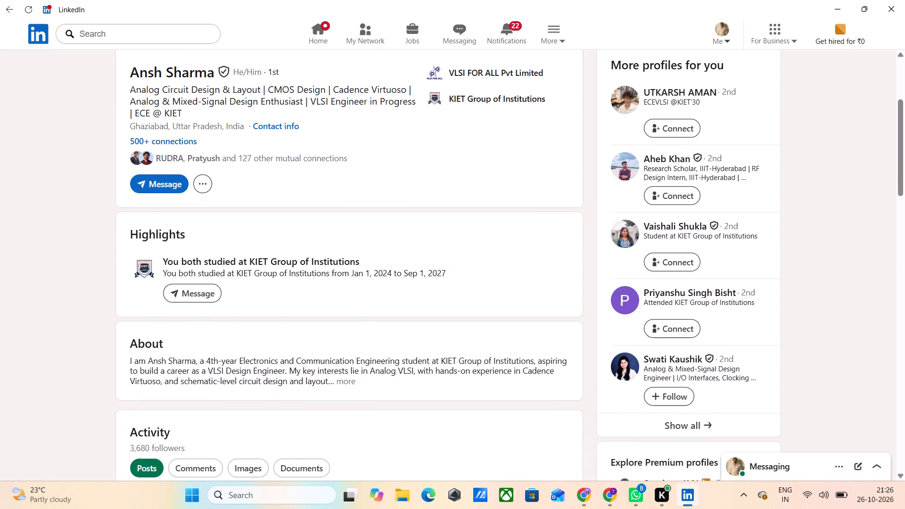
pyautogui.scroll(-7, 243, 367)
pyautogui.scroll(-1, 282, 386)
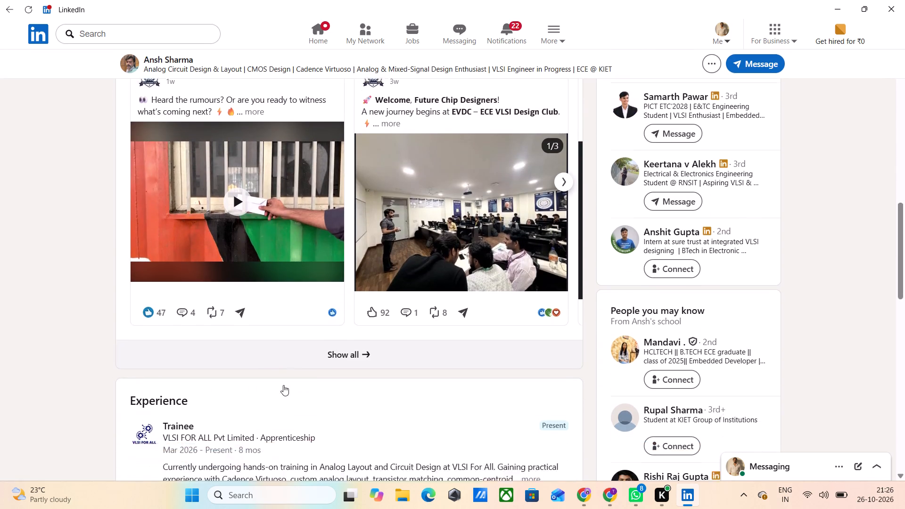
pyautogui.click(349, 335)
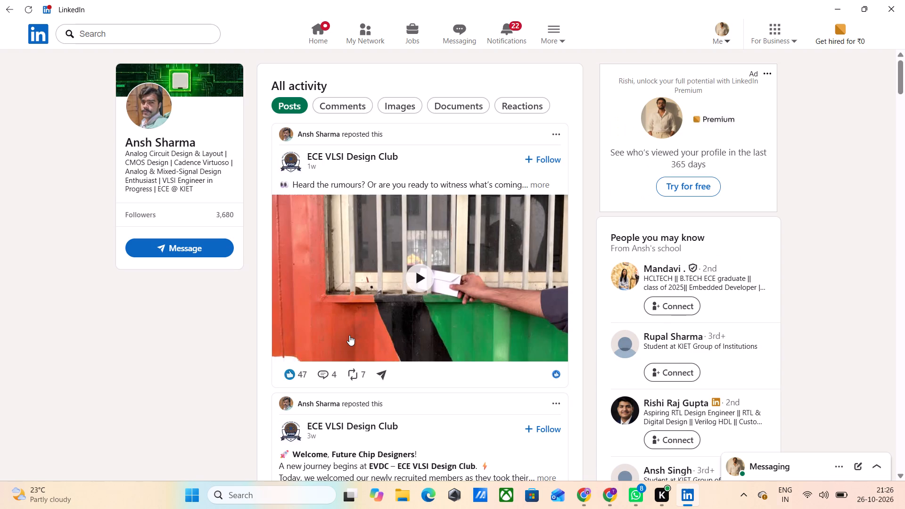
# Expand the differential pair with active load post and copy its title, "Layout of Differential Pair with Active Load (5T OTA) – Precision-Driven Analog Layout (45gpdk)".
pyautogui.scroll(-20, 396, 304)
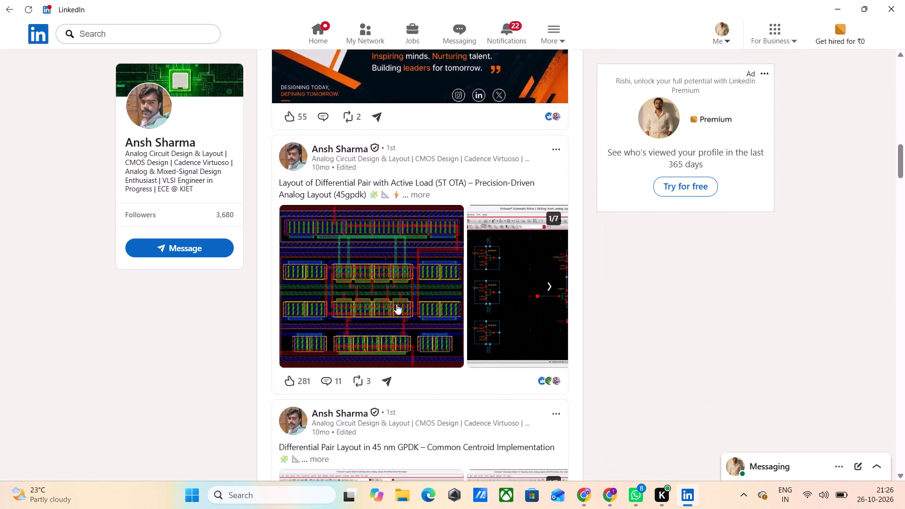
pyautogui.scroll(2, 396, 304)
pyautogui.click(420, 164)
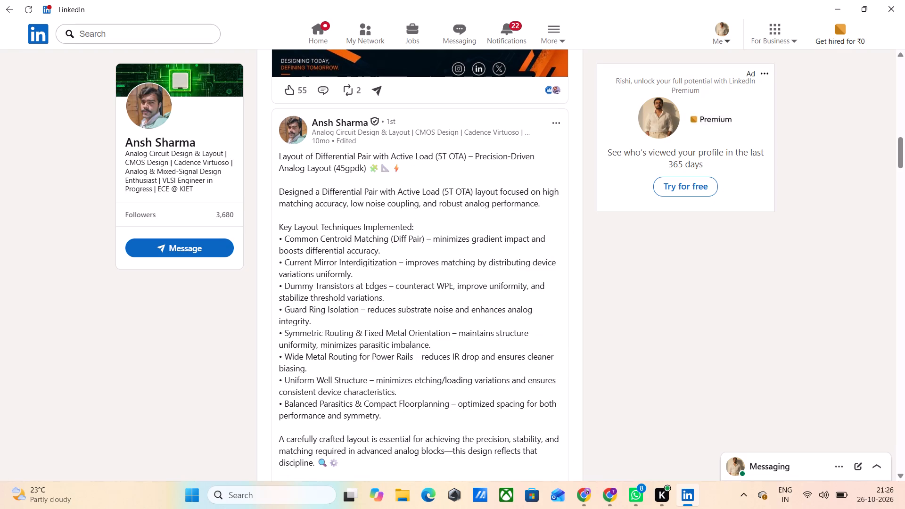
pyautogui.moveTo(365, 166); pyautogui.dragTo(325, 161)
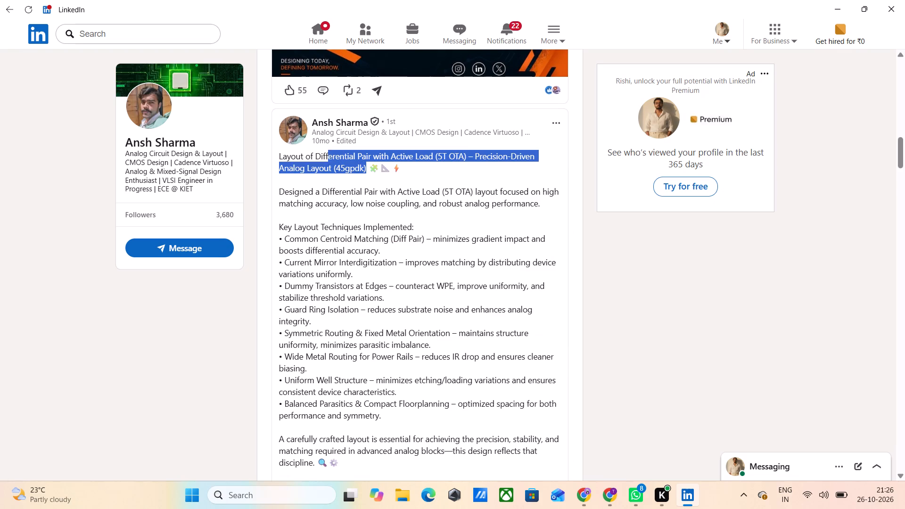
pyautogui.moveTo(325, 161); pyautogui.dragTo(268, 161)
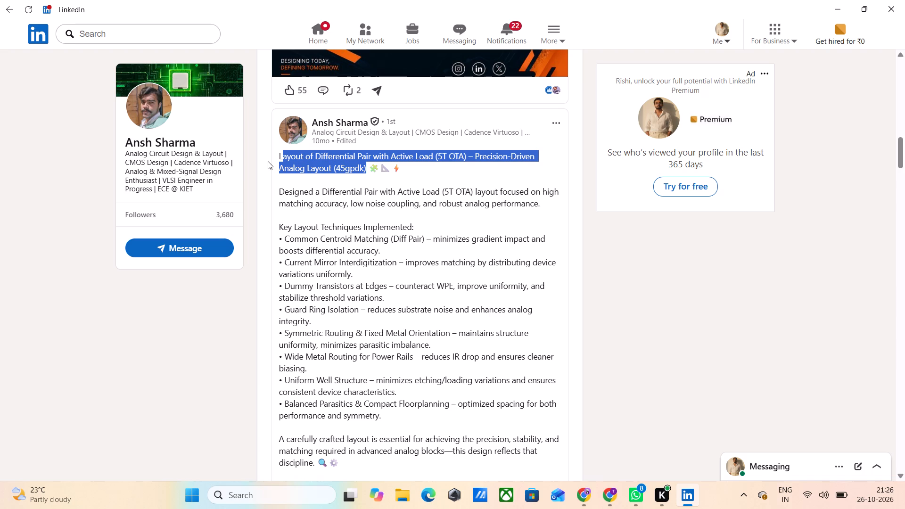
pyautogui.hotkey('ctrl', 'c')
pyautogui.scroll(-1, 403, 240)
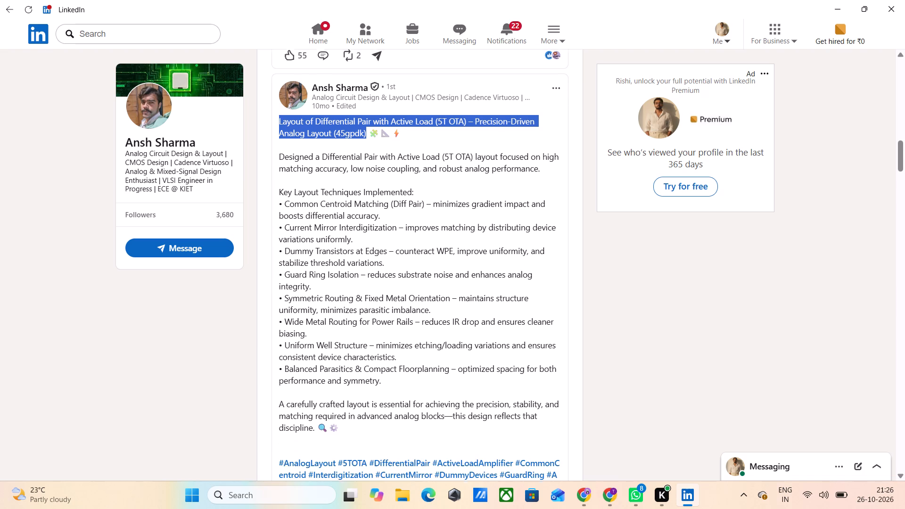
pyautogui.scroll(-1, 411, 318)
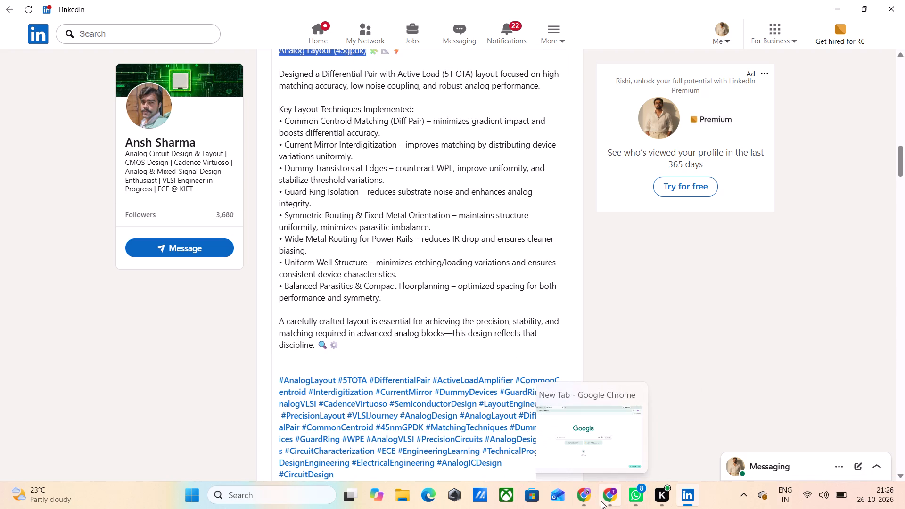
# Switch to the Canva design in Chrome, paste the copied title into a new text box on page 4 and place it at the page's top.
pyautogui.click(608, 443)
pyautogui.click(556, 172)
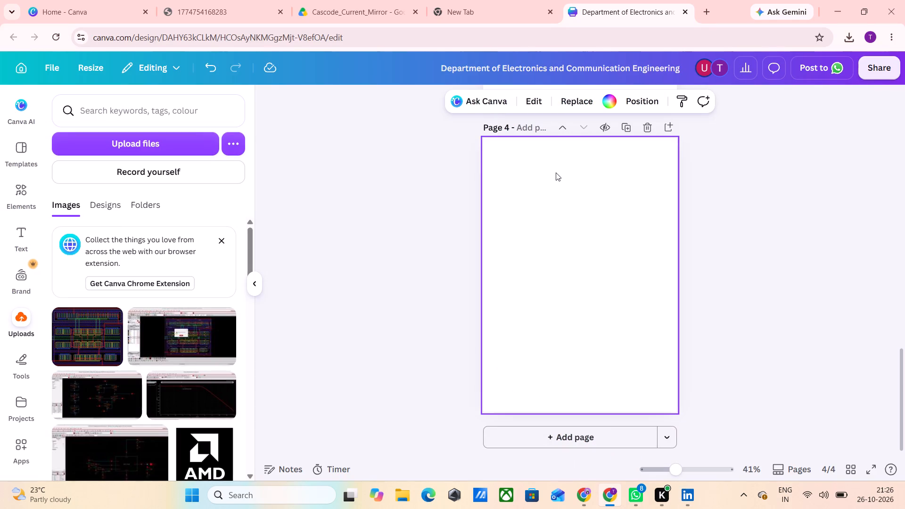
pyautogui.click(15, 231)
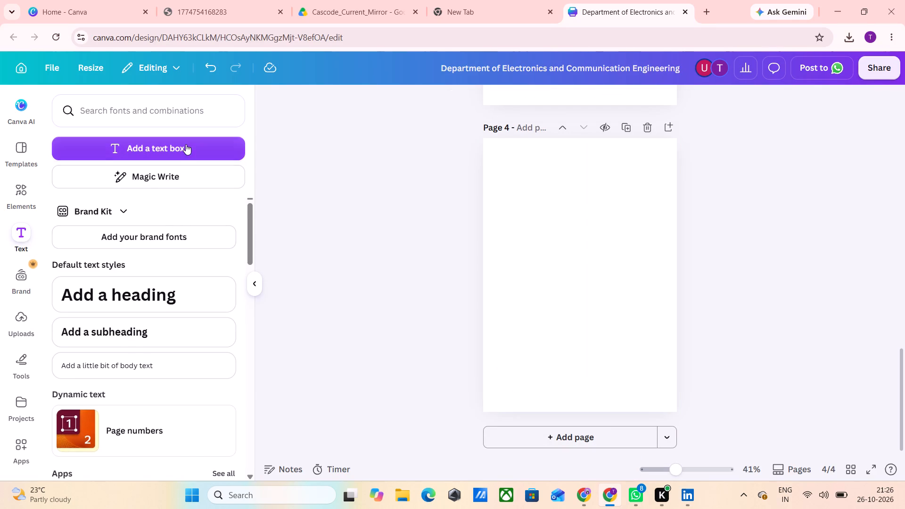
pyautogui.click(186, 144)
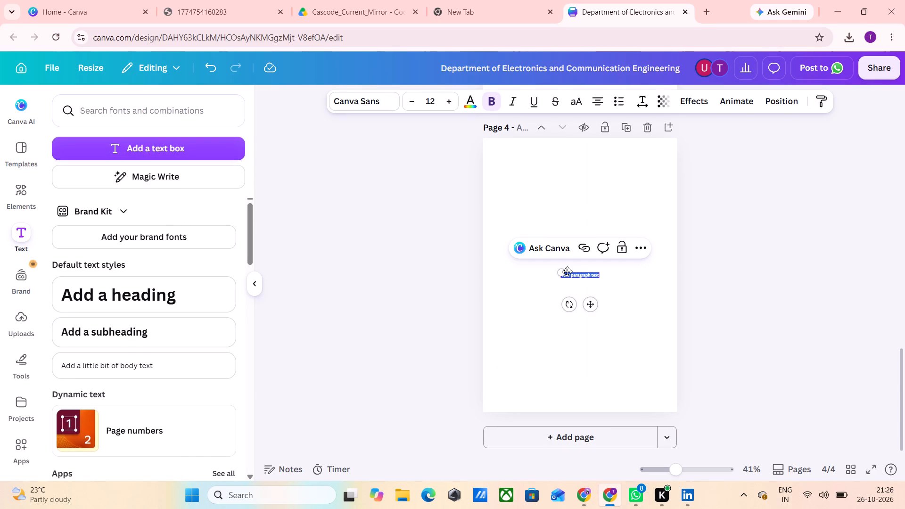
pyautogui.hotkey('ctrl', 'v')
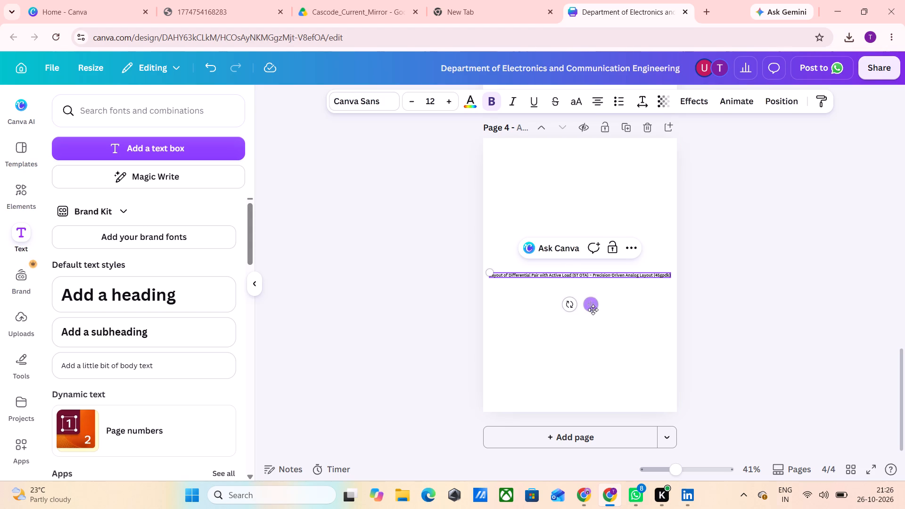
pyautogui.moveTo(593, 310); pyautogui.dragTo(592, 190)
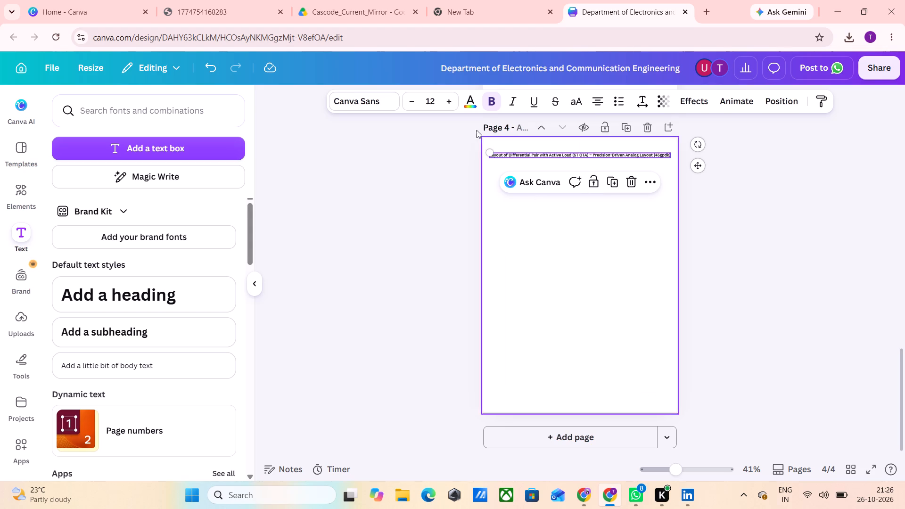
# Set the page 4 title's font size to 22.
pyautogui.tripleClick(446, 105)
pyautogui.click(446, 105)
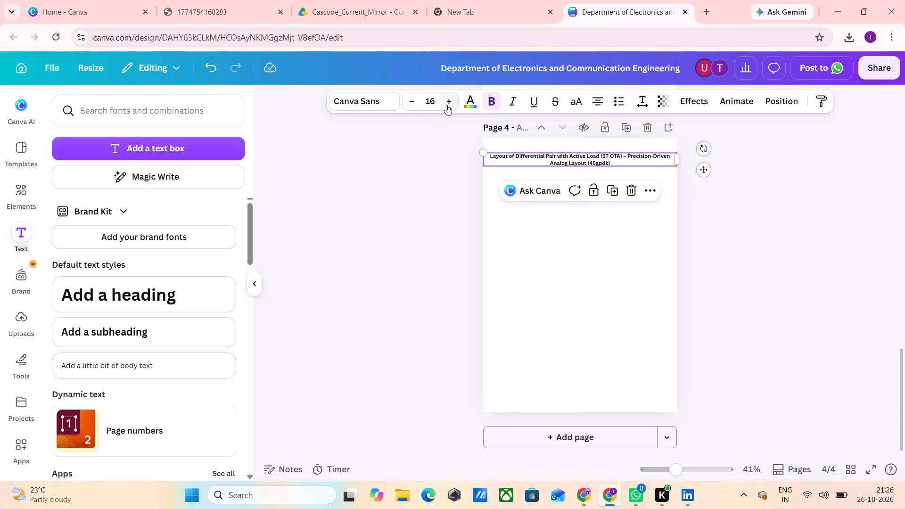
pyautogui.tripleClick(446, 105)
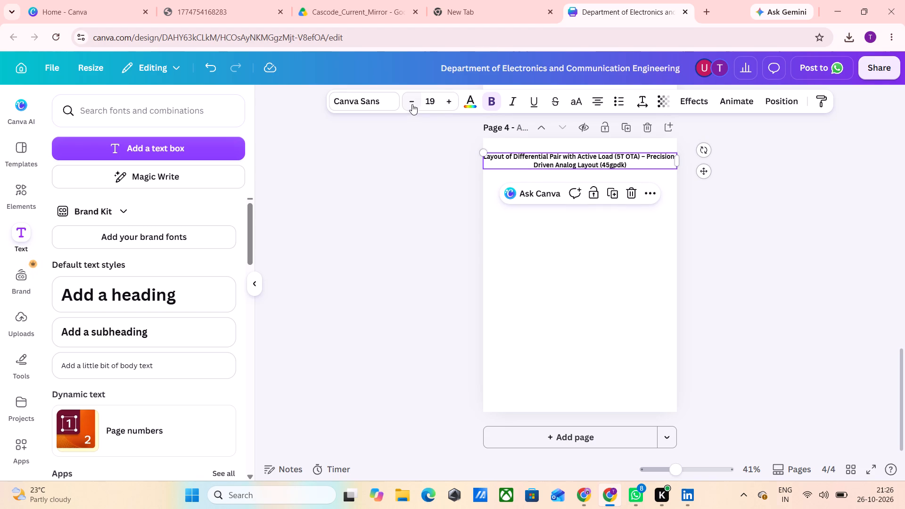
pyautogui.doubleClick(448, 104)
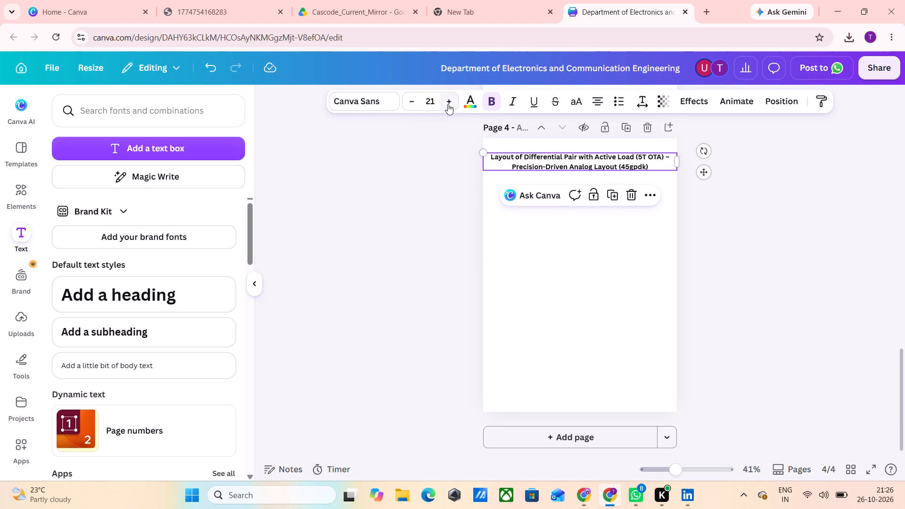
pyautogui.click(448, 104)
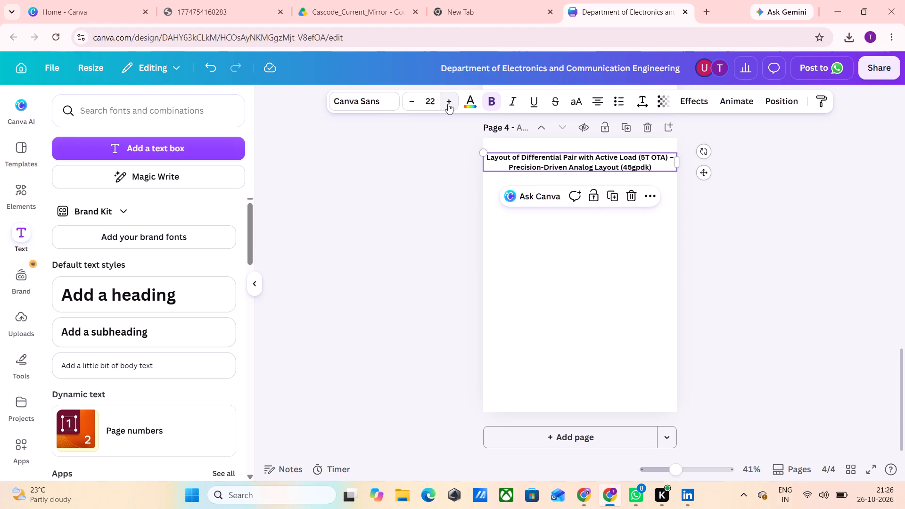
# Move the title on page 4 down a little to leave room for a logo above it.
pyautogui.click(594, 268)
pyautogui.moveTo(571, 162); pyautogui.dragTo(570, 183)
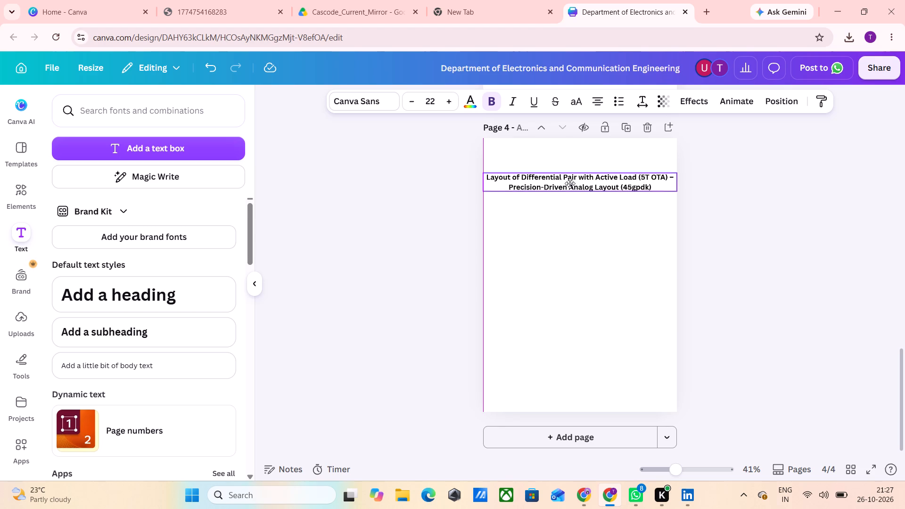
pyautogui.moveTo(570, 183); pyautogui.dragTo(572, 188)
# Copy the KIET University logo from page 3 and paste it at the top of page 4.
pyautogui.scroll(6, 543, 286)
pyautogui.scroll(3, 562, 322)
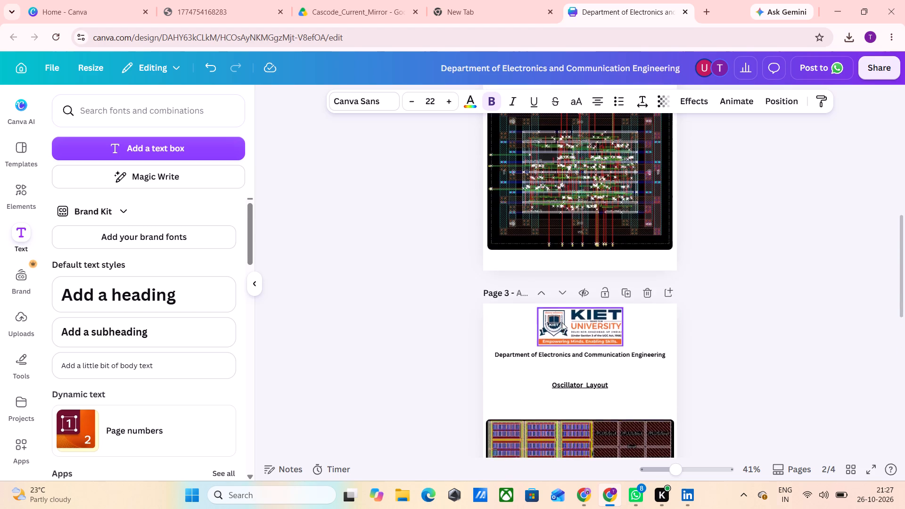
pyautogui.scroll(-1, 571, 347)
pyautogui.click(567, 325)
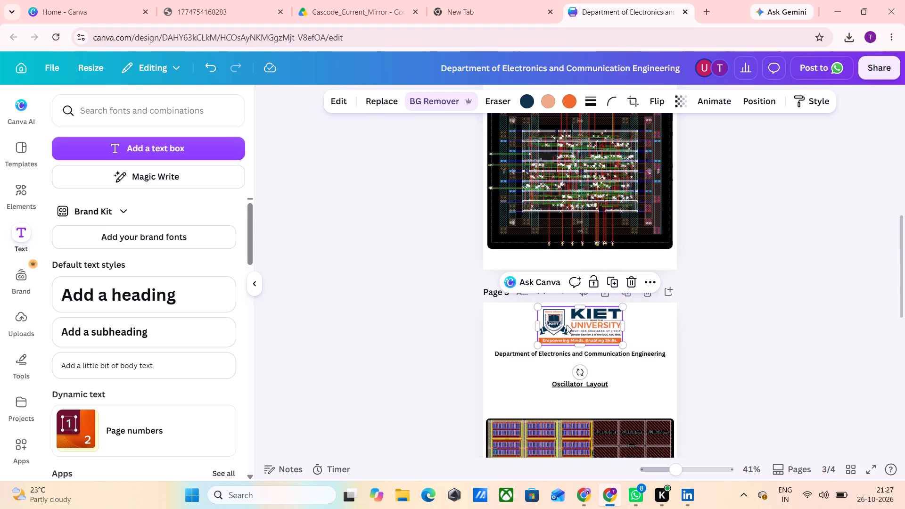
pyautogui.hotkey('ctrl', 'c')
pyautogui.scroll(-4, 567, 325)
pyautogui.click(572, 389)
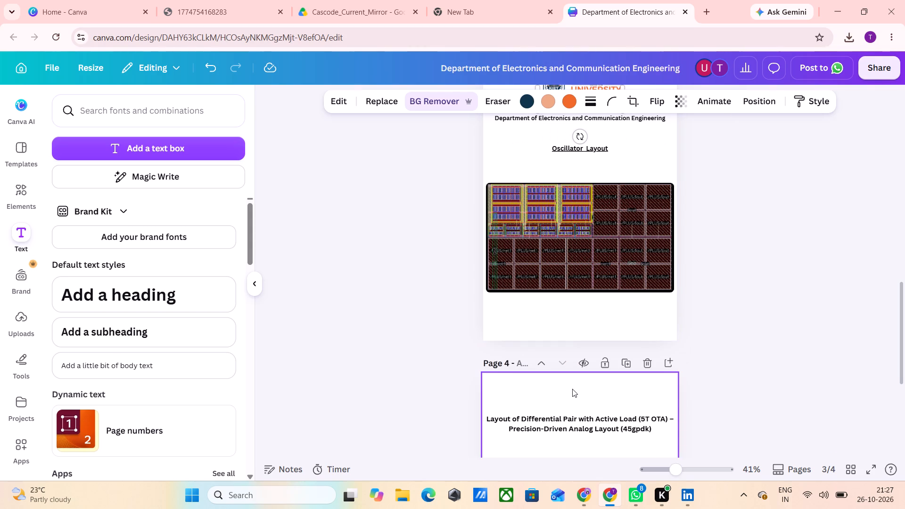
pyautogui.hotkey('ctrl', 'v')
# Move the page 4 title down so it sits just below the KIET University logo, centred across the page.
pyautogui.click(572, 429)
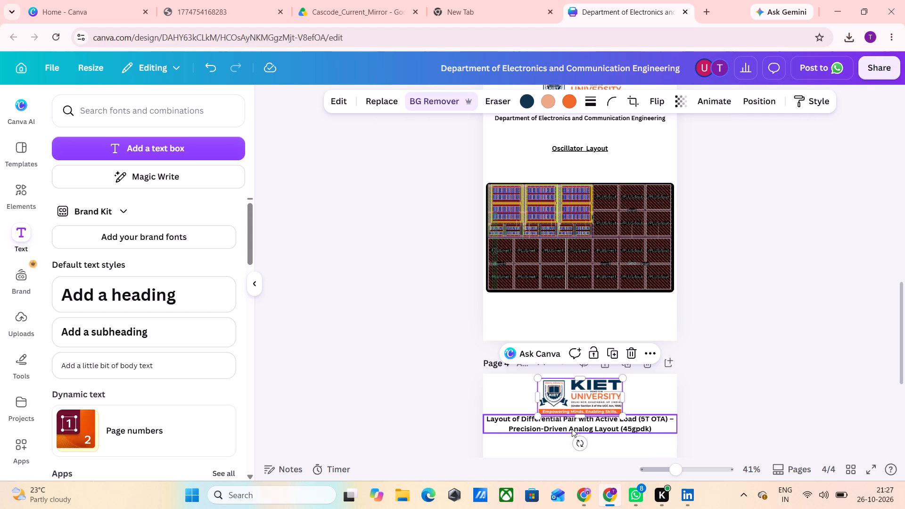
pyautogui.moveTo(702, 436); pyautogui.dragTo(704, 449)
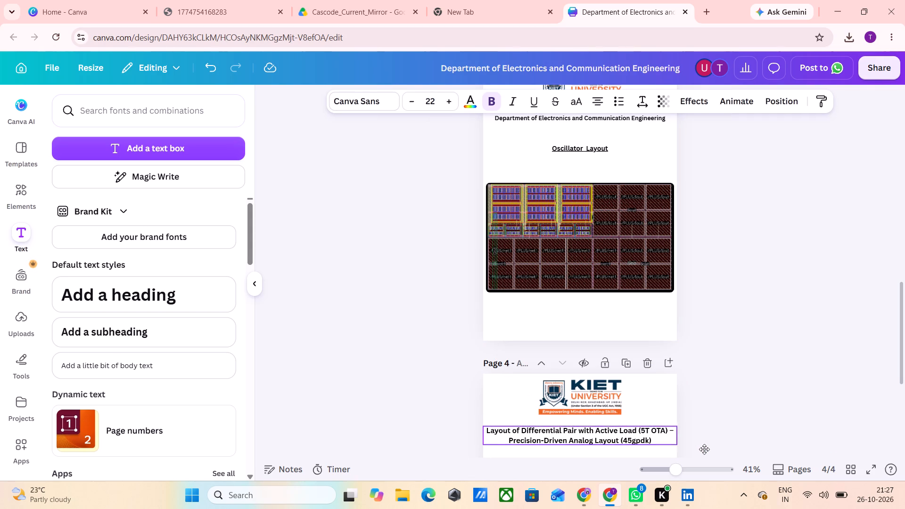
pyautogui.moveTo(704, 449); pyautogui.dragTo(704, 448)
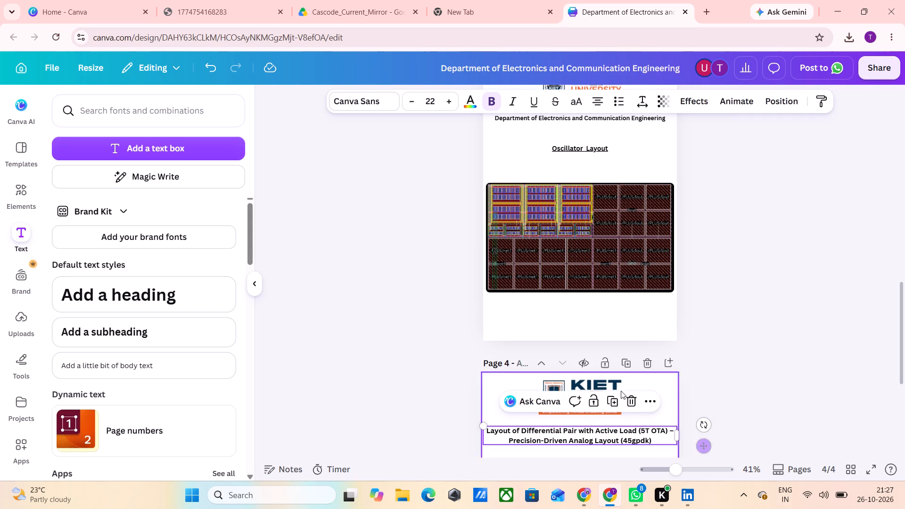
pyautogui.scroll(-3, 574, 439)
pyautogui.click(569, 300)
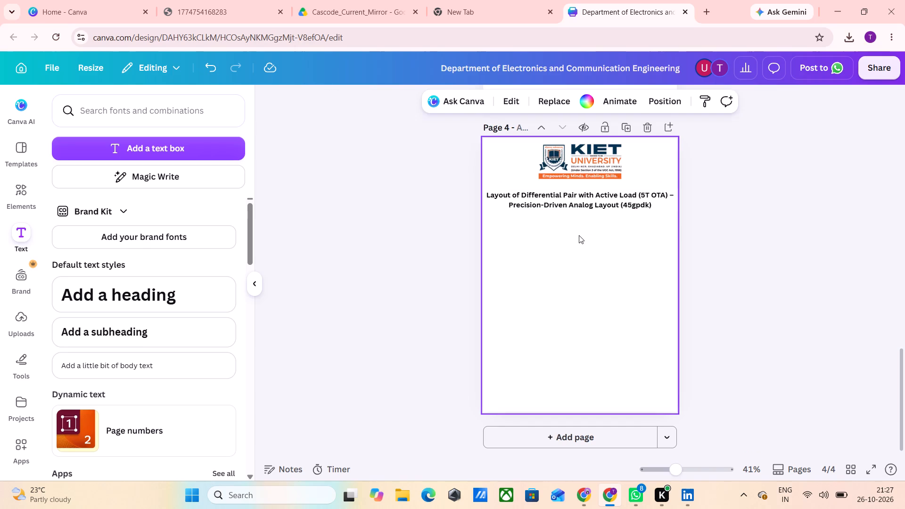
pyautogui.scroll(2, 568, 341)
pyautogui.scroll(5, 577, 440)
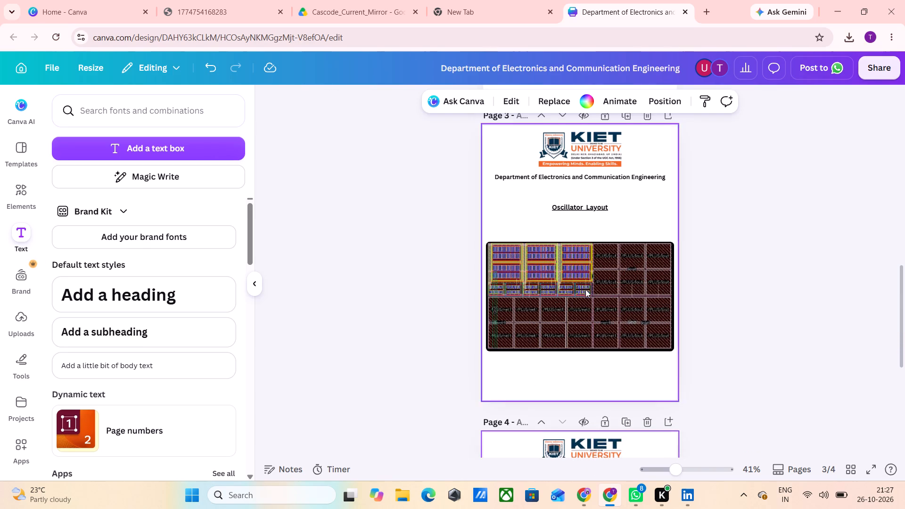
pyautogui.scroll(1, 585, 288)
pyautogui.scroll(-4, 583, 319)
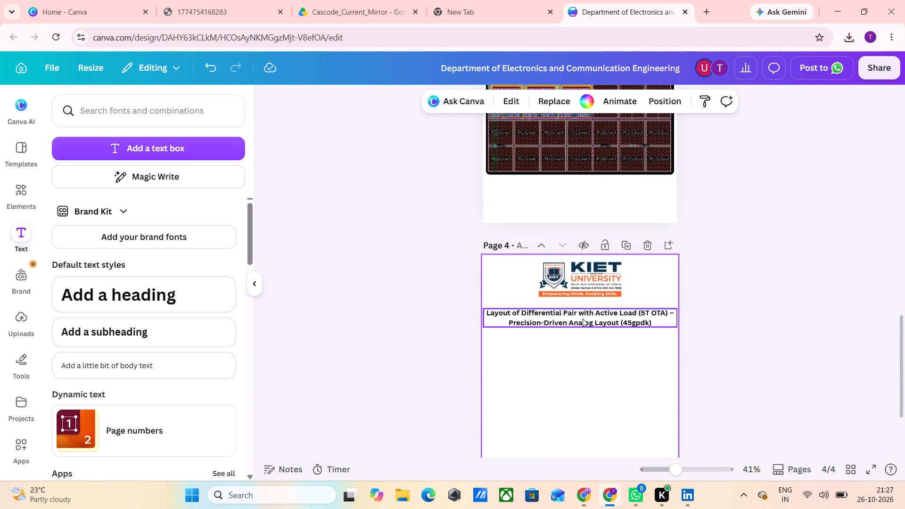
pyautogui.click(583, 319)
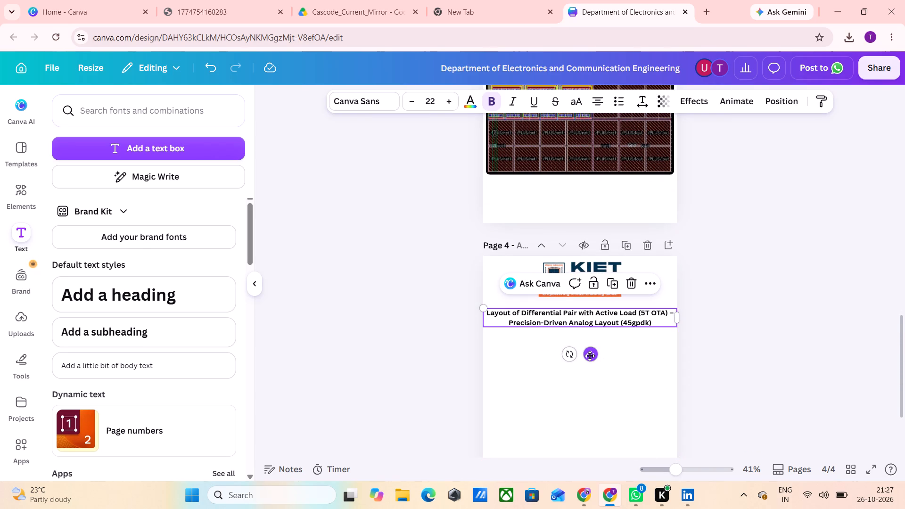
pyautogui.click(590, 356)
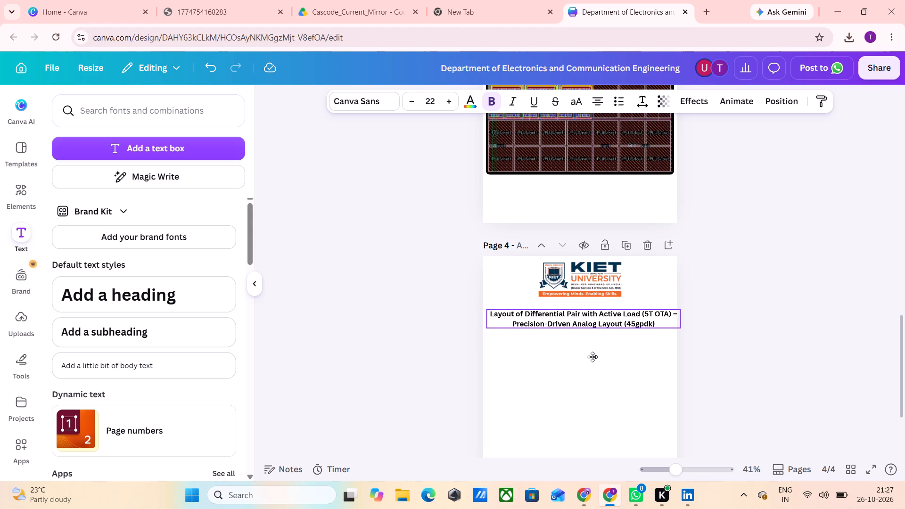
pyautogui.click(574, 402)
pyautogui.scroll(-2, 574, 392)
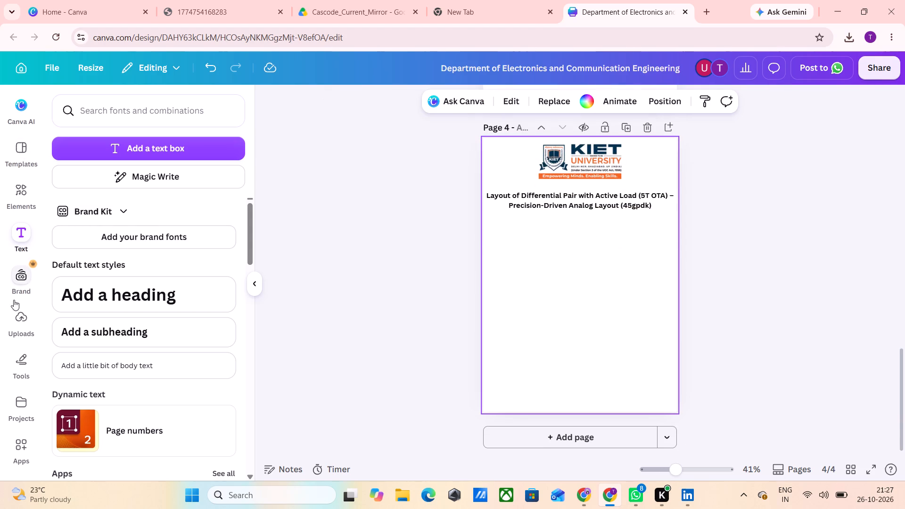
# Add the uploaded differential pair layout image to page 4 and enlarge it to nearly the page width, about 20 wide, below the title.
pyautogui.click(18, 314)
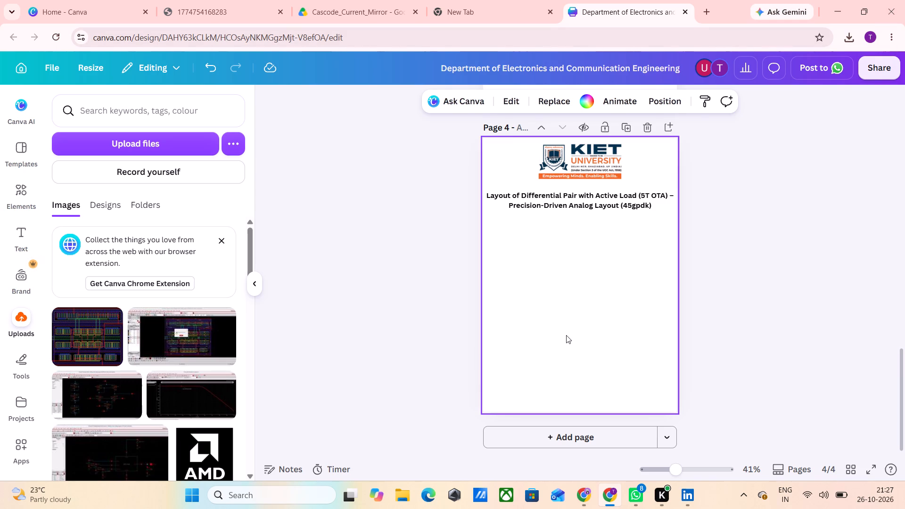
pyautogui.click(79, 332)
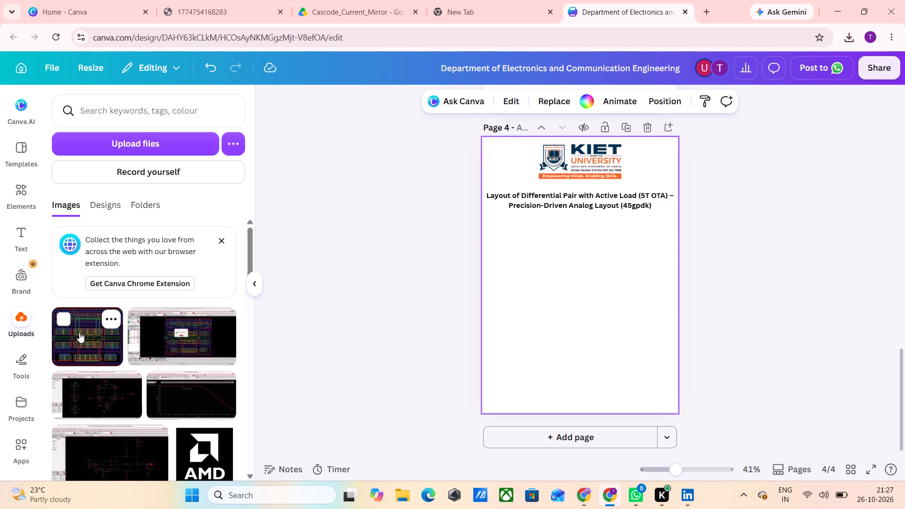
pyautogui.moveTo(522, 322); pyautogui.dragTo(512, 340)
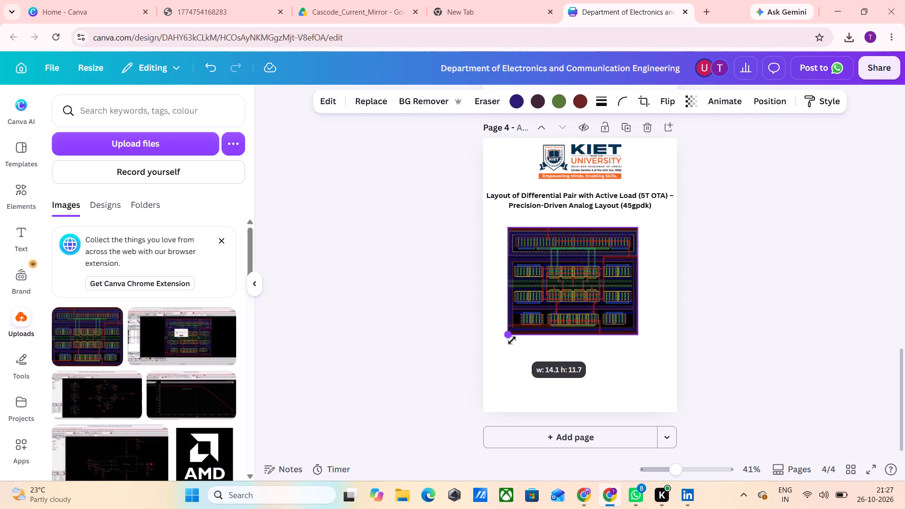
pyautogui.moveTo(512, 340); pyautogui.dragTo(495, 360)
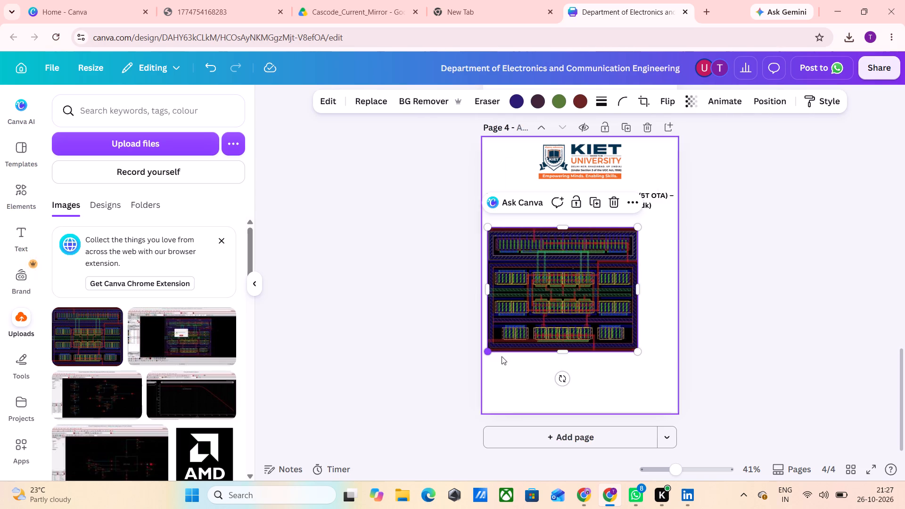
pyautogui.moveTo(639, 354); pyautogui.dragTo(660, 366)
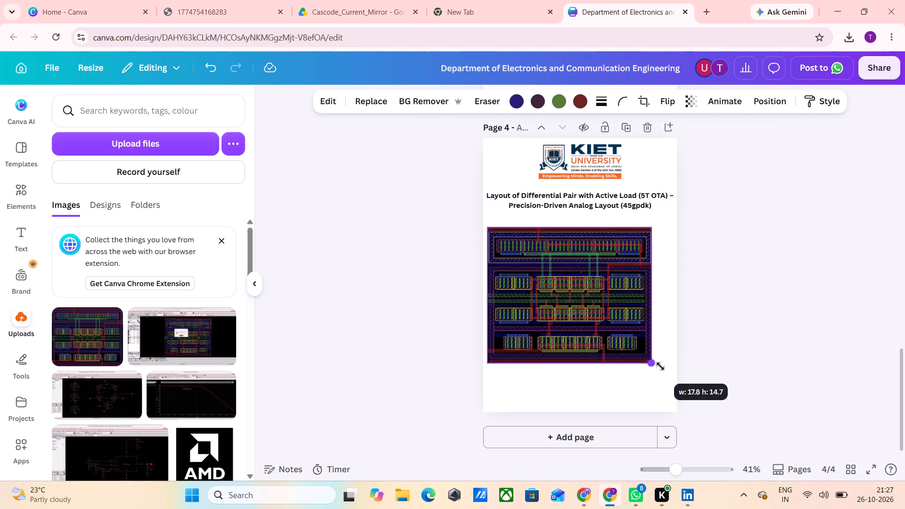
pyautogui.moveTo(660, 366); pyautogui.dragTo(678, 375)
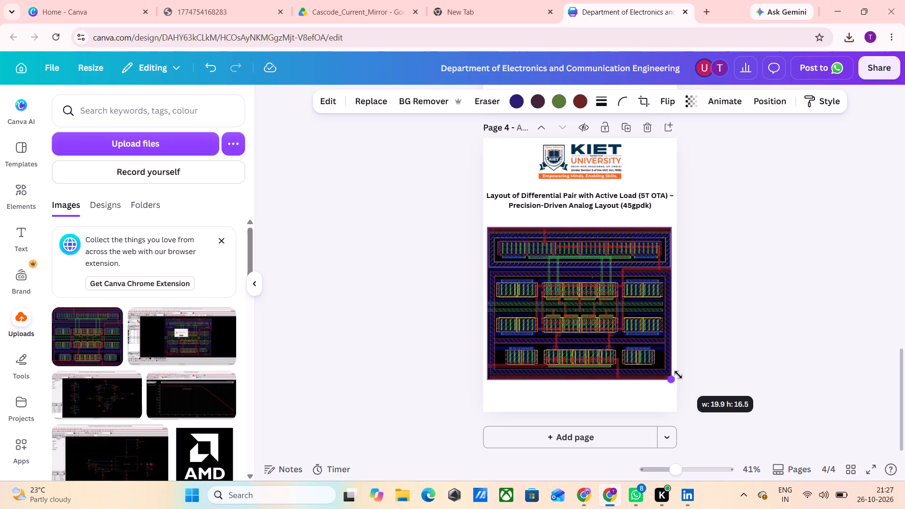
pyautogui.moveTo(678, 375); pyautogui.dragTo(679, 375)
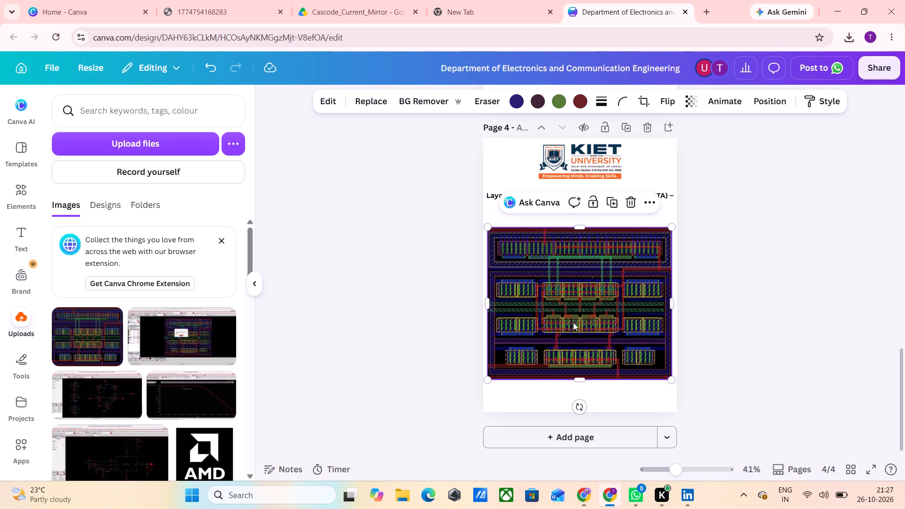
pyautogui.click(486, 382)
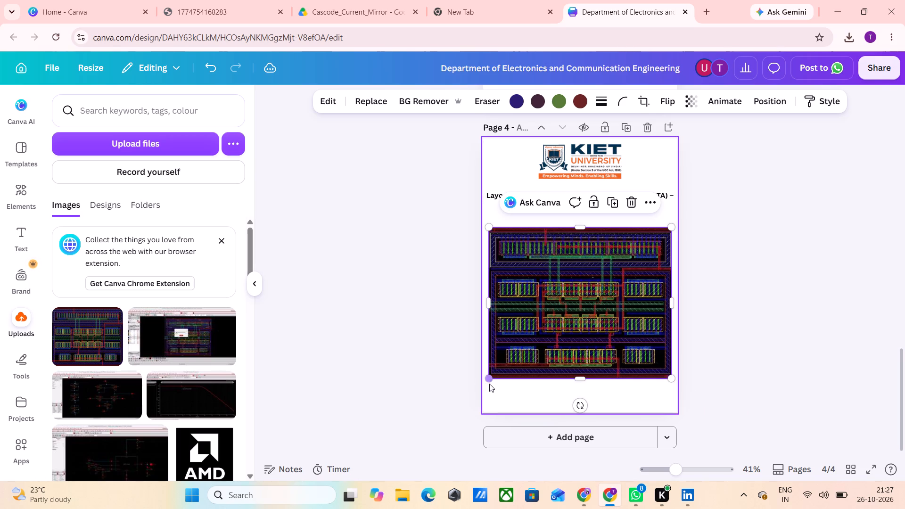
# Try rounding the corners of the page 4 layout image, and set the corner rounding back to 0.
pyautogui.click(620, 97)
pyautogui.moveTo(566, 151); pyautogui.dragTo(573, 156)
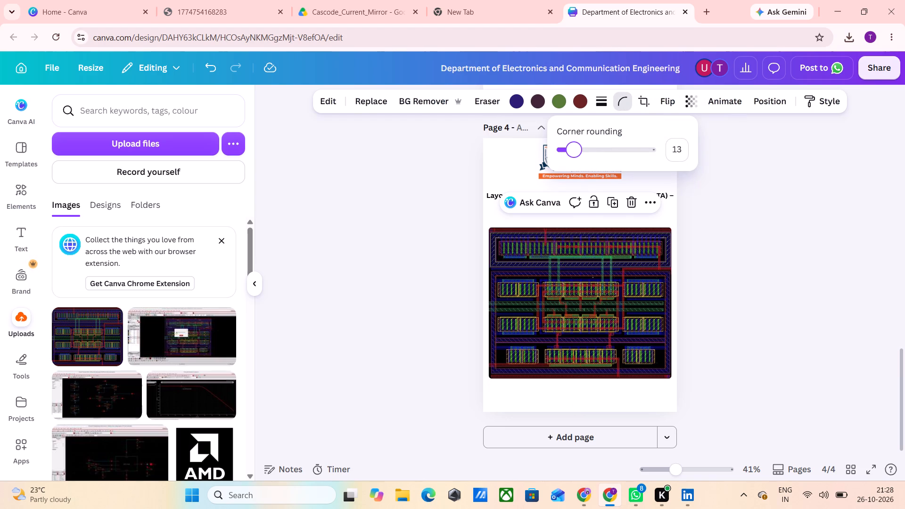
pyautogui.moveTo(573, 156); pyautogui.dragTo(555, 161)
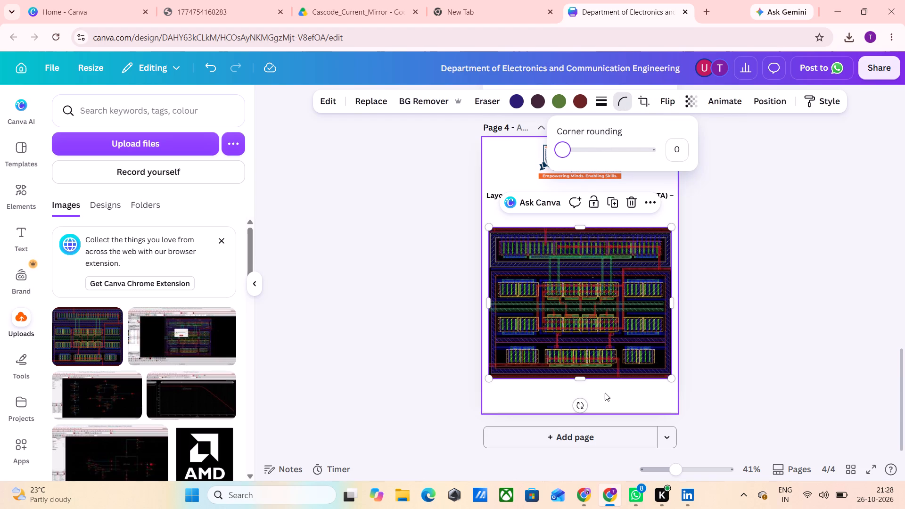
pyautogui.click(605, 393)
# Add a blank page 5 after the differential pair page.
pyautogui.scroll(-1, 613, 304)
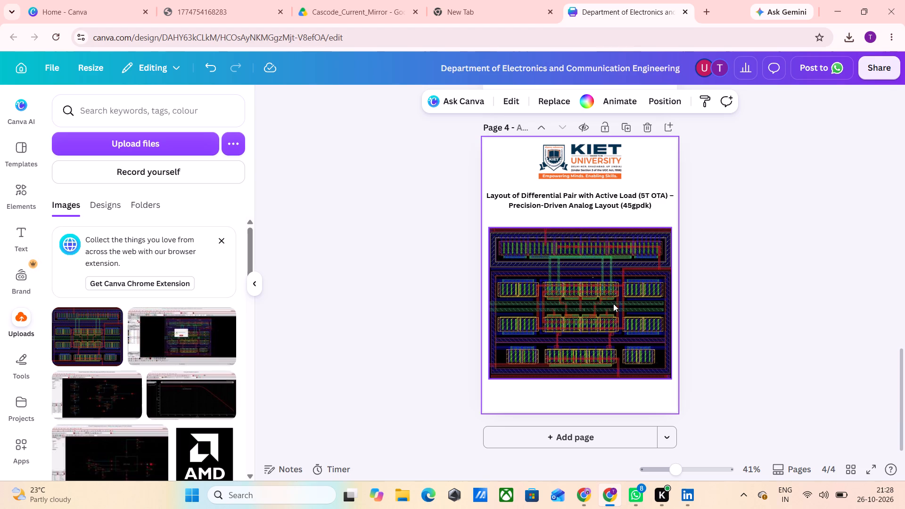
pyautogui.scroll(-1, 613, 304)
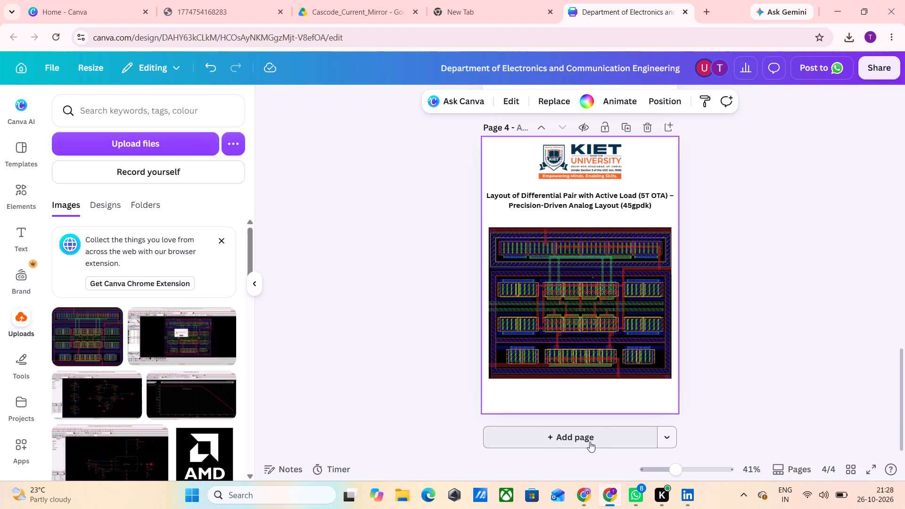
pyautogui.click(590, 442)
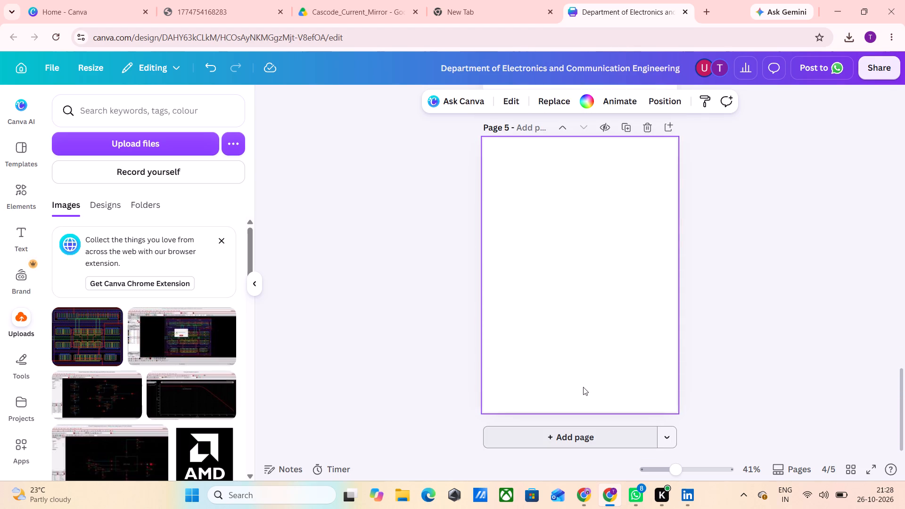
pyautogui.click(481, 254)
pyautogui.click(556, 256)
# Review page 4's logo, title and layout image alongside the neighbouring pages.
pyautogui.scroll(6, 556, 296)
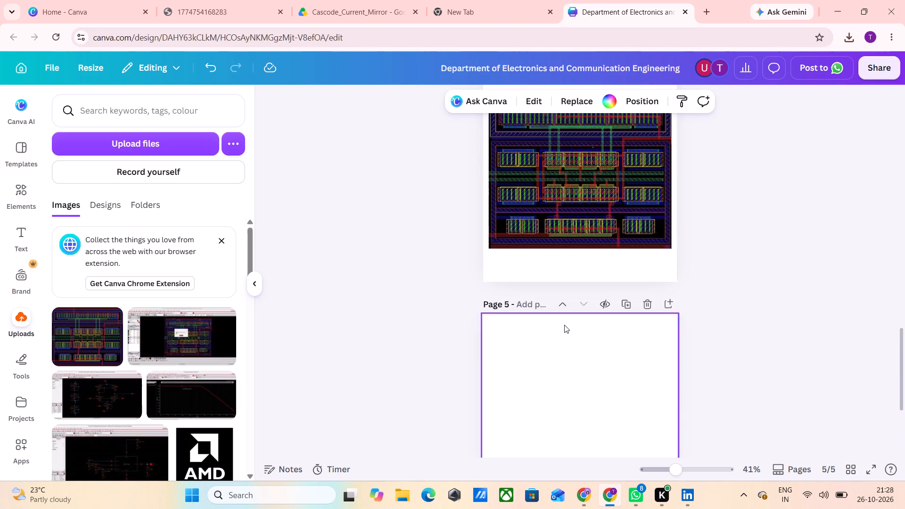
pyautogui.scroll(2, 569, 337)
pyautogui.scroll(-1, 568, 341)
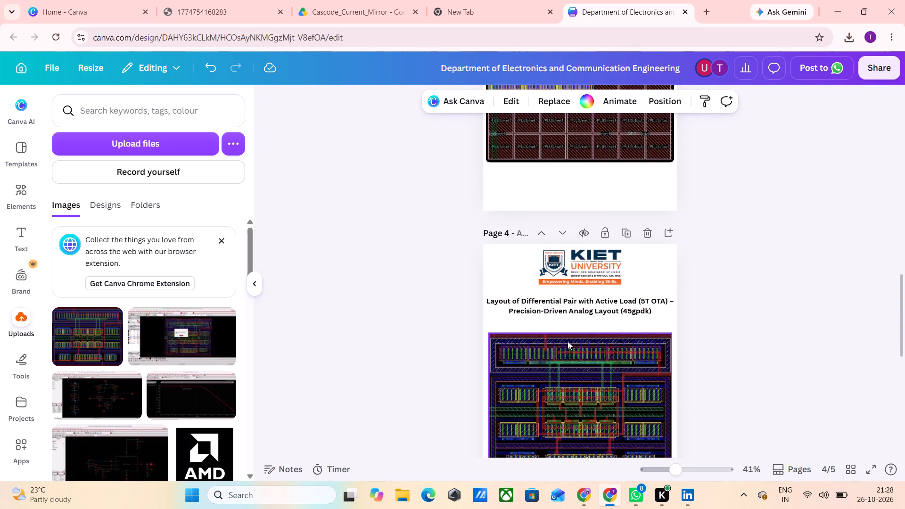
pyautogui.scroll(-1, 568, 341)
pyautogui.scroll(2, 568, 341)
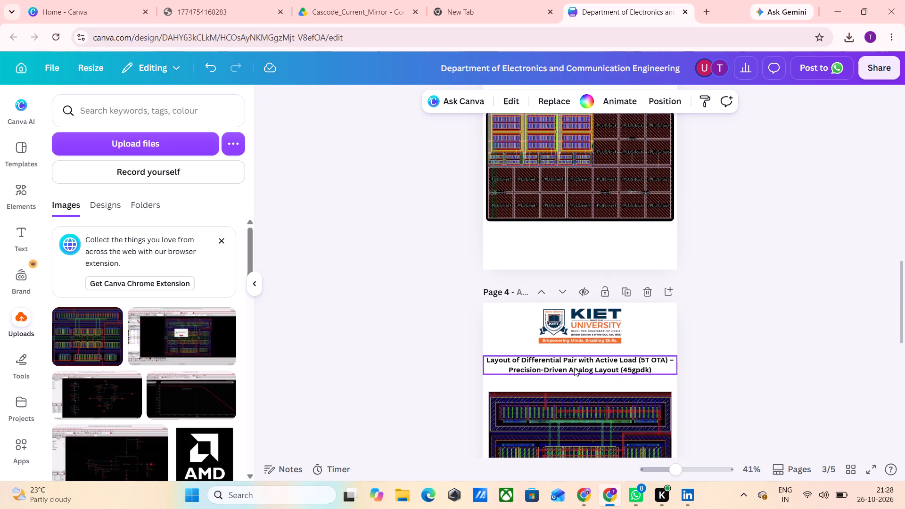
pyautogui.click(574, 368)
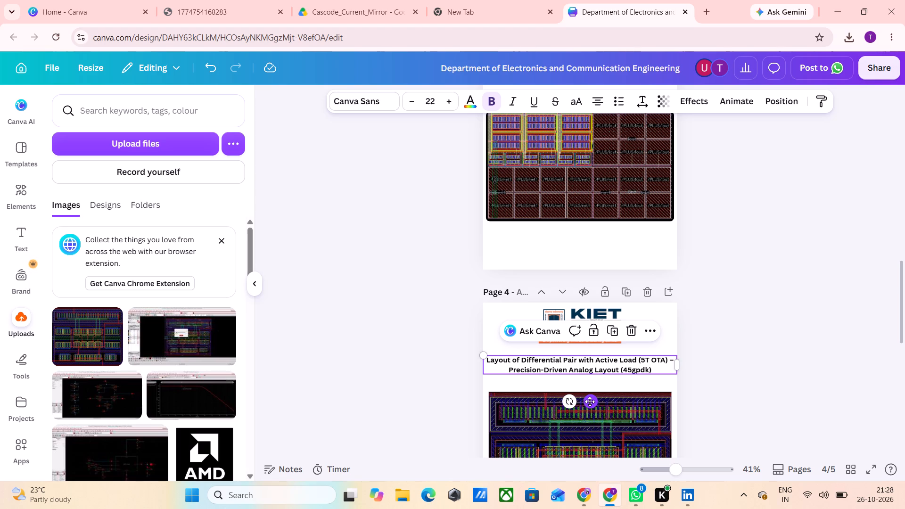
pyautogui.scroll(-4, 625, 394)
pyautogui.scroll(1, 625, 345)
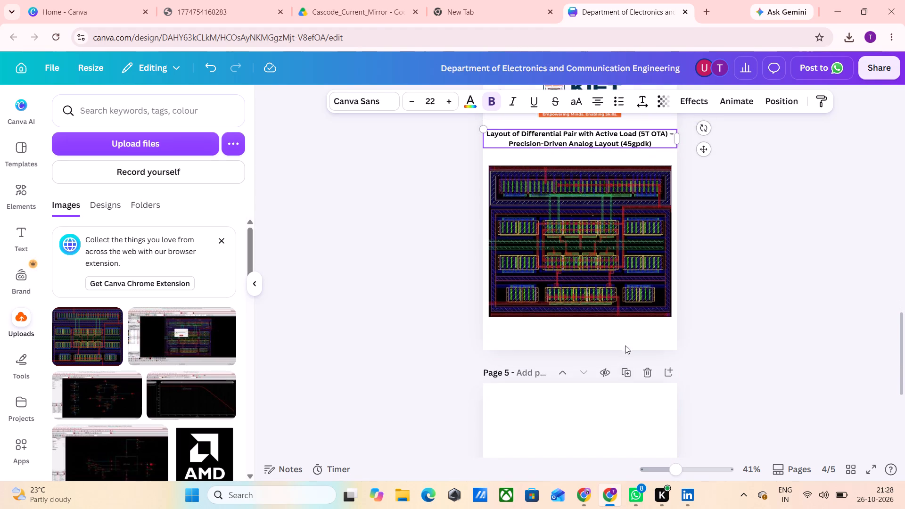
pyautogui.scroll(1, 766, 275)
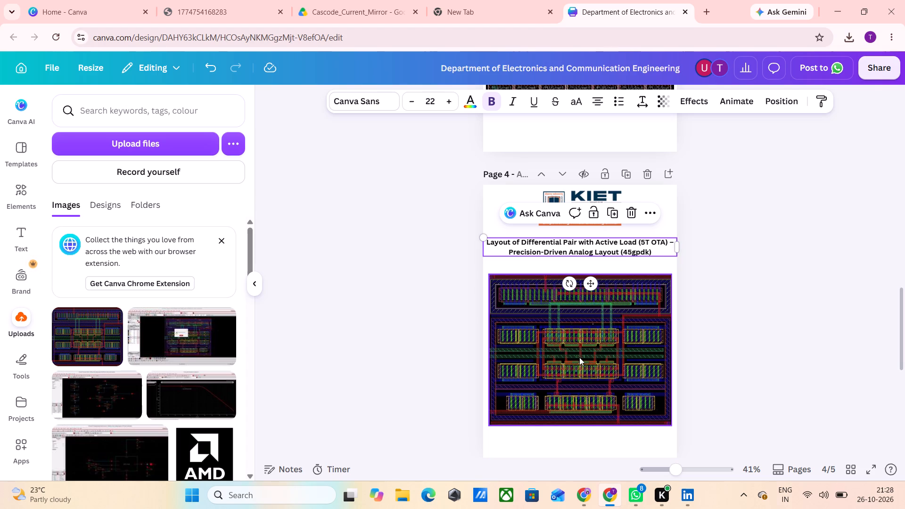
pyautogui.click(605, 263)
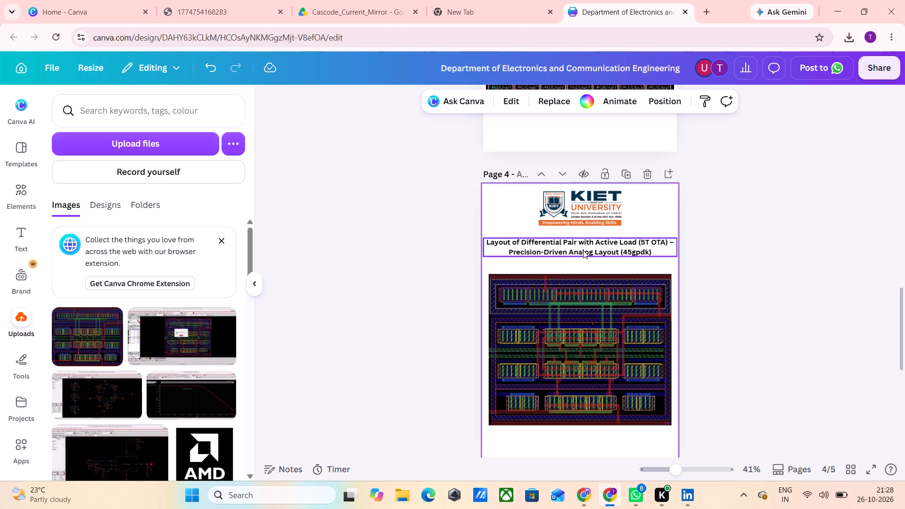
# Switch to LinkedIn and copy the post's sentence beginning "Designed a Differential Pair with Active Load (5T OTA) layout".
pyautogui.click(696, 508)
pyautogui.scroll(1, 511, 299)
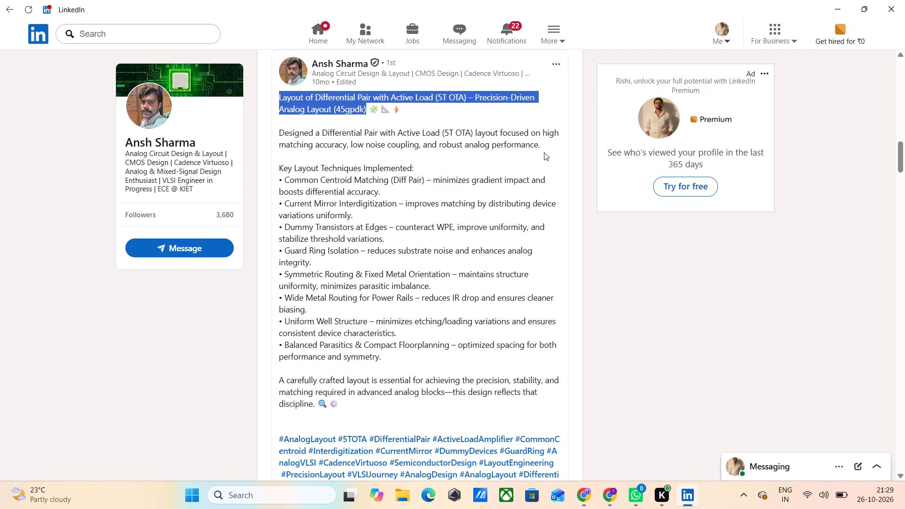
pyautogui.click(544, 152)
pyautogui.moveTo(546, 149); pyautogui.dragTo(274, 133)
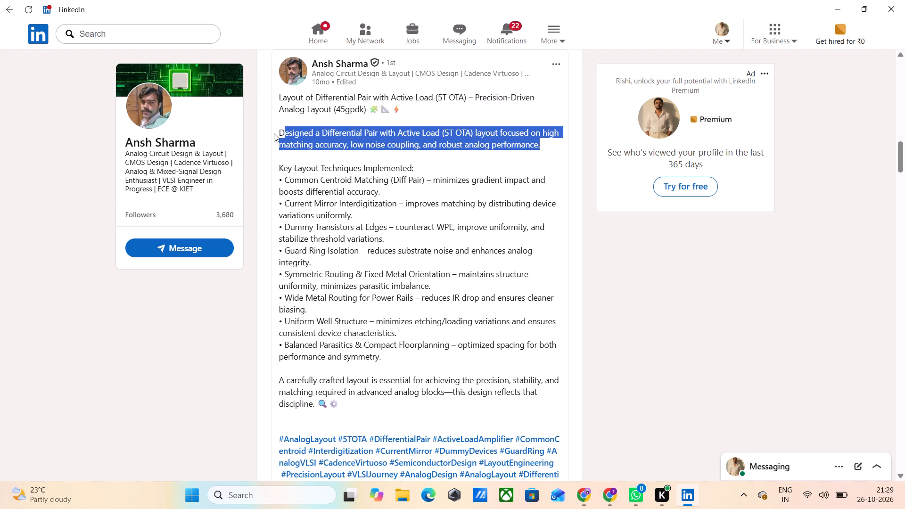
pyautogui.moveTo(274, 133); pyautogui.dragTo(268, 130)
pyautogui.hotkey('ctrl', 'c')
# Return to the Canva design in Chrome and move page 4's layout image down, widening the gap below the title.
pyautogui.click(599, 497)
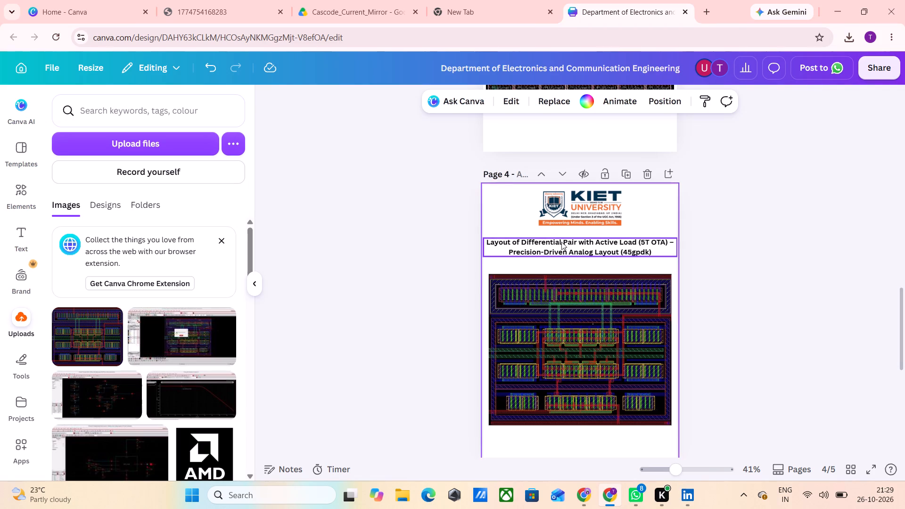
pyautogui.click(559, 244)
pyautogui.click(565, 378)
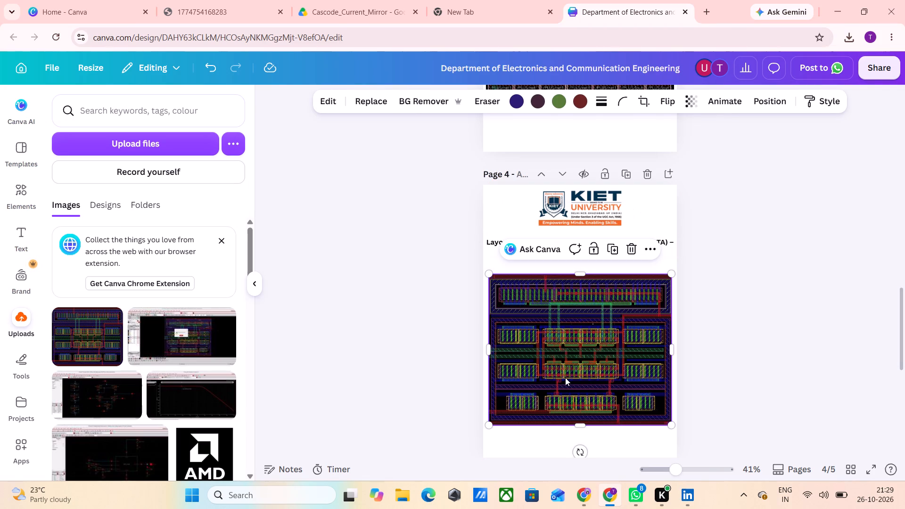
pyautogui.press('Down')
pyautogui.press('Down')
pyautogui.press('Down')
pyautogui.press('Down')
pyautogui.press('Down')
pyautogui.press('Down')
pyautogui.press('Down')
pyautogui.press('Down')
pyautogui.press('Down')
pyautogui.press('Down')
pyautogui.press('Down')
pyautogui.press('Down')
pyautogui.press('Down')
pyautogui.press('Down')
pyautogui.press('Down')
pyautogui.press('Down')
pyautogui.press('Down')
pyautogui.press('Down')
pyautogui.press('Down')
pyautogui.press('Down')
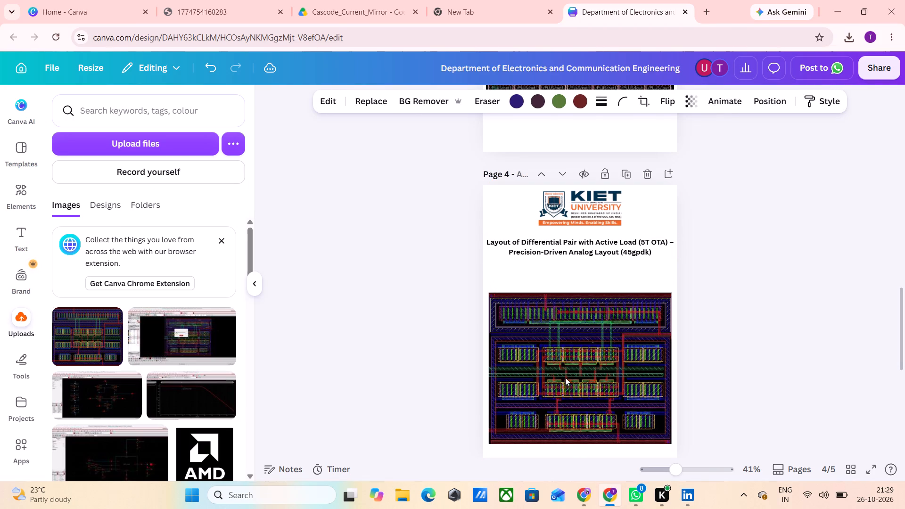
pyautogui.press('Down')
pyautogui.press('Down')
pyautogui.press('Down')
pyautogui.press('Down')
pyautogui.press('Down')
# Duplicate the page 4 title and place the copy centred between the title and the layout image.
pyautogui.click(593, 253)
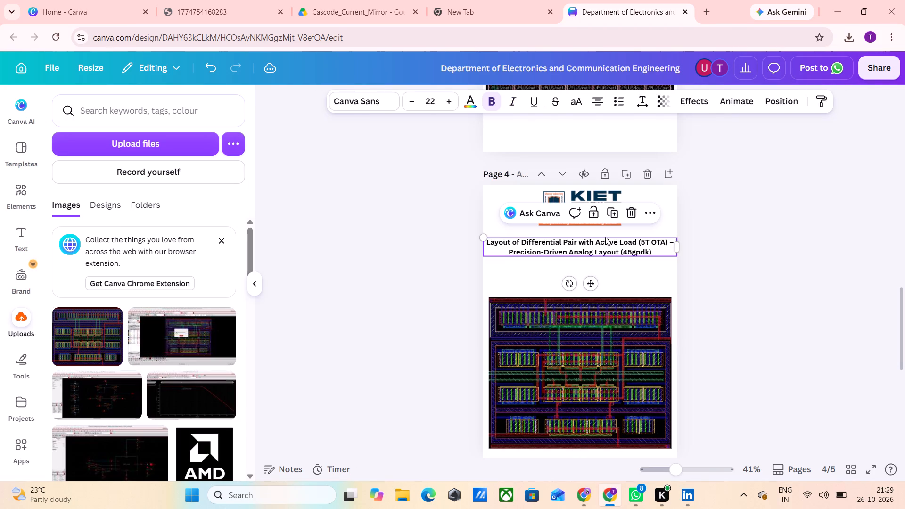
pyautogui.click(617, 210)
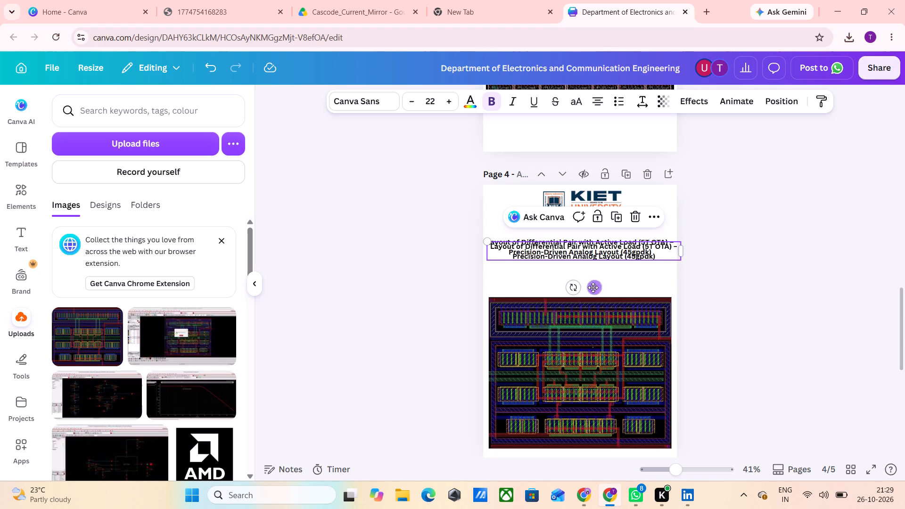
pyautogui.moveTo(596, 287); pyautogui.dragTo(595, 318)
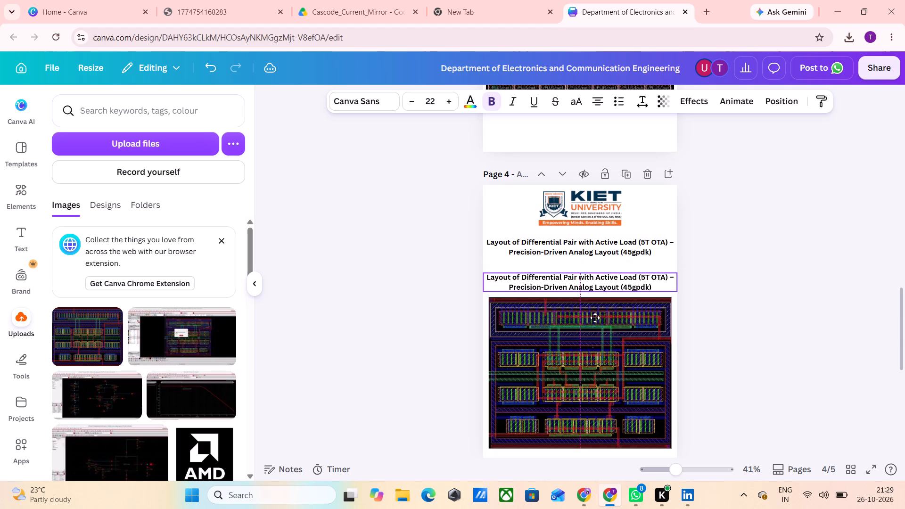
pyautogui.moveTo(595, 318); pyautogui.dragTo(592, 314)
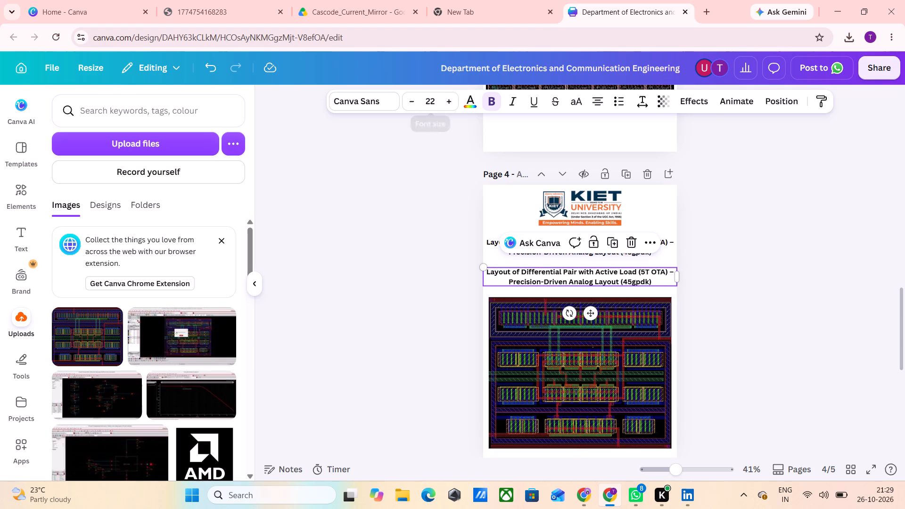
# Reduce the duplicated title's font size to 14.
pyautogui.tripleClick(417, 100)
pyautogui.tripleClick(417, 100)
pyautogui.click(417, 100)
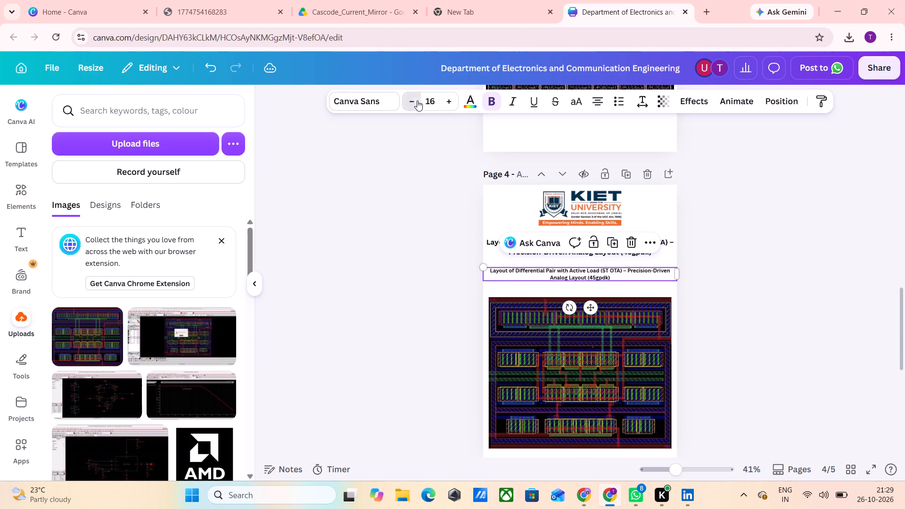
pyautogui.click(417, 100)
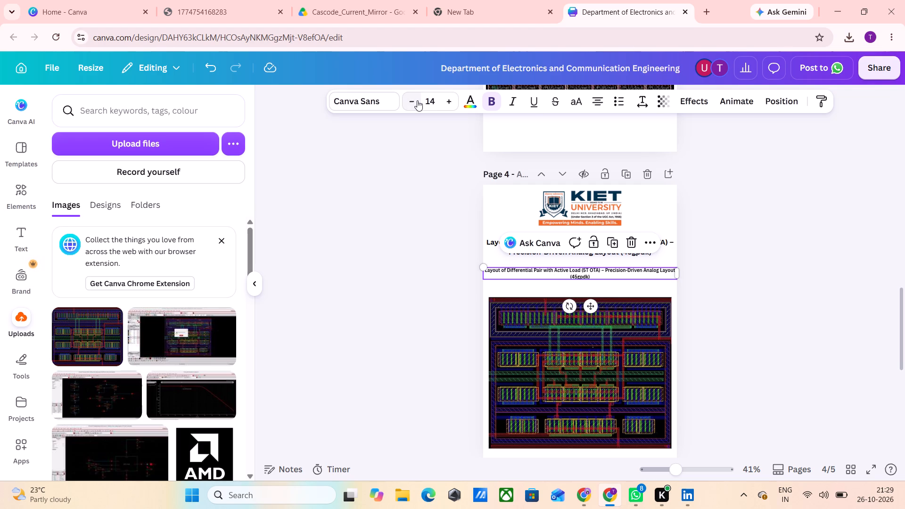
# Move page 4's layout image up until its top edge meets the small duplicated title.
pyautogui.scroll(-2, 569, 342)
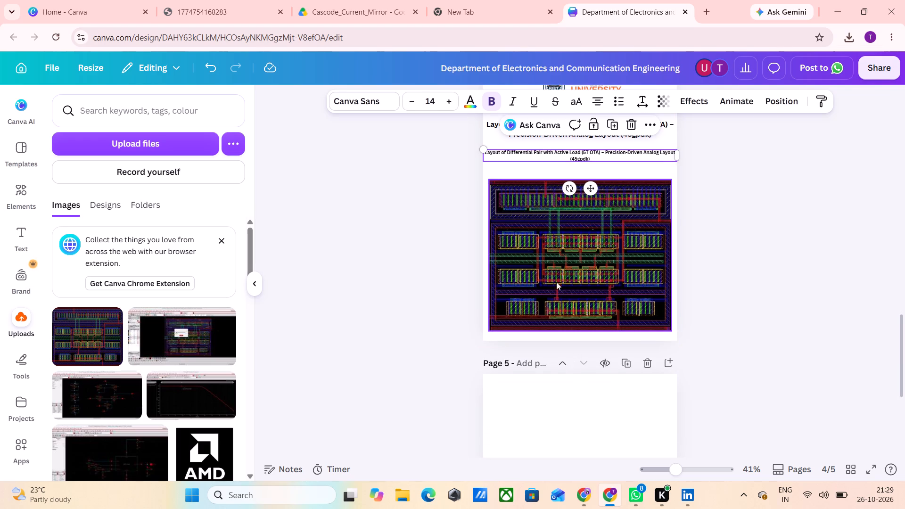
pyautogui.scroll(2, 564, 280)
pyautogui.click(572, 343)
pyautogui.press('Up')
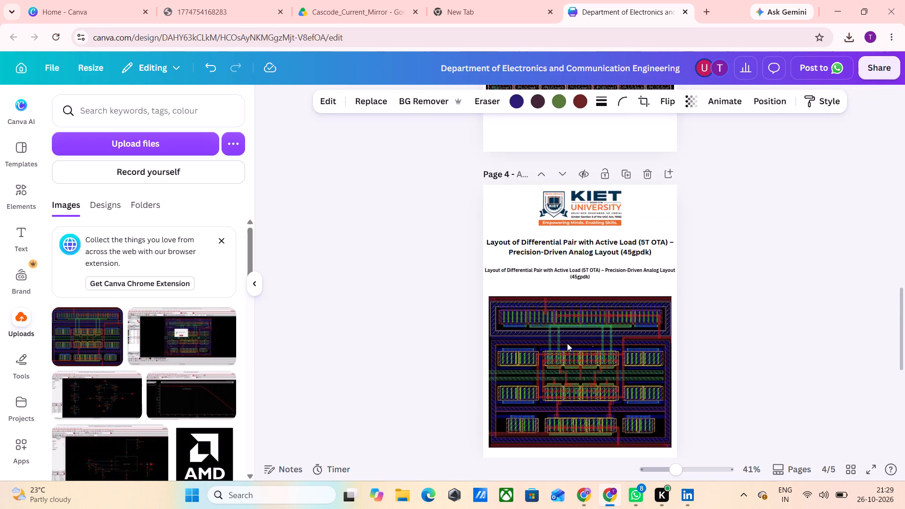
pyautogui.press('Up')
pyautogui.press('Up')
pyautogui.press('Up')
pyautogui.press('Up')
pyautogui.press('Up')
pyautogui.press('Up')
pyautogui.press('Up')
pyautogui.press('Up')
pyautogui.press('Up')
pyautogui.press('Up')
pyautogui.press('Up')
pyautogui.press('Up')
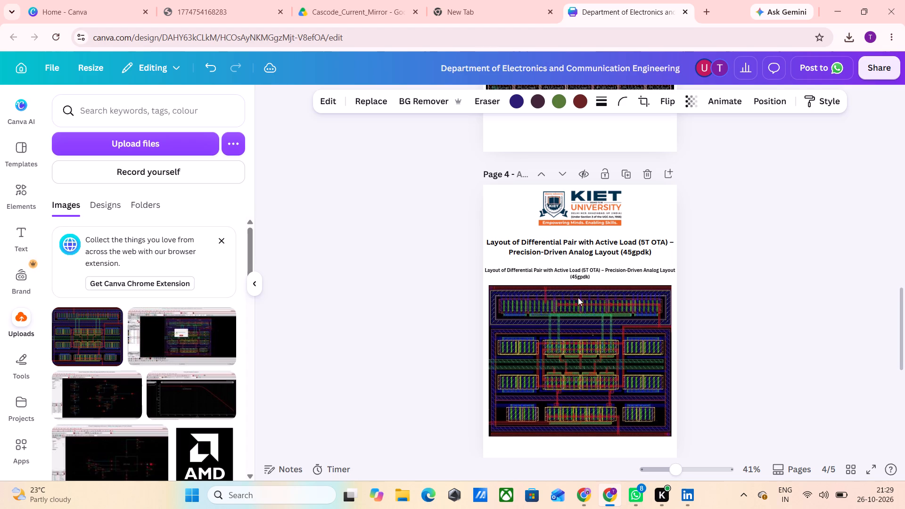
pyautogui.press('Up')
pyautogui.press('Up')
pyautogui.press('Up')
pyautogui.press('Up')
pyautogui.press('Up')
pyautogui.press('Up')
pyautogui.press('Up')
pyautogui.press('Up')
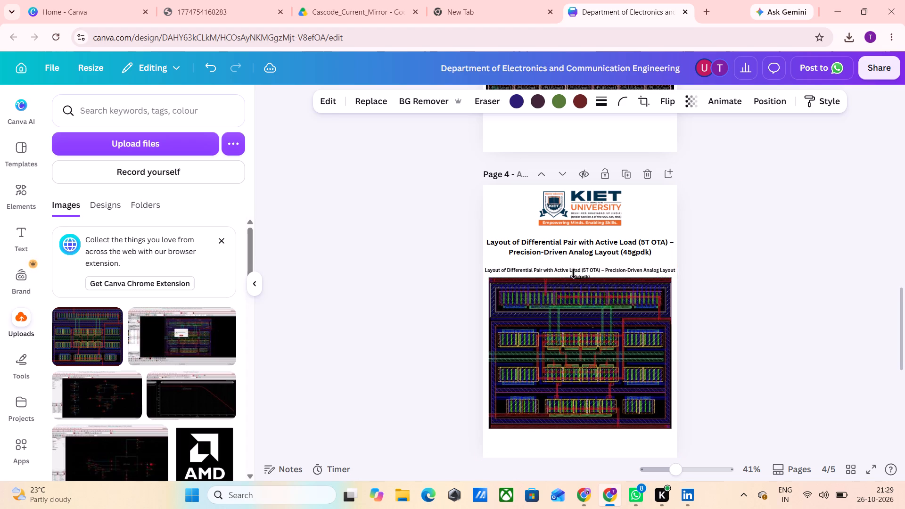
# Move the small duplicated title below the layout image as a centred caption on page 4.
pyautogui.click(574, 272)
pyautogui.moveTo(595, 308); pyautogui.dragTo(595, 449)
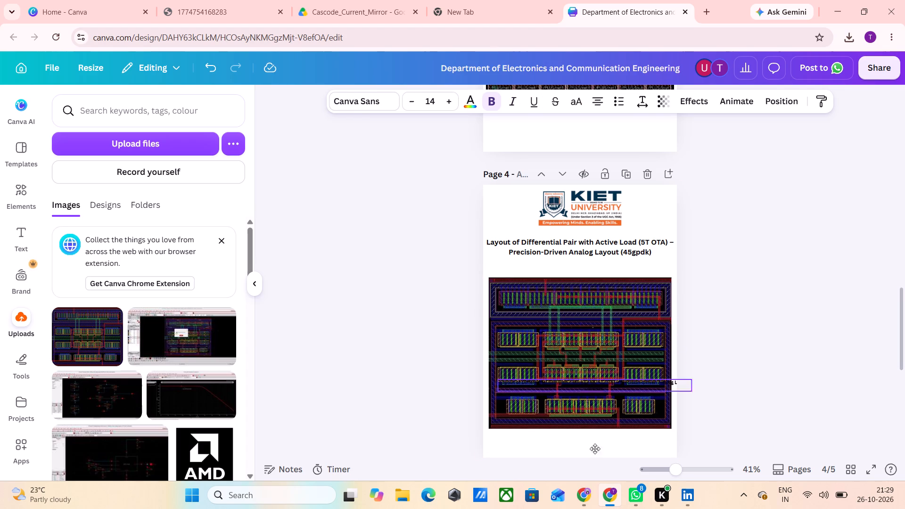
pyautogui.moveTo(595, 449); pyautogui.dragTo(598, 476)
# Replace the whole text of page 4's upper title with the differential pair description copied from LinkedIn.
pyautogui.doubleClick(573, 248)
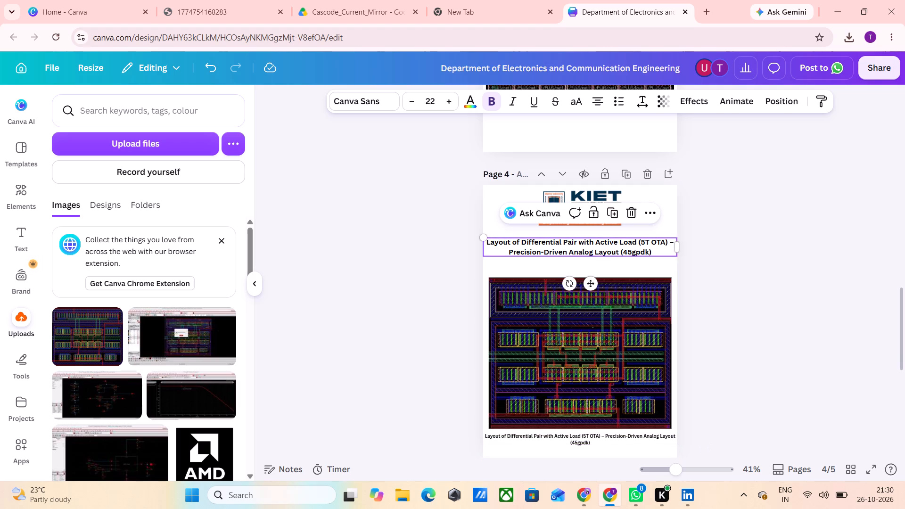
pyautogui.hotkey('ctrl', 'a')
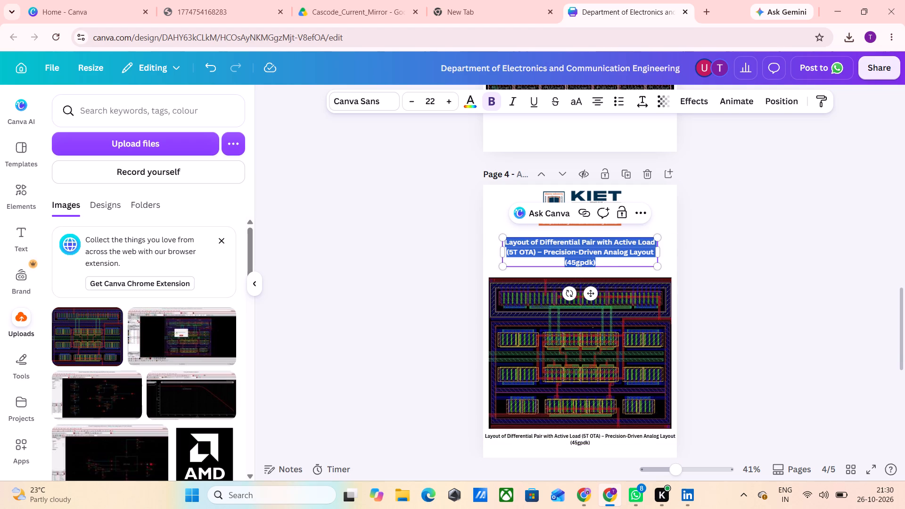
pyautogui.hotkey('ctrl', 'v')
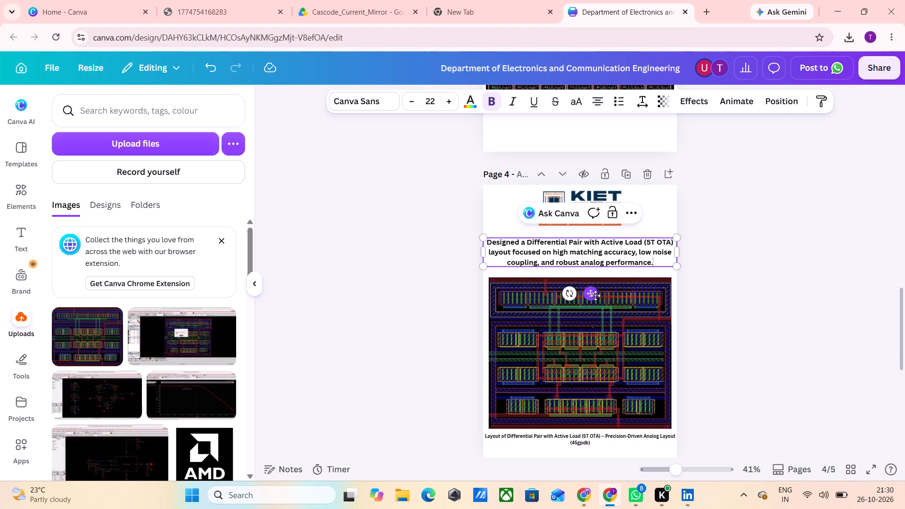
pyautogui.click(591, 295)
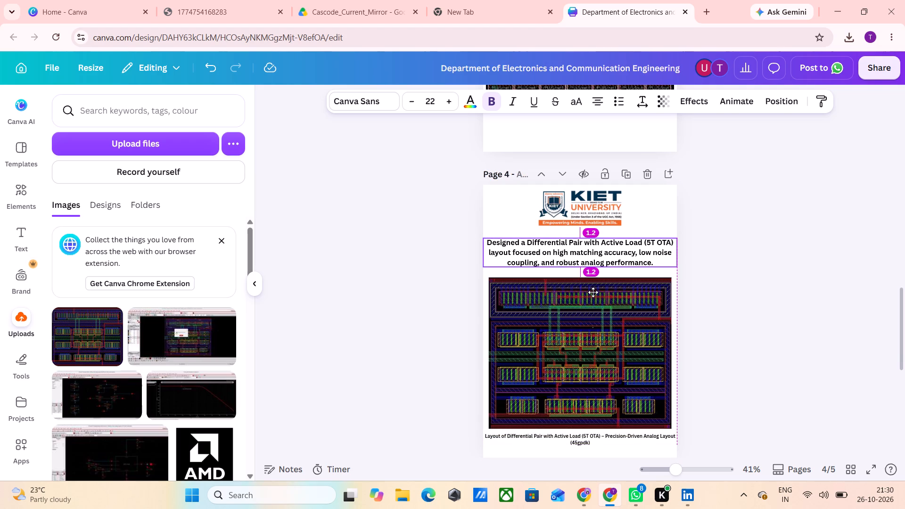
# Change the opening words of page 4's description from "Designed a" to "Design of".
pyautogui.click(525, 244)
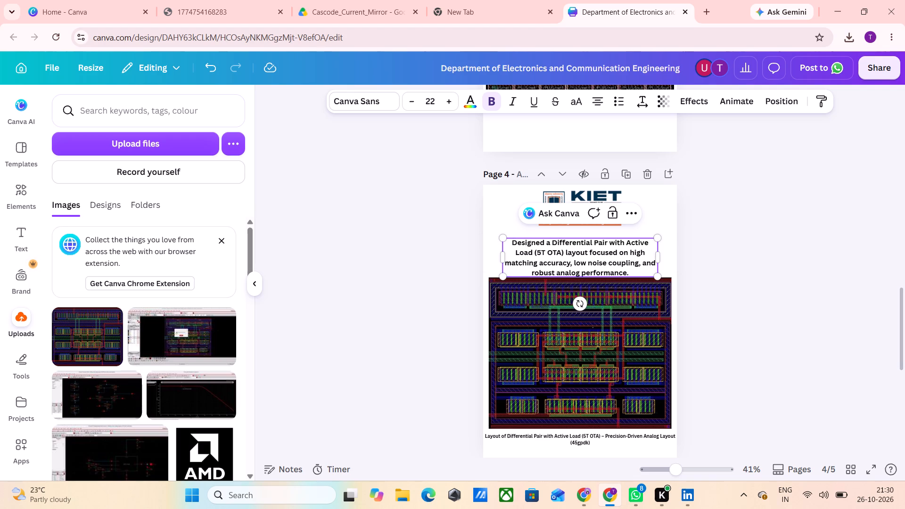
pyautogui.press('BackSpace')
pyautogui.press('BackSpace')
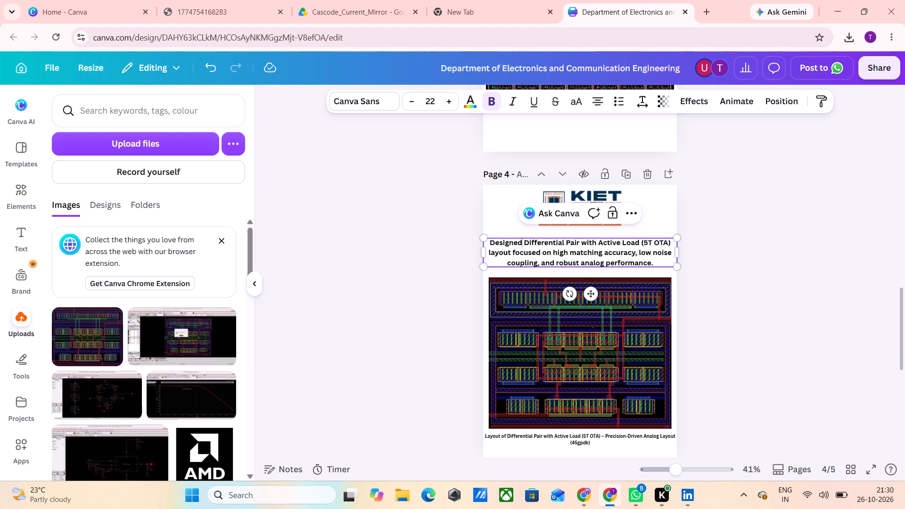
pyautogui.press('BackSpace')
pyautogui.press('BackSpace')
pyautogui.press('space')
pyautogui.write('of')
pyautogui.press('space')
pyautogui.press('Delete')
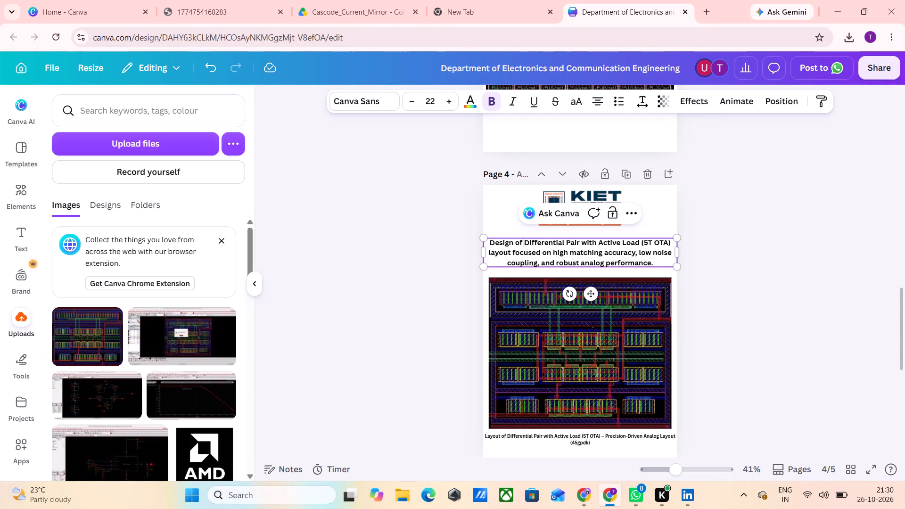
# Move page 4's description text slightly up, closer to the KIET logo.
pyautogui.click(661, 218)
pyautogui.click(636, 255)
pyautogui.moveTo(591, 292); pyautogui.dragTo(591, 291)
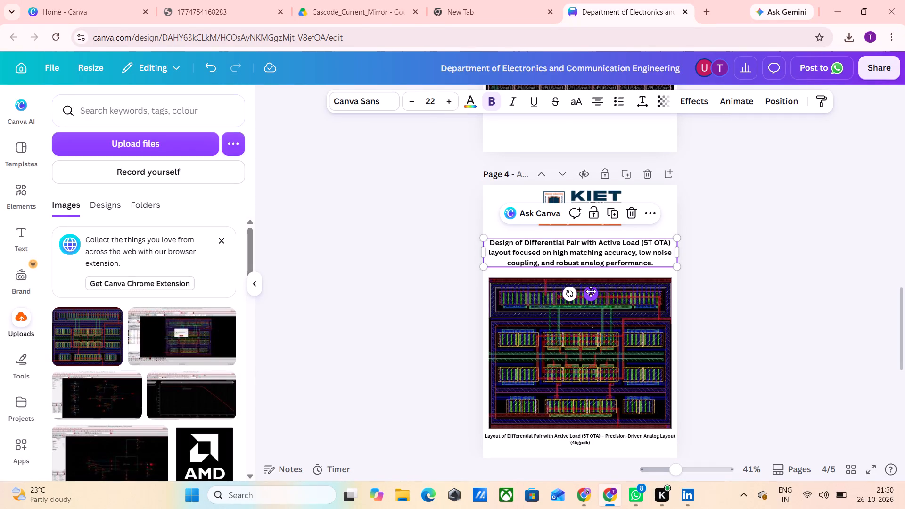
pyautogui.moveTo(591, 291); pyautogui.dragTo(593, 288)
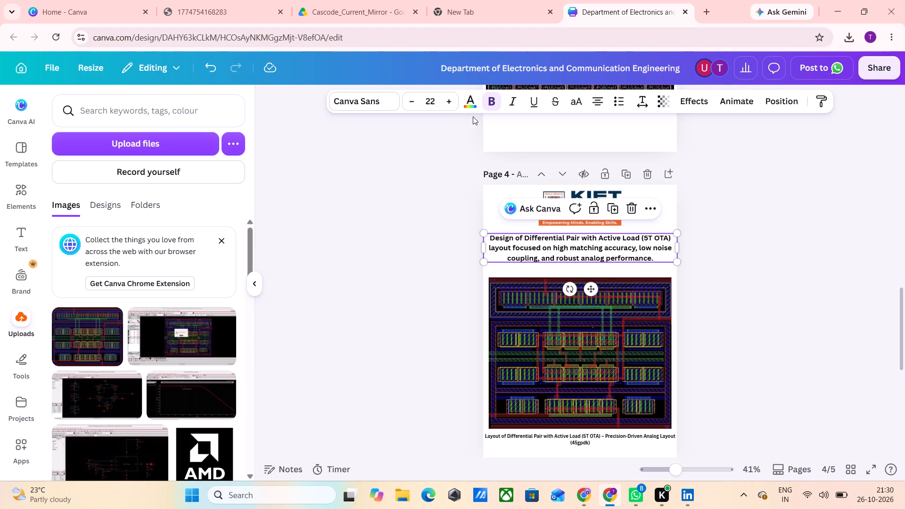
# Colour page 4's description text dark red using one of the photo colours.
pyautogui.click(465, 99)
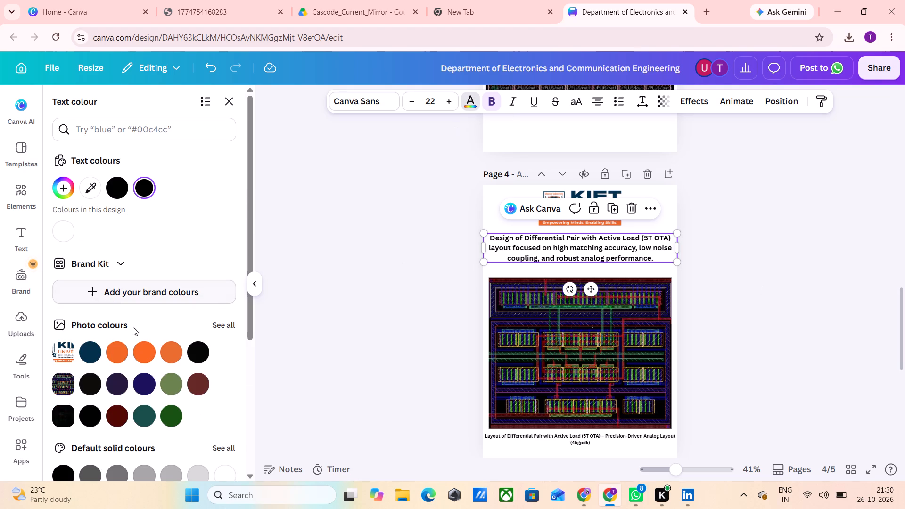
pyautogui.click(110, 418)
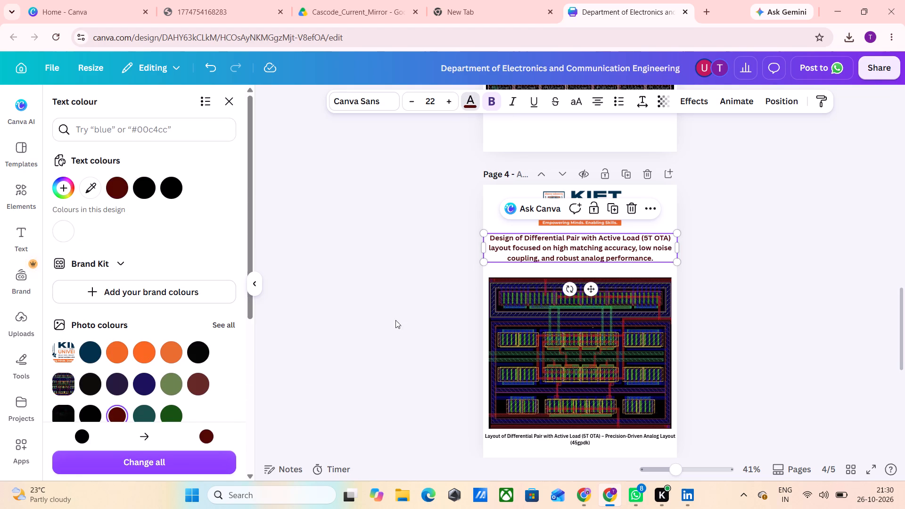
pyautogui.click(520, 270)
# Colour page 4's description text bright red from the default solid colours.
pyautogui.scroll(-1, 548, 336)
pyautogui.click(566, 194)
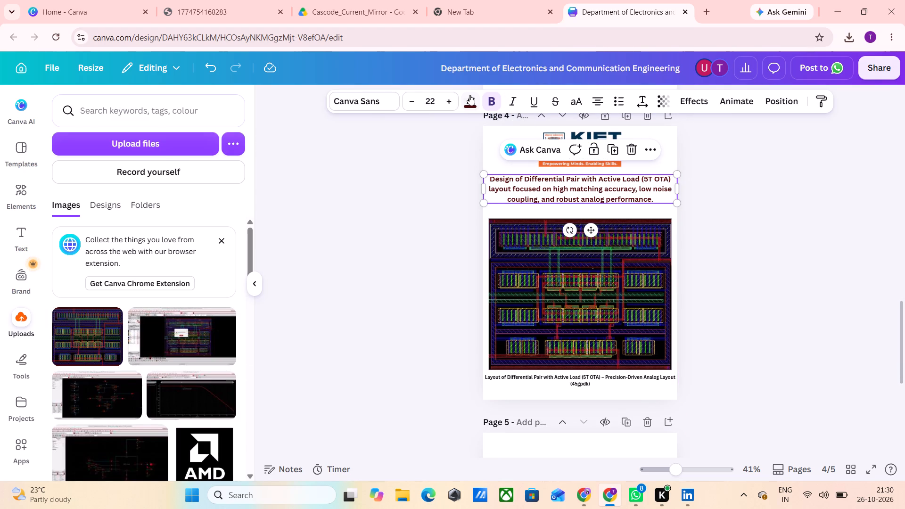
pyautogui.click(469, 95)
pyautogui.scroll(-3, 213, 326)
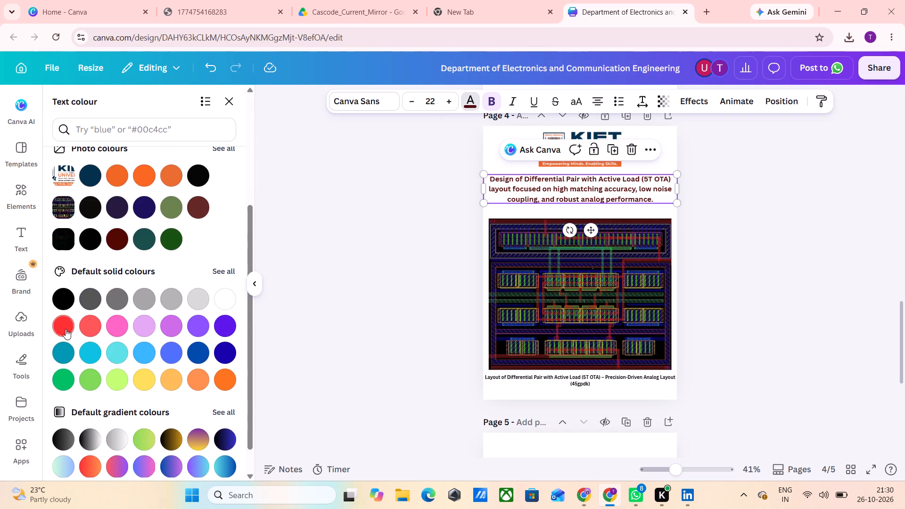
pyautogui.click(63, 329)
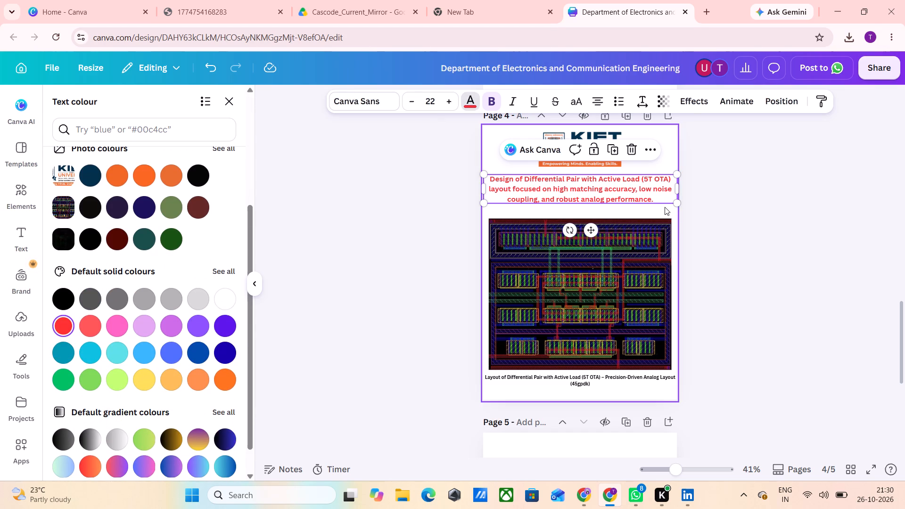
pyautogui.click(665, 207)
# Nudge page 4's layout image slightly up to leave more space above the caption.
pyautogui.click(633, 322)
pyautogui.press('Up')
pyautogui.press('Up')
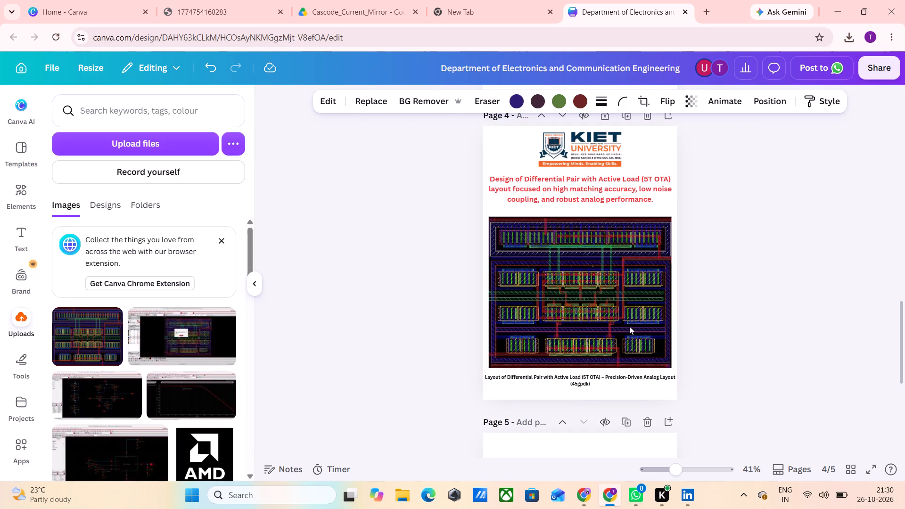
pyautogui.press('Up')
pyautogui.press('Up')
pyautogui.press('Up')
# Increase the font size of the caption below page 4's layout image to 17.
pyautogui.click(586, 376)
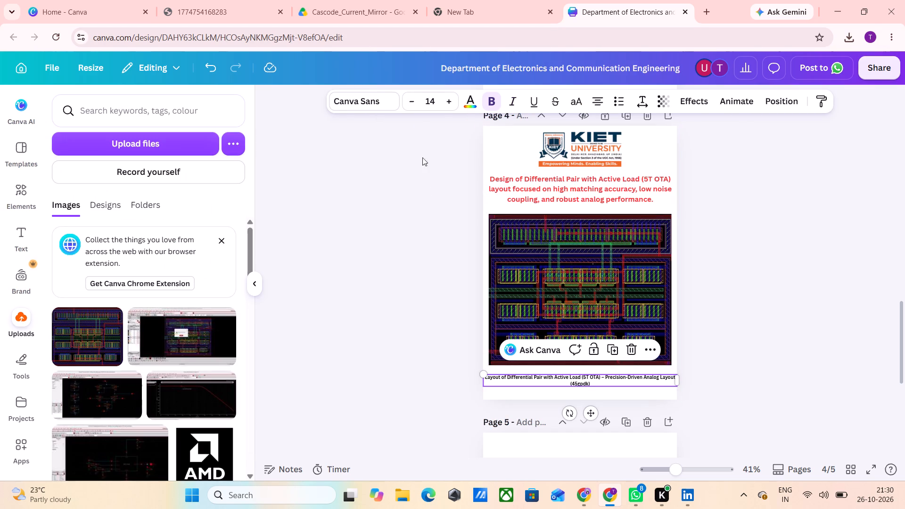
pyautogui.tripleClick(449, 93)
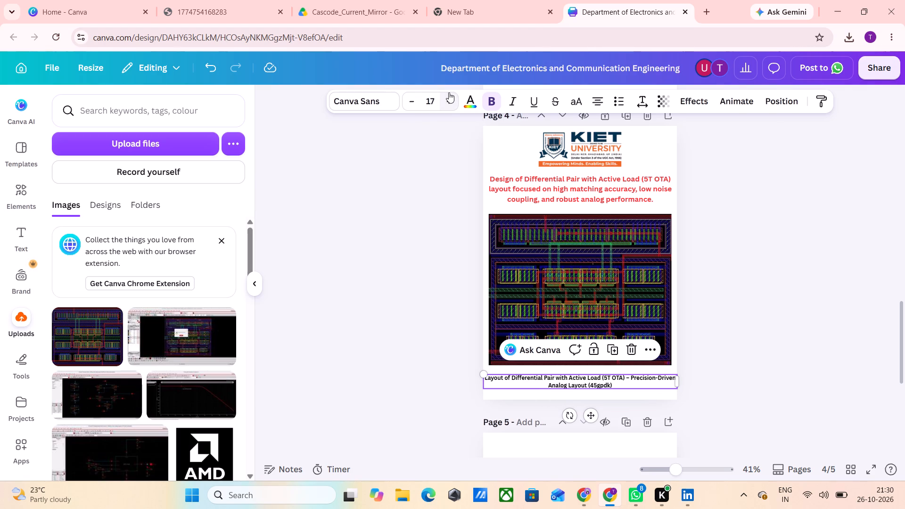
pyautogui.click(438, 332)
pyautogui.click(566, 379)
# Nudge page 4's caption slightly up, closer to the layout image.
pyautogui.press('Up')
pyautogui.press('Up')
pyautogui.press('Up')
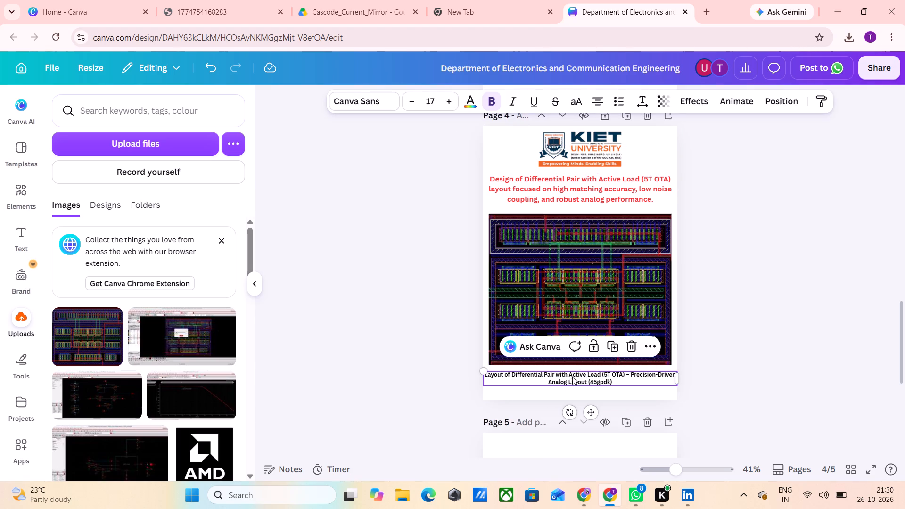
# Copy the KIET University logo from page 4 onto the blank page 5.
pyautogui.scroll(-2, 587, 352)
pyautogui.click(559, 335)
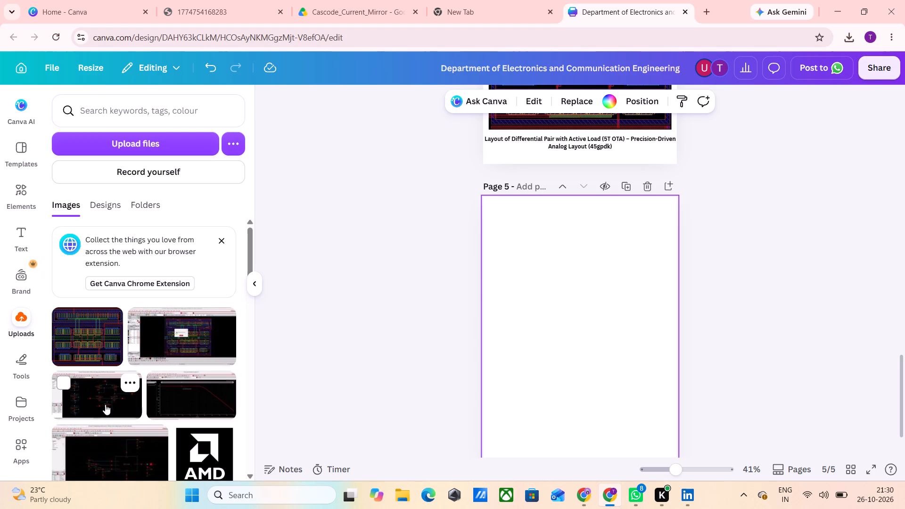
pyautogui.scroll(5, 563, 359)
pyautogui.click(573, 209)
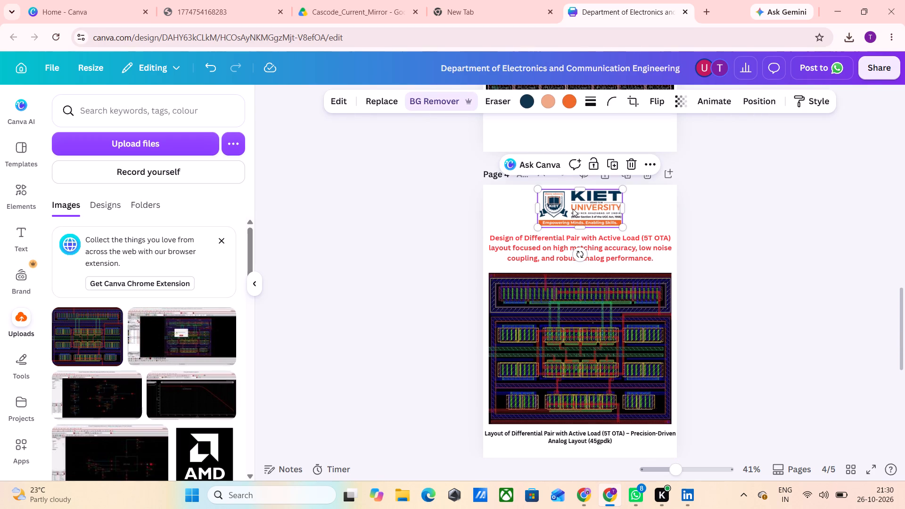
pyautogui.hotkey('ctrl', 'c')
pyautogui.scroll(-2, 580, 329)
pyautogui.click(564, 392)
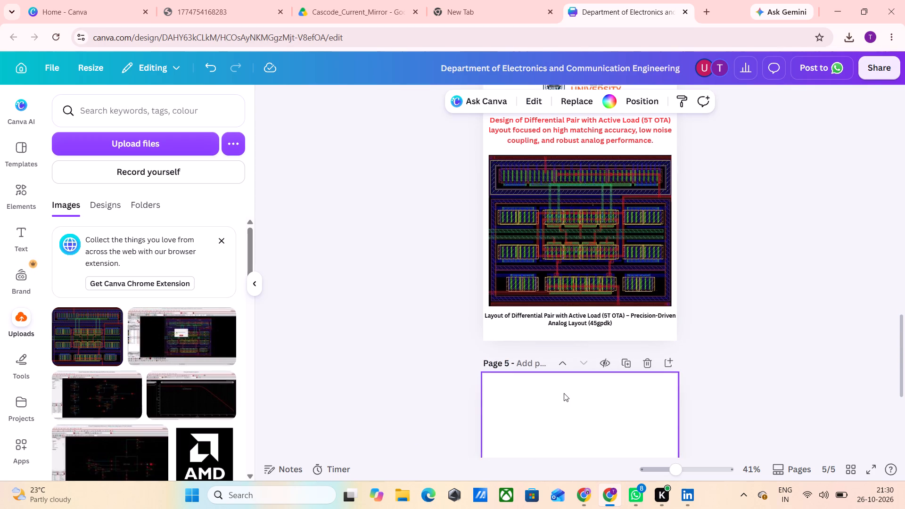
pyautogui.hotkey('ctrl', 'v')
# Add the uploaded differential pair schematic image to page 5.
pyautogui.scroll(-3, 564, 393)
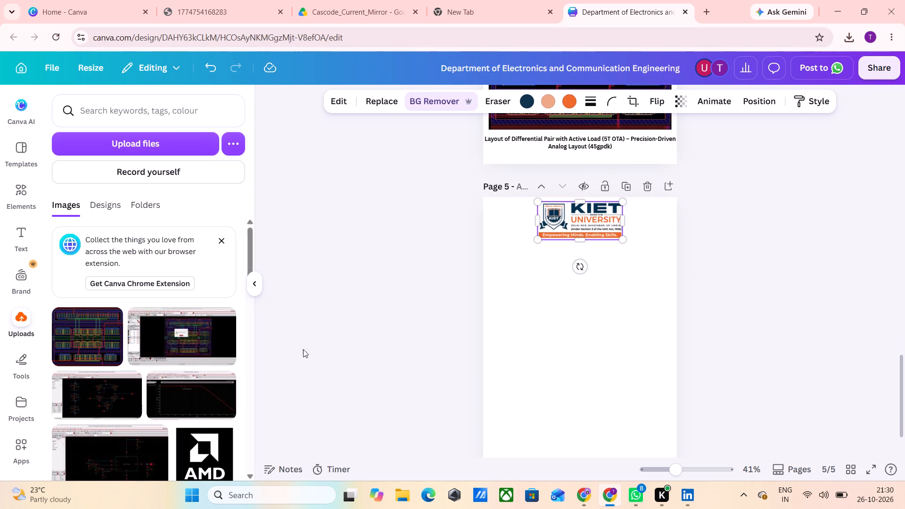
pyautogui.click(111, 401)
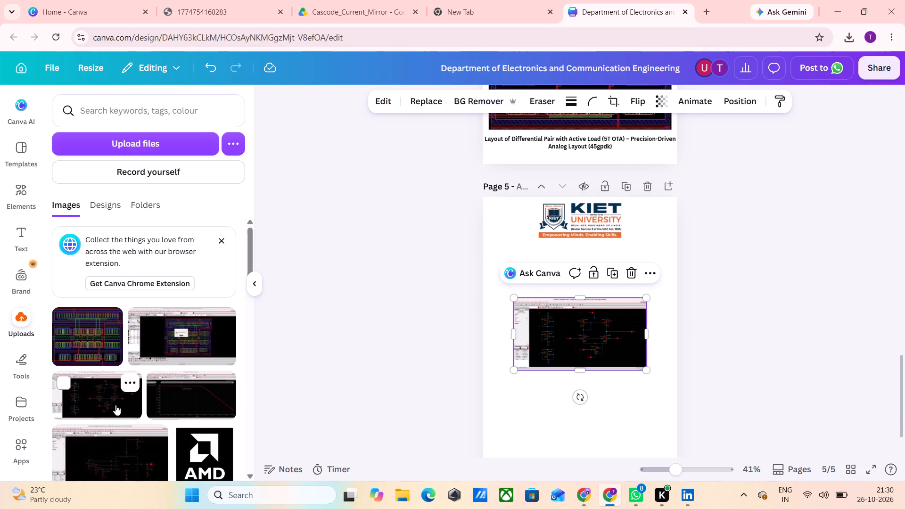
# Crop the left side of page 5's schematic image to cut off the editor's side panel.
pyautogui.click(573, 349)
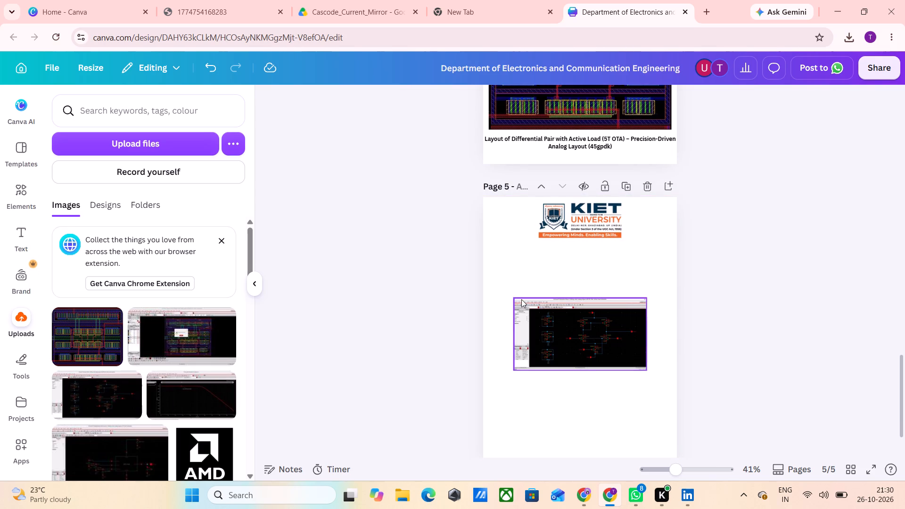
pyautogui.click(517, 296)
pyautogui.click(532, 315)
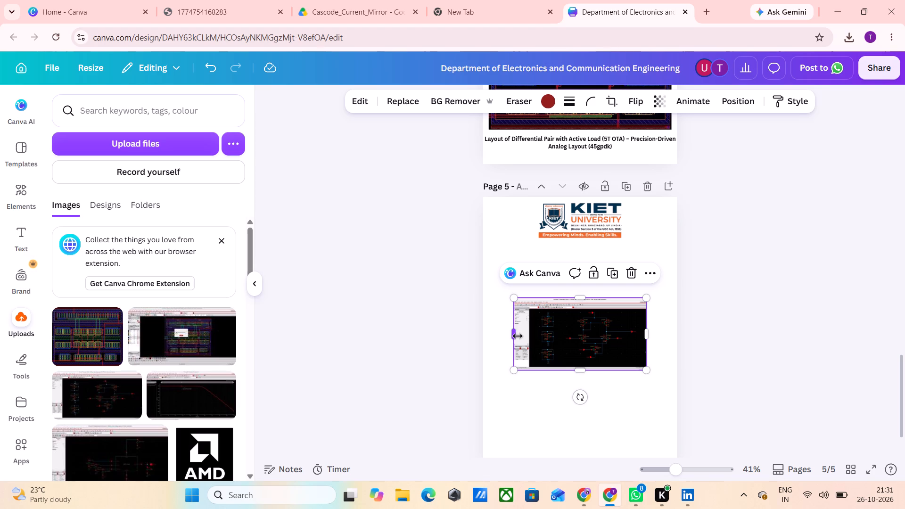
pyautogui.moveTo(518, 336); pyautogui.dragTo(535, 342)
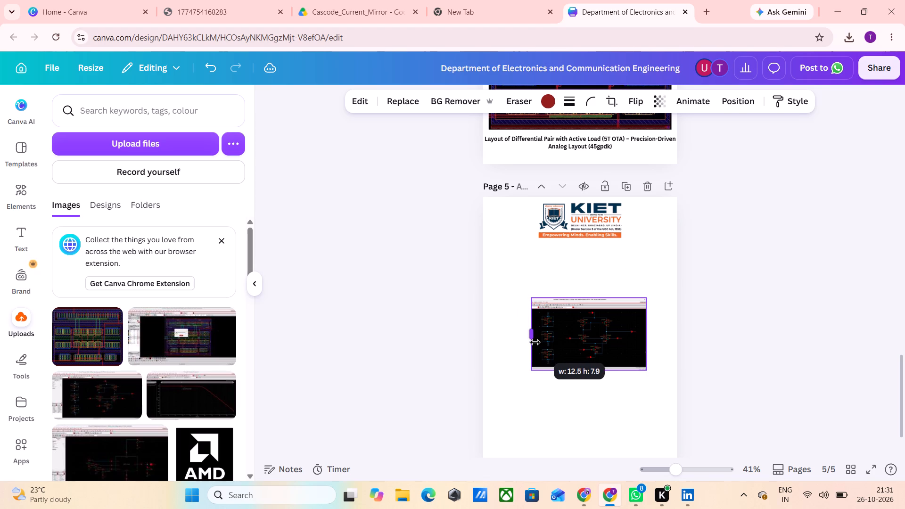
pyautogui.moveTo(535, 342); pyautogui.dragTo(533, 342)
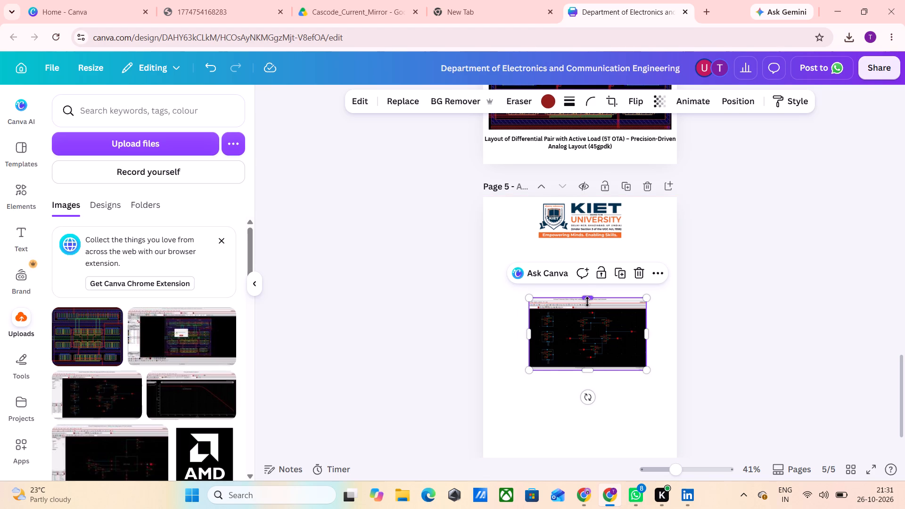
# Enlarge the cropped schematic to nearly page 5's full width and centre it horizontally below the KIET logo.
pyautogui.moveTo(533, 368); pyautogui.dragTo(501, 401)
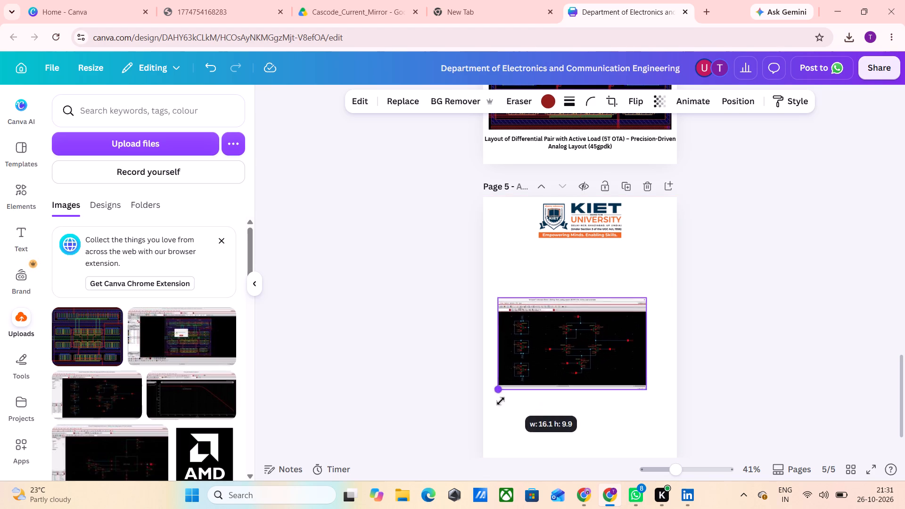
pyautogui.moveTo(501, 401); pyautogui.dragTo(497, 406)
pyautogui.moveTo(570, 345); pyautogui.dragTo(586, 339)
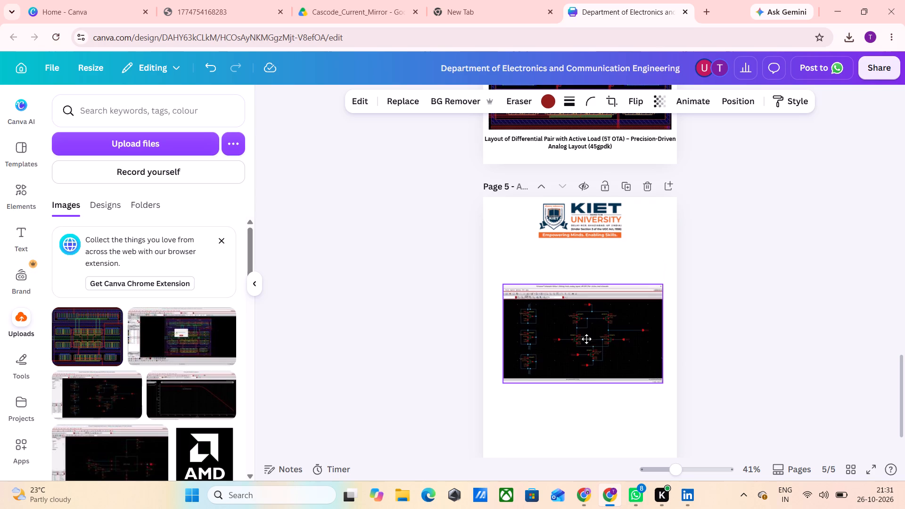
pyautogui.moveTo(586, 339); pyautogui.dragTo(585, 370)
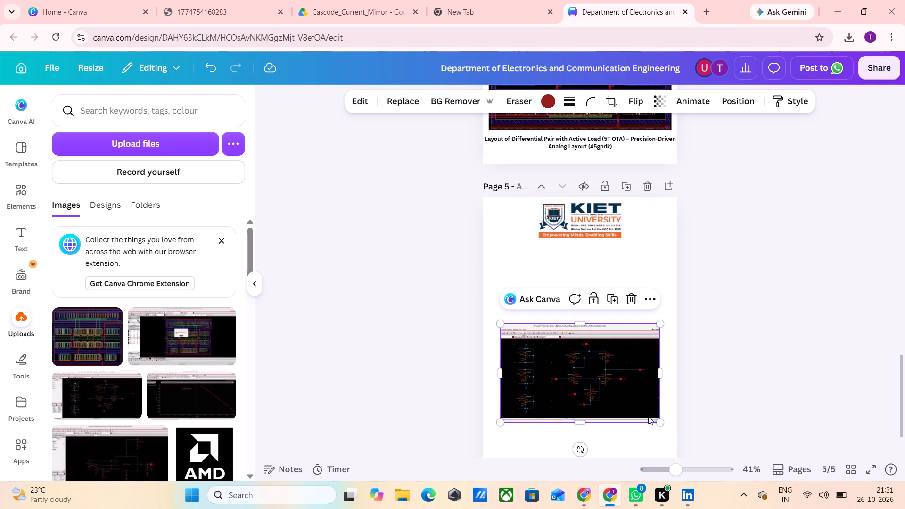
pyautogui.moveTo(660, 426); pyautogui.dragTo(675, 437)
pyautogui.moveTo(569, 402); pyautogui.dragTo(565, 357)
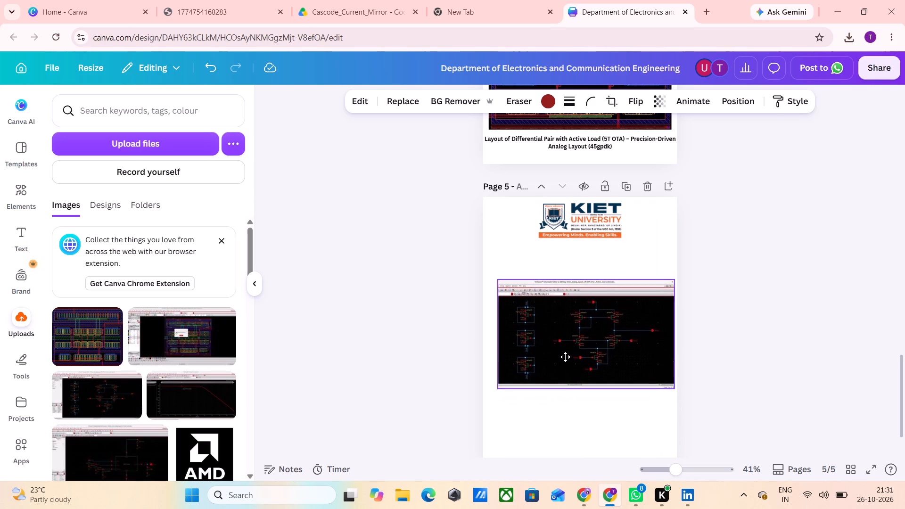
pyautogui.moveTo(565, 357); pyautogui.dragTo(559, 357)
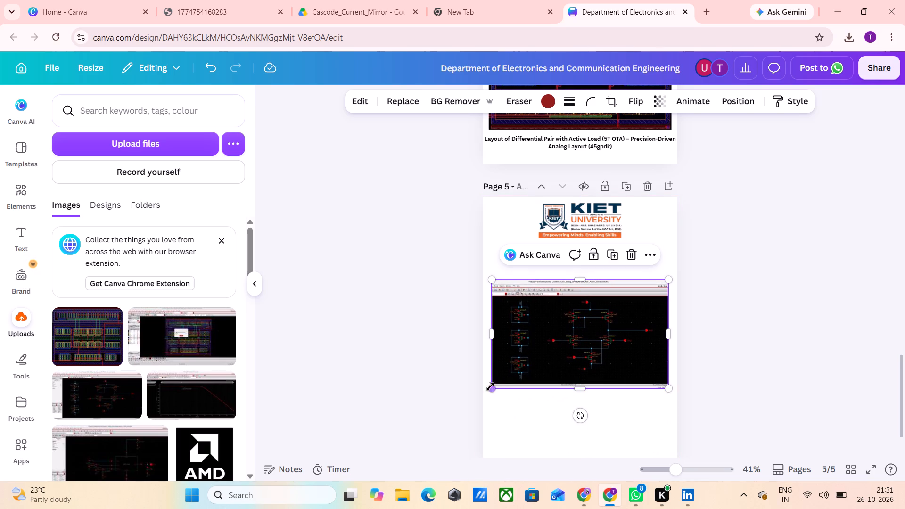
pyautogui.moveTo(542, 350); pyautogui.dragTo(545, 332)
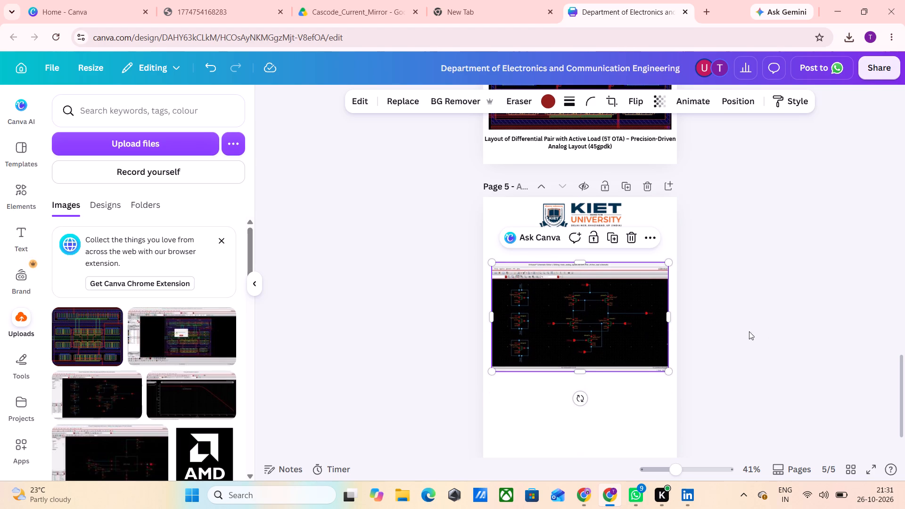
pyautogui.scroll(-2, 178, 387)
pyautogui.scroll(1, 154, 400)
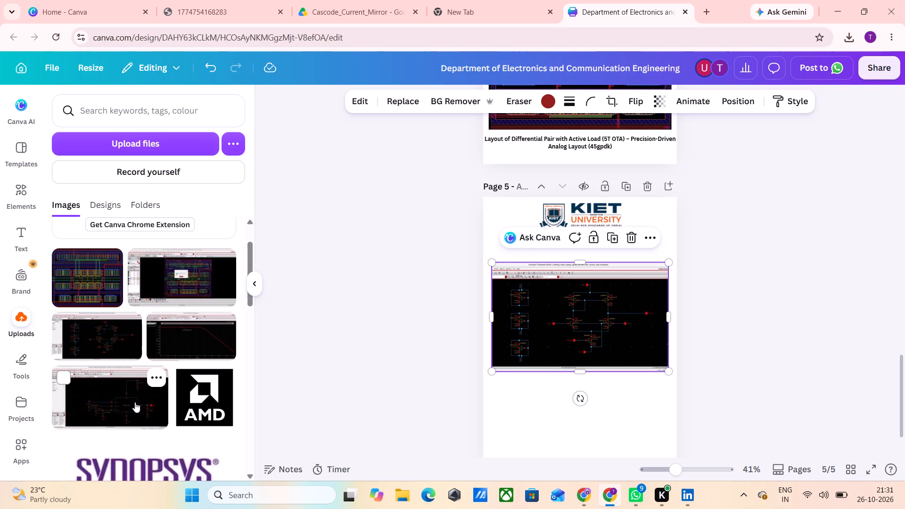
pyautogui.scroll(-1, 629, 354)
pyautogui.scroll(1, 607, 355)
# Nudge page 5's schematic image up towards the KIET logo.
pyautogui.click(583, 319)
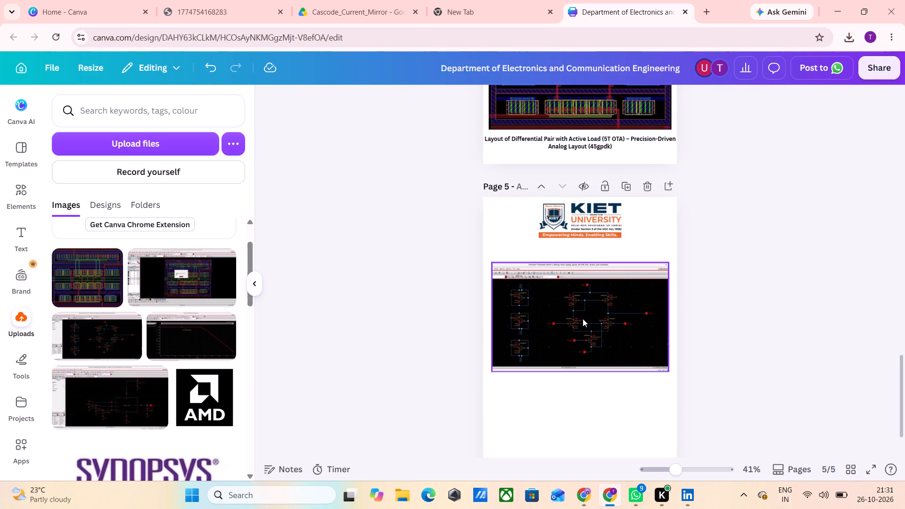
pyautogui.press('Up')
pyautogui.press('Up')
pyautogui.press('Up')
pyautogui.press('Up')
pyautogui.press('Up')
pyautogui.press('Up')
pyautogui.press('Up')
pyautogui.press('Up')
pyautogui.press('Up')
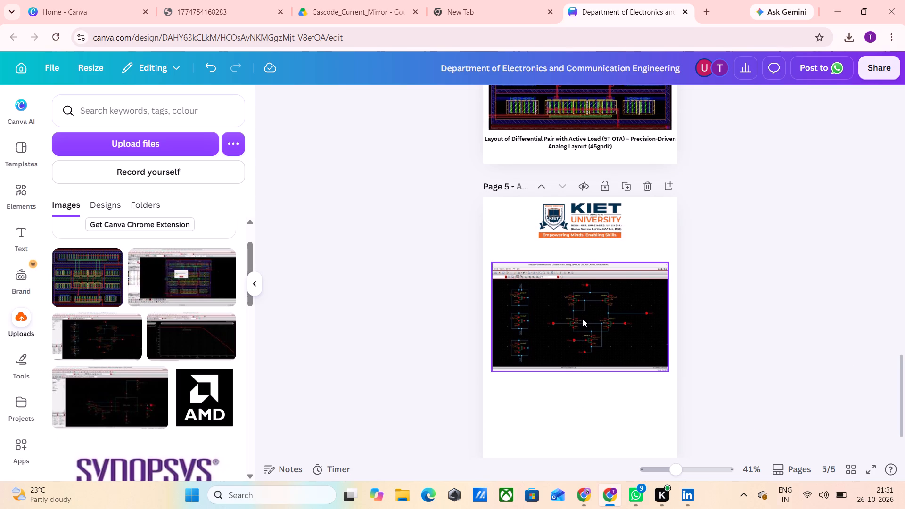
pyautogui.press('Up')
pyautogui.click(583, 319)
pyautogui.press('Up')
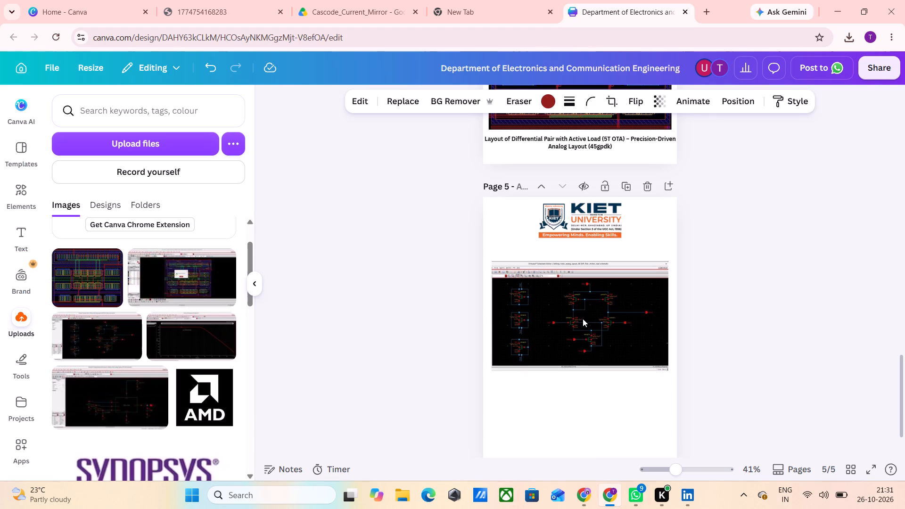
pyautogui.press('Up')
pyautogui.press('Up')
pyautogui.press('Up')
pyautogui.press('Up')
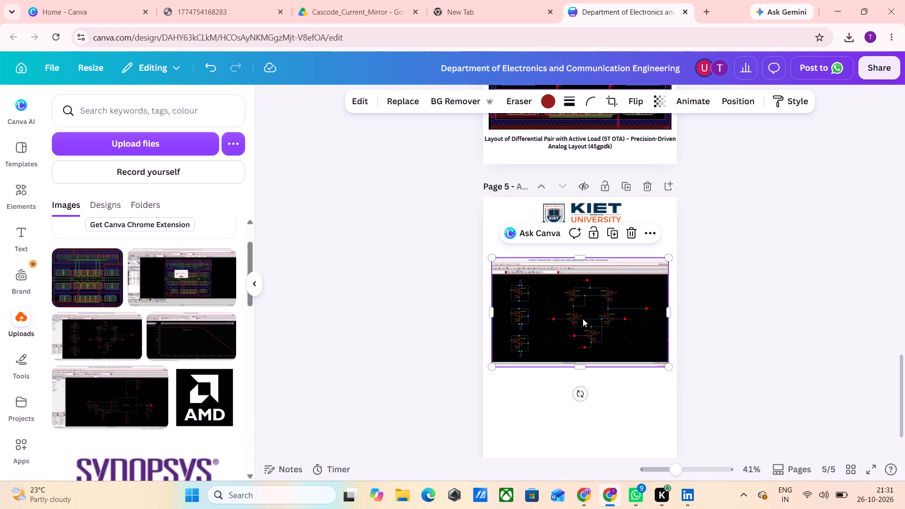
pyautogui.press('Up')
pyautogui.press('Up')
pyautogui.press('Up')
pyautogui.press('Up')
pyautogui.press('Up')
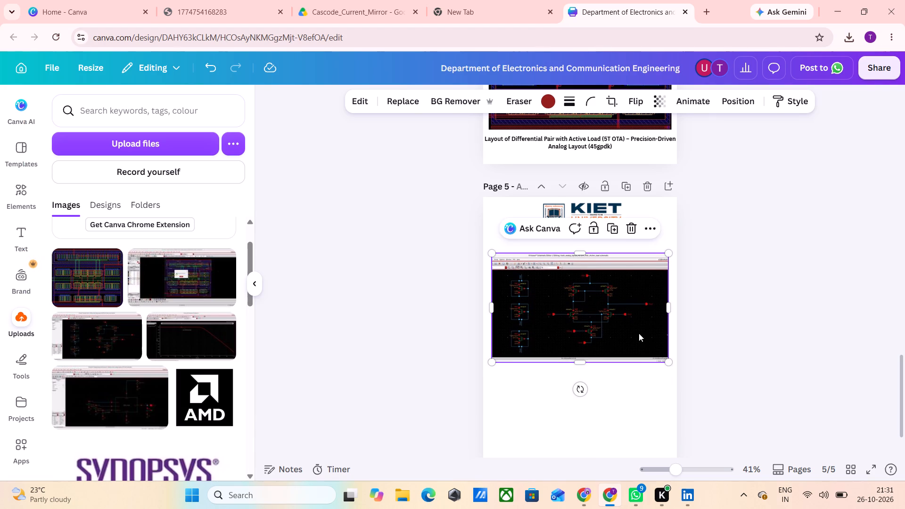
# Nudge page 5's schematic image down to leave more space between it and the KIET logo.
pyautogui.scroll(-1, 638, 353)
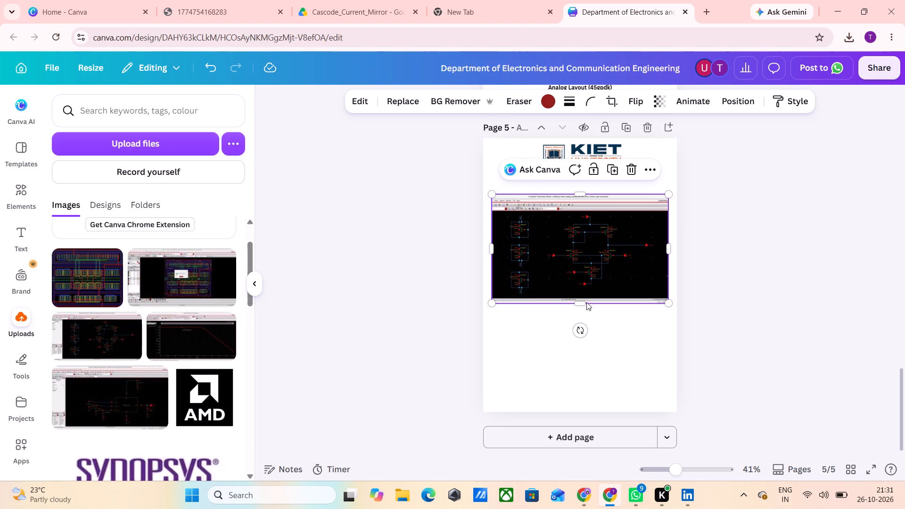
pyautogui.scroll(2, 582, 303)
pyautogui.click(562, 347)
pyautogui.press('Down')
pyautogui.press('Down')
pyautogui.press('Down')
pyautogui.press('Down')
pyautogui.press('Down')
pyautogui.press('Down')
pyautogui.press('Down')
pyautogui.press('Down')
pyautogui.press('Down')
pyautogui.press('Down')
pyautogui.press('Down')
pyautogui.press('Down')
pyautogui.press('Down')
pyautogui.press('Down')
pyautogui.press('Down')
pyautogui.press('Down')
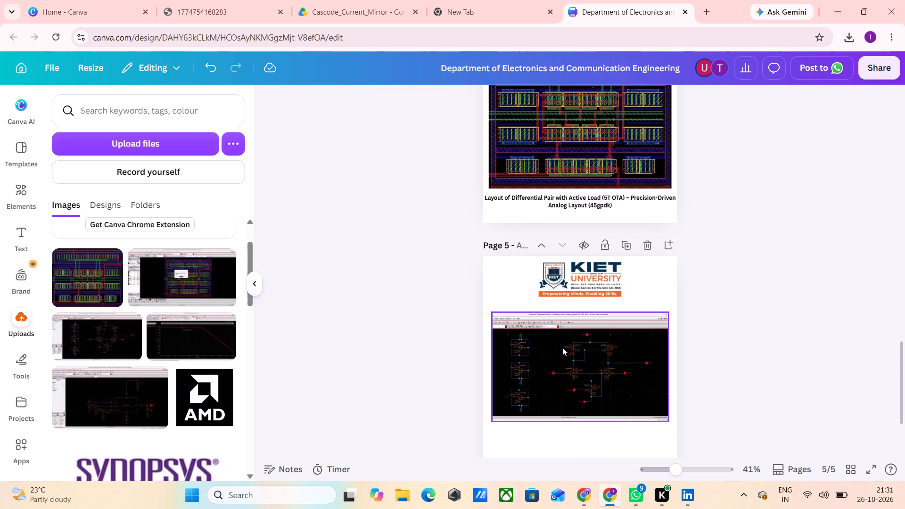
pyautogui.press('Down')
pyautogui.press('Down')
pyautogui.press('Down')
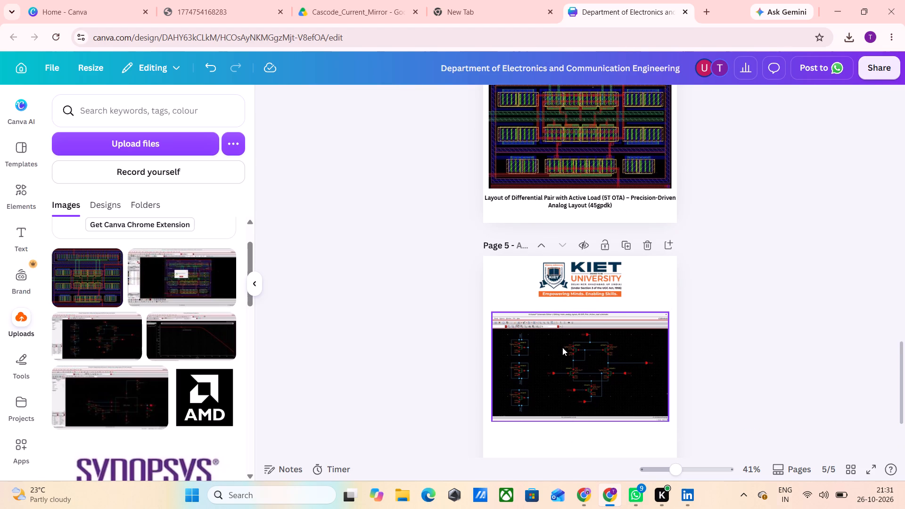
pyautogui.click(562, 347)
pyautogui.press('Down')
pyautogui.press('Down')
pyautogui.press('Down')
pyautogui.press('Down')
pyautogui.press('Down')
pyautogui.press('Down')
pyautogui.press('Down')
pyautogui.press('Down')
pyautogui.press('Down')
pyautogui.press('Down')
pyautogui.press('Down')
pyautogui.press('Down')
pyautogui.press('Down')
pyautogui.press('Down')
pyautogui.press('Down')
pyautogui.press('Down')
pyautogui.press('Down')
pyautogui.press('Down')
pyautogui.press('Down')
pyautogui.press('Down')
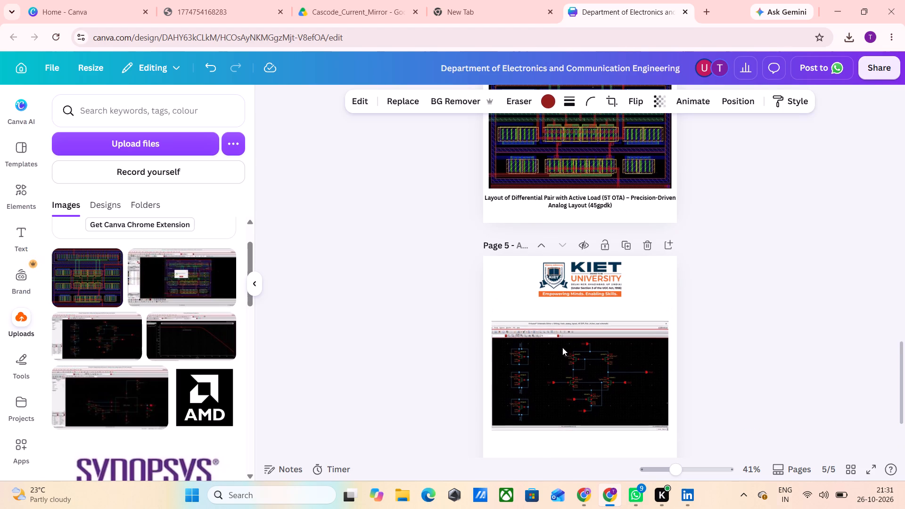
pyautogui.press('Down')
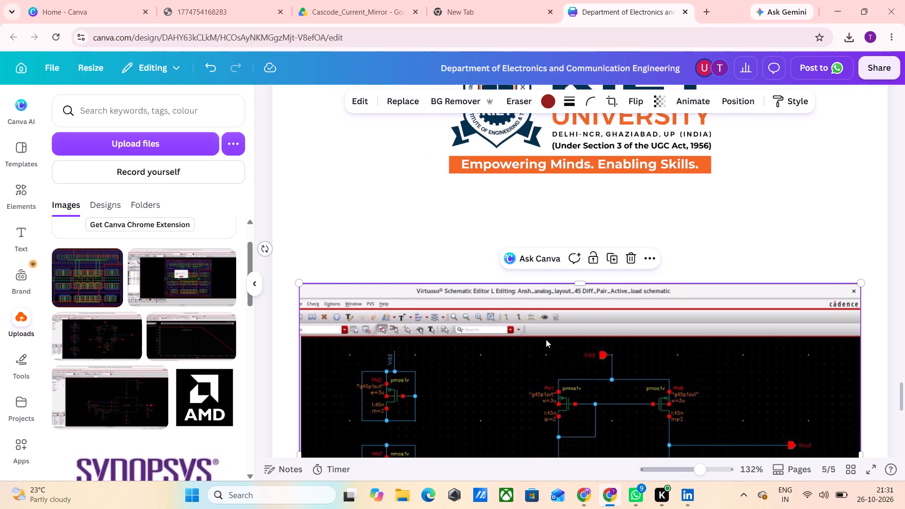
# Copy the phrase "Differential Pair with Active Load" from the caption under page 4's layout image.
pyautogui.scroll(1, 577, 263)
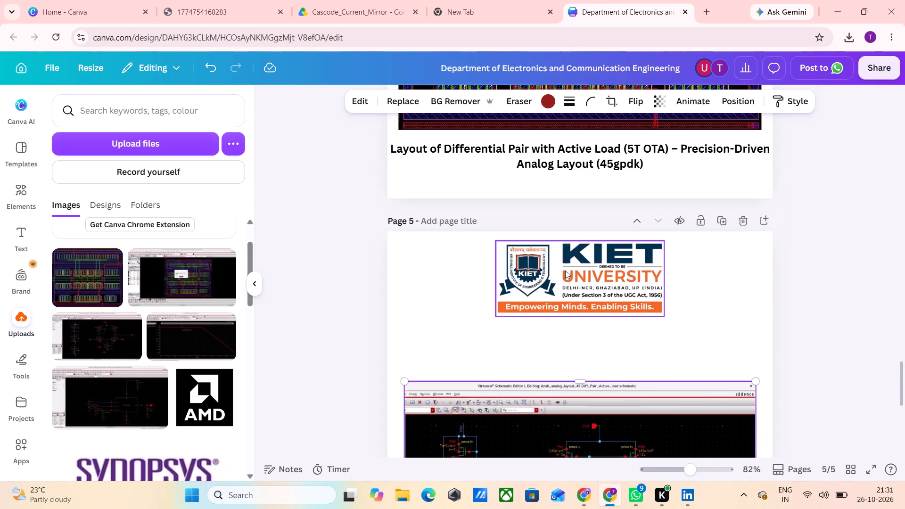
pyautogui.scroll(2, 565, 271)
pyautogui.click(495, 232)
pyautogui.doubleClick(475, 227)
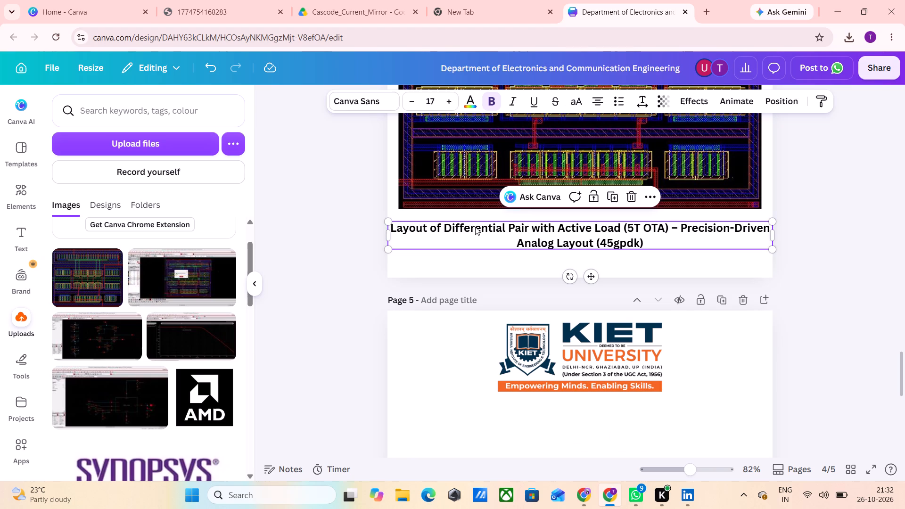
pyautogui.click(475, 227)
pyautogui.click(475, 227)
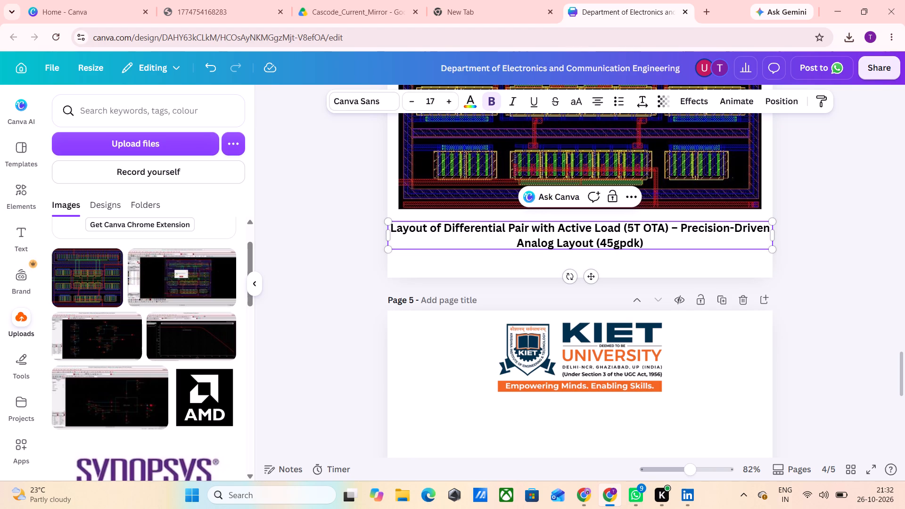
pyautogui.press('Left')
pyautogui.press('Left')
pyautogui.press('Left')
pyautogui.press('Left')
pyautogui.press('Left')
pyautogui.press('Left')
pyautogui.hotkey('ctrl', 'shift', 'Right')
pyautogui.hotkey('ctrl', 'shift', 'Right')
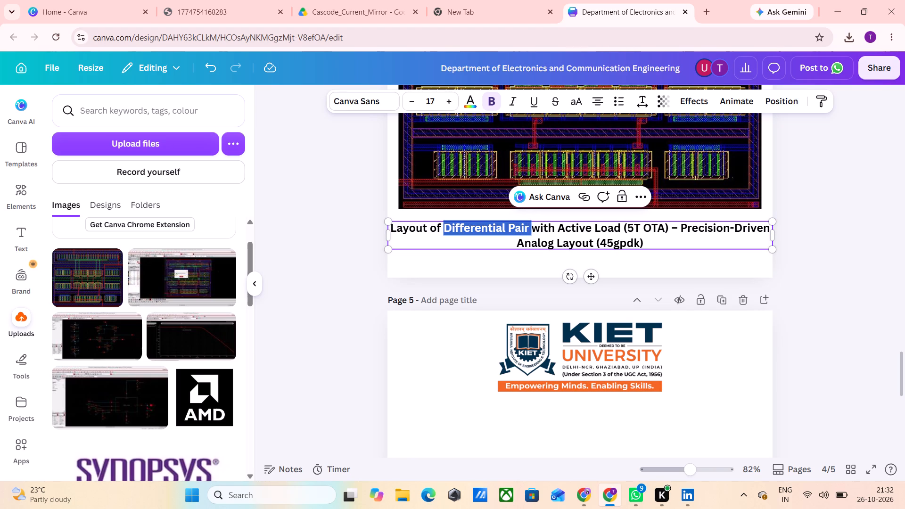
pyautogui.hotkey('ctrl', 'shift', 'Right')
pyautogui.hotkey('ctrl', 'shift', 'Right')
pyautogui.hotkey('ctrl', 'shift', 'Right')
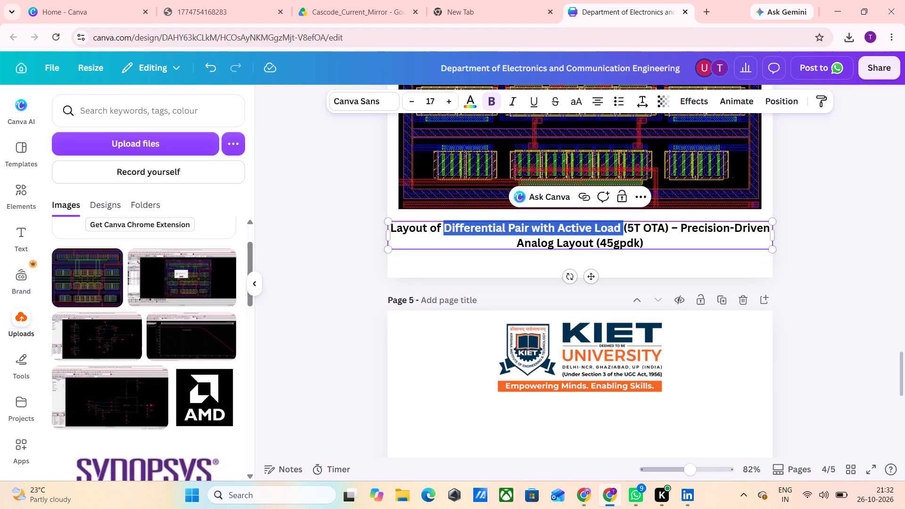
pyautogui.hotkey('ctrl', 'c')
# Duplicate page 4's layout caption and move the copy onto page 5, centred between the KIET logo and the schematic.
pyautogui.scroll(-1, 474, 156)
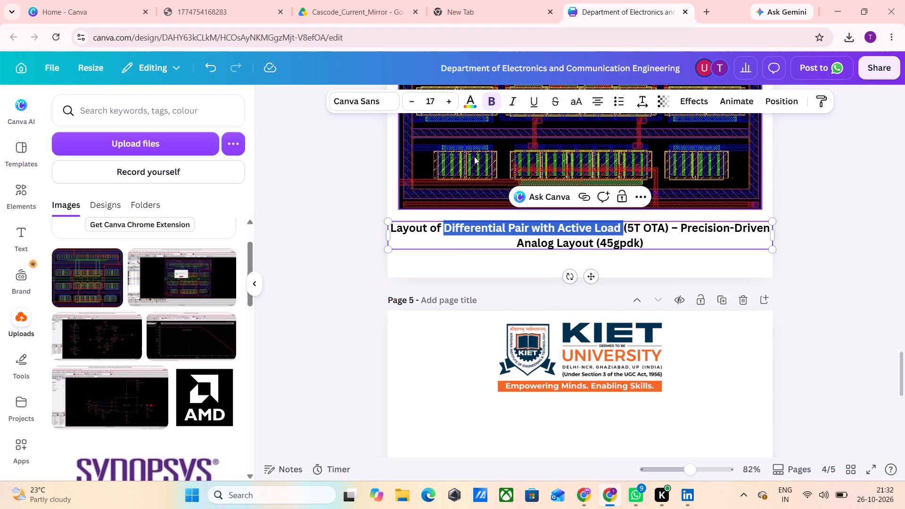
pyautogui.scroll(-1, 474, 156)
pyautogui.click(560, 377)
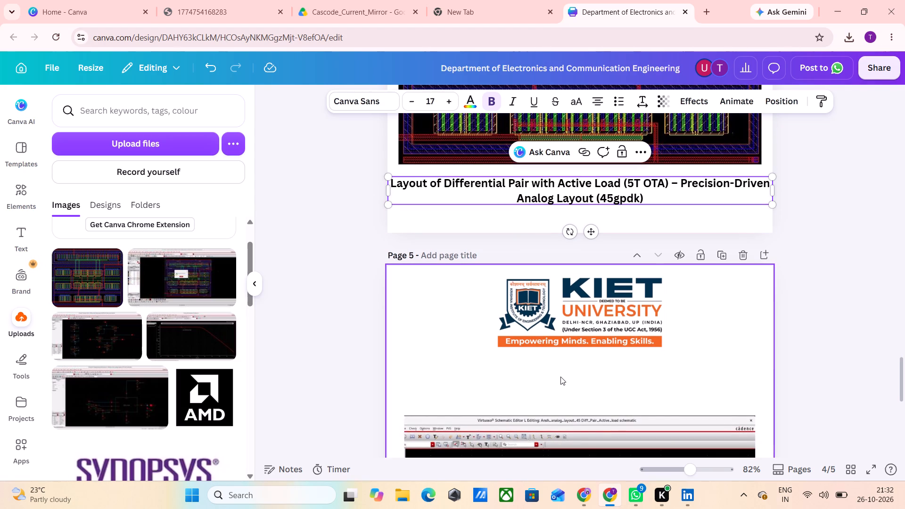
pyautogui.click(623, 177)
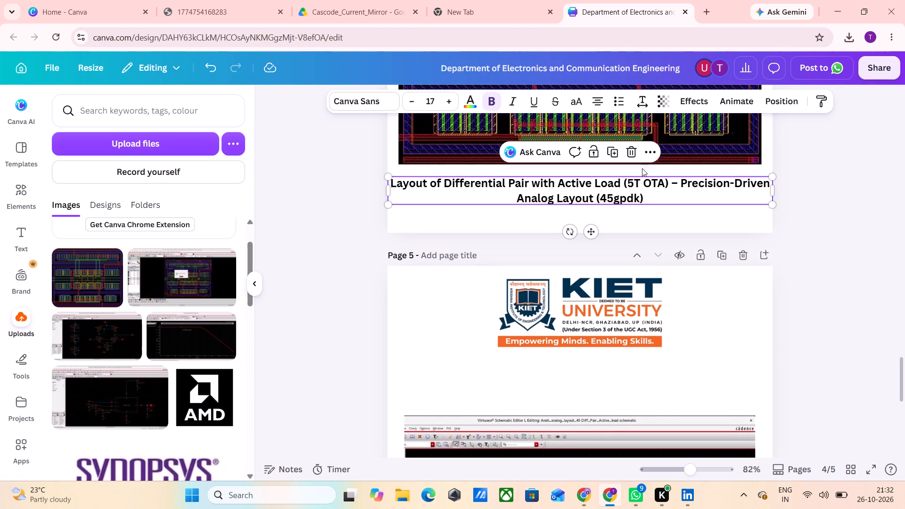
pyautogui.click(608, 152)
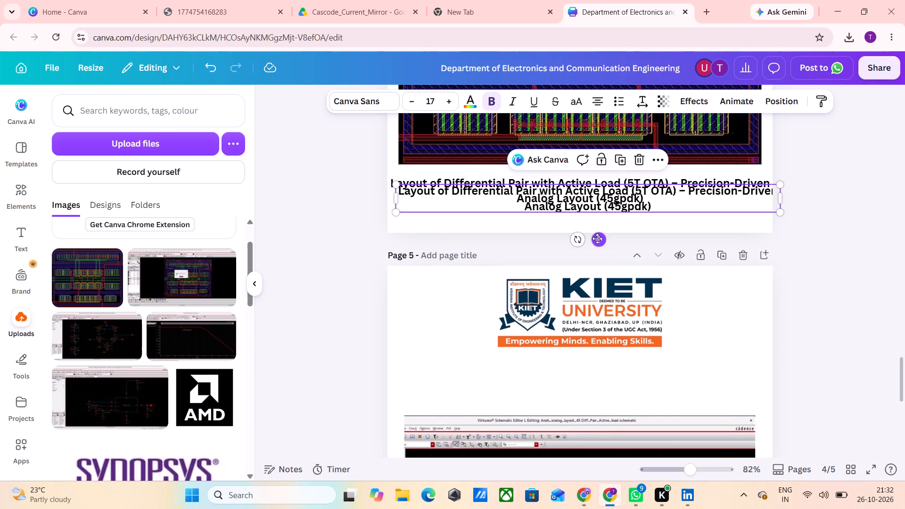
pyautogui.moveTo(597, 238); pyautogui.dragTo(592, 431)
# Replace page 5's caption text with the copied phrase plus the word Shematic: "Differential Pair with Active Load Shematic".
pyautogui.click(579, 389)
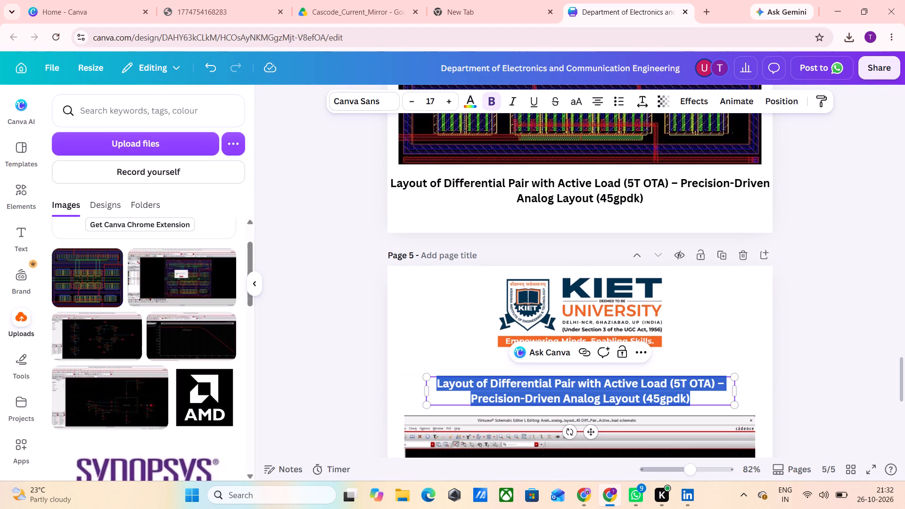
pyautogui.hotkey('ctrl', 'v')
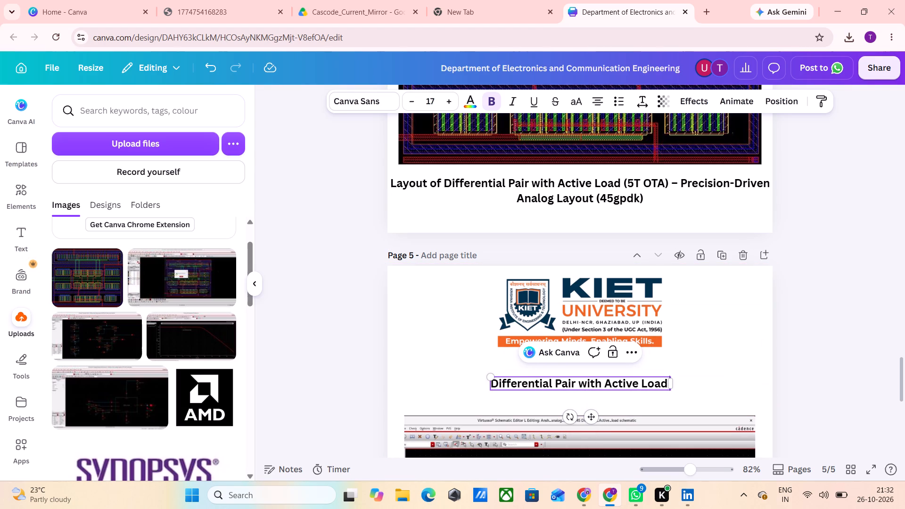
pyautogui.press('s')
pyautogui.write('he')
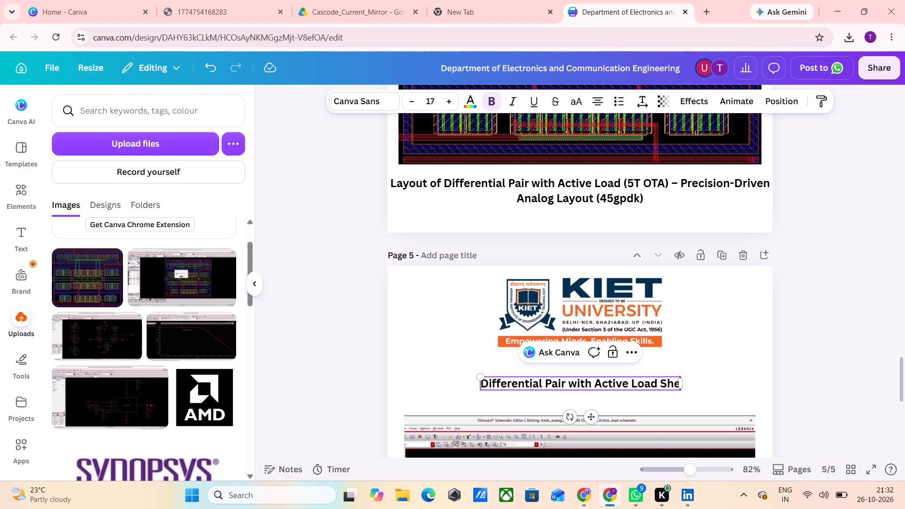
pyautogui.scroll(-1, 666, 356)
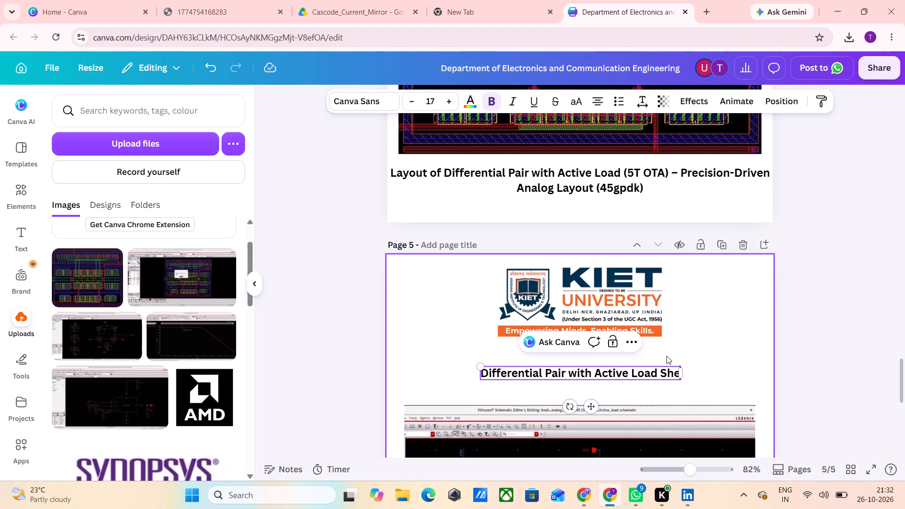
pyautogui.write('matic')
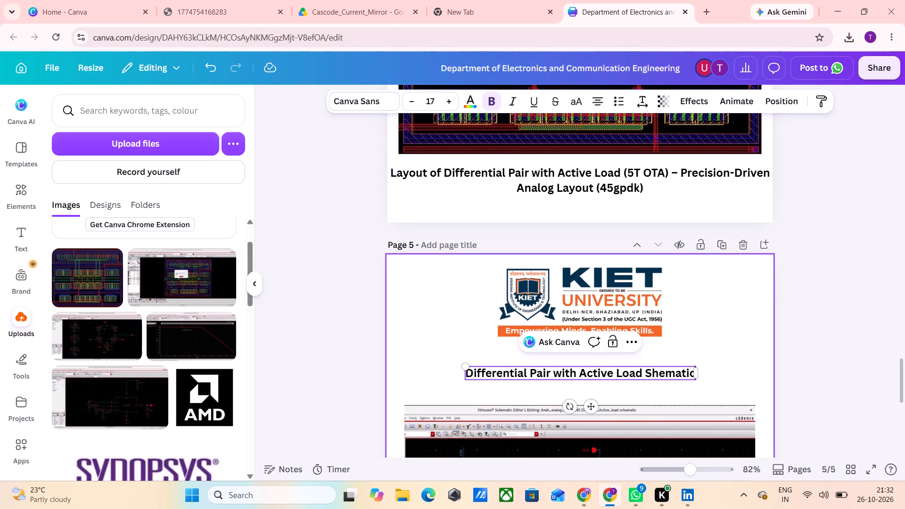
pyautogui.click(716, 331)
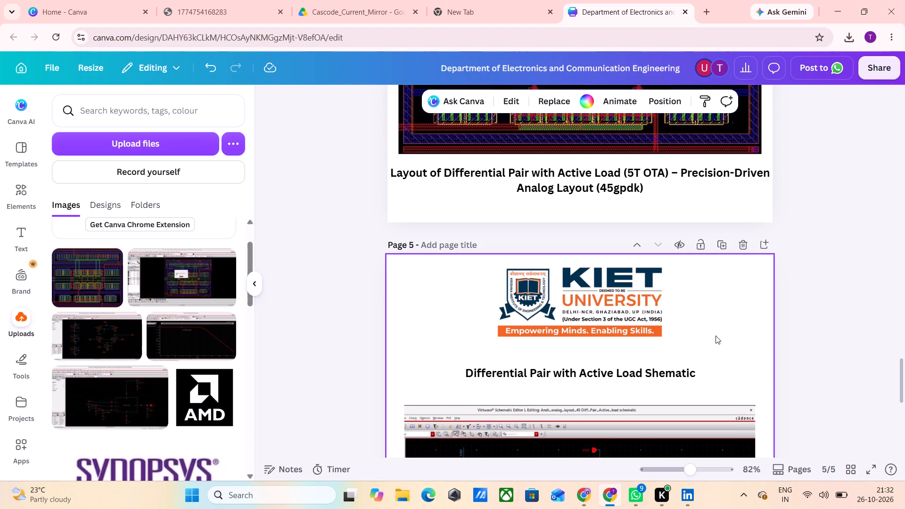
# Move page 5's caption down so it sits just above the schematic, keeping it horizontally centred.
pyautogui.scroll(-2, 715, 336)
pyautogui.click(643, 254)
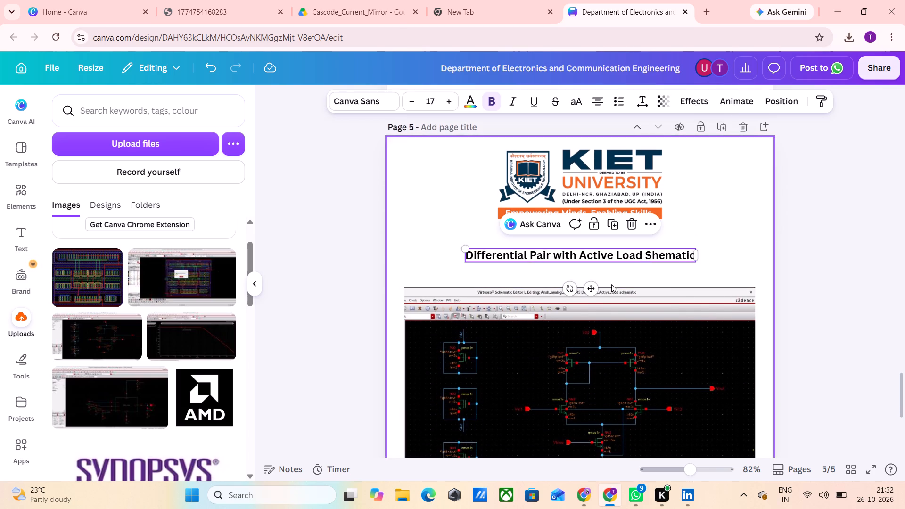
pyautogui.moveTo(592, 289); pyautogui.dragTo(593, 301)
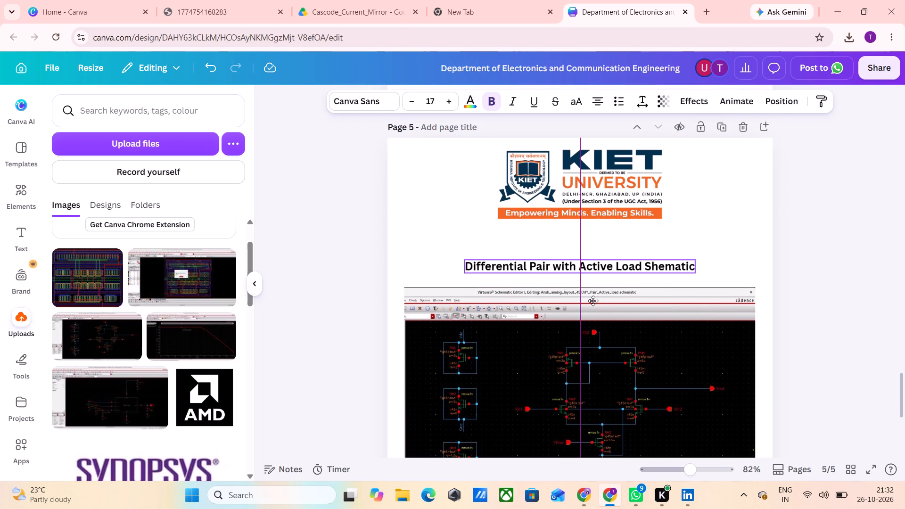
pyautogui.moveTo(593, 301); pyautogui.dragTo(592, 301)
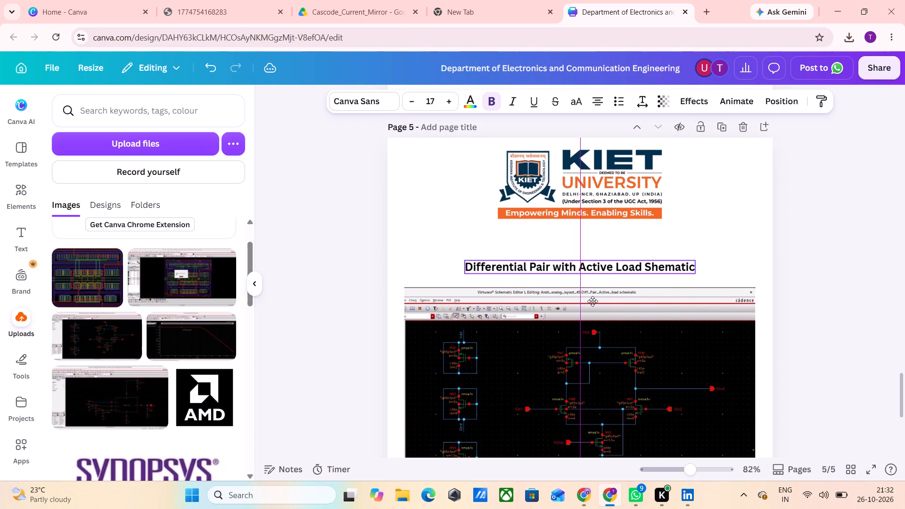
pyautogui.moveTo(592, 301); pyautogui.dragTo(593, 301)
# Enlarge page 5's schematic image slightly towards both side margins so it nearly fills the page width.
pyautogui.scroll(-4, 654, 320)
pyautogui.scroll(2, 650, 349)
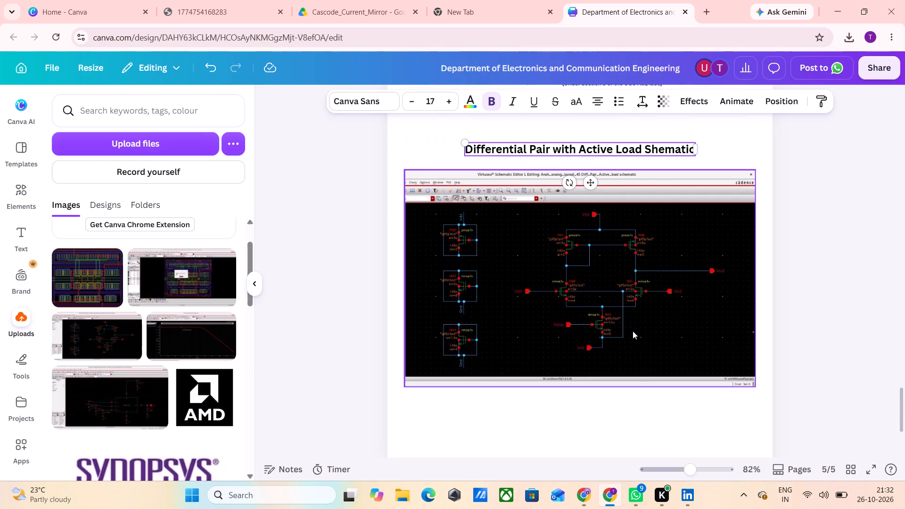
pyautogui.click(633, 330)
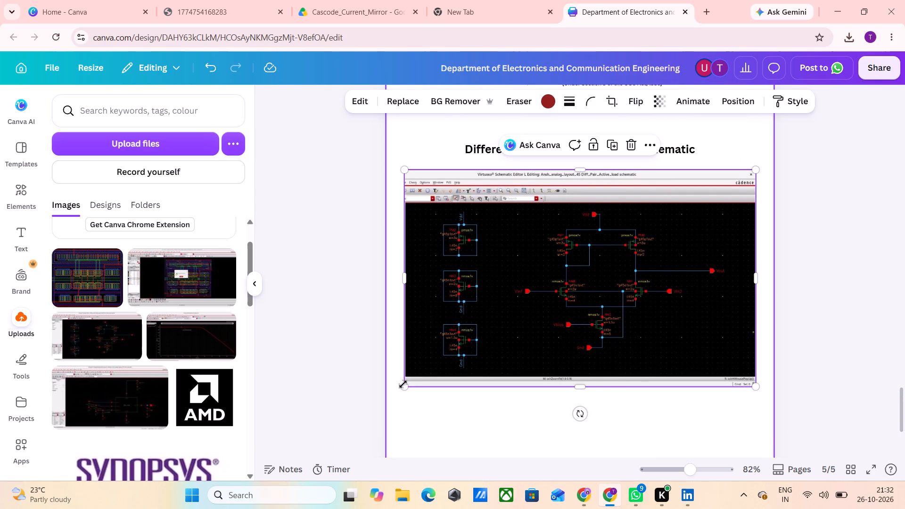
pyautogui.moveTo(404, 386); pyautogui.dragTo(395, 389)
pyautogui.scroll(-2, 584, 414)
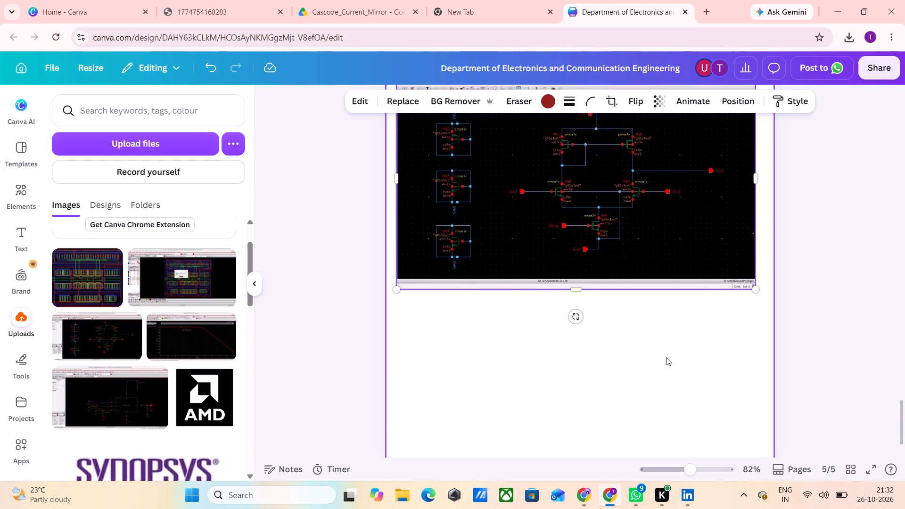
pyautogui.moveTo(756, 271); pyautogui.dragTo(764, 273)
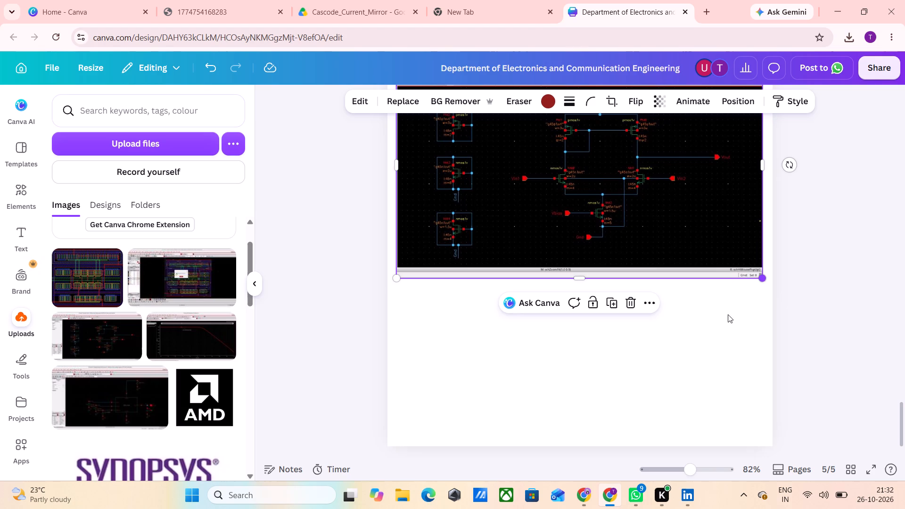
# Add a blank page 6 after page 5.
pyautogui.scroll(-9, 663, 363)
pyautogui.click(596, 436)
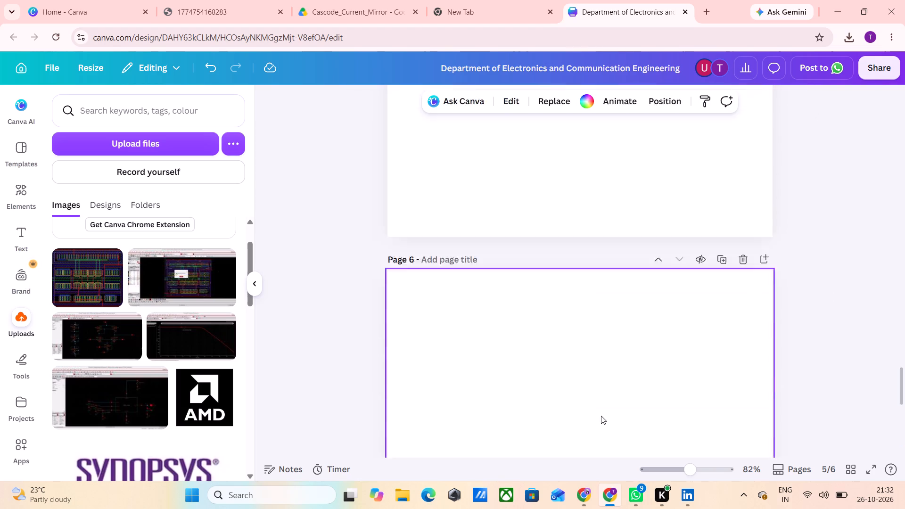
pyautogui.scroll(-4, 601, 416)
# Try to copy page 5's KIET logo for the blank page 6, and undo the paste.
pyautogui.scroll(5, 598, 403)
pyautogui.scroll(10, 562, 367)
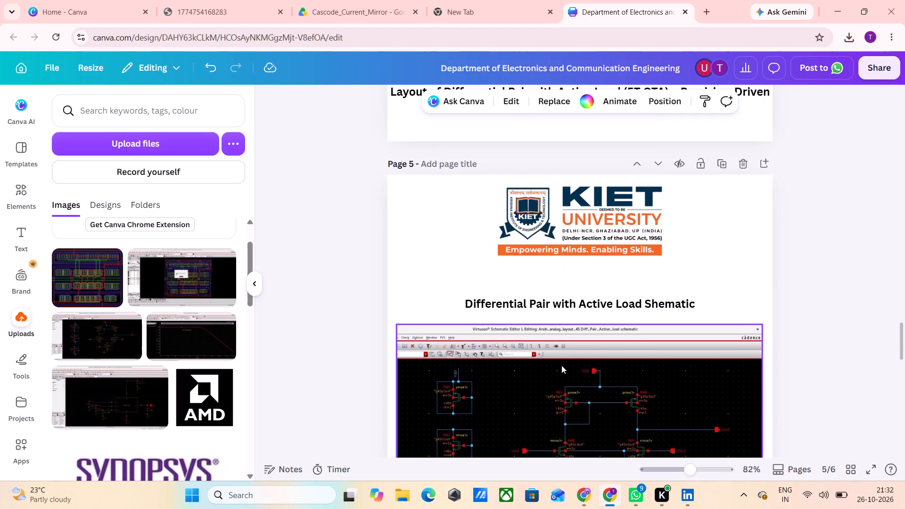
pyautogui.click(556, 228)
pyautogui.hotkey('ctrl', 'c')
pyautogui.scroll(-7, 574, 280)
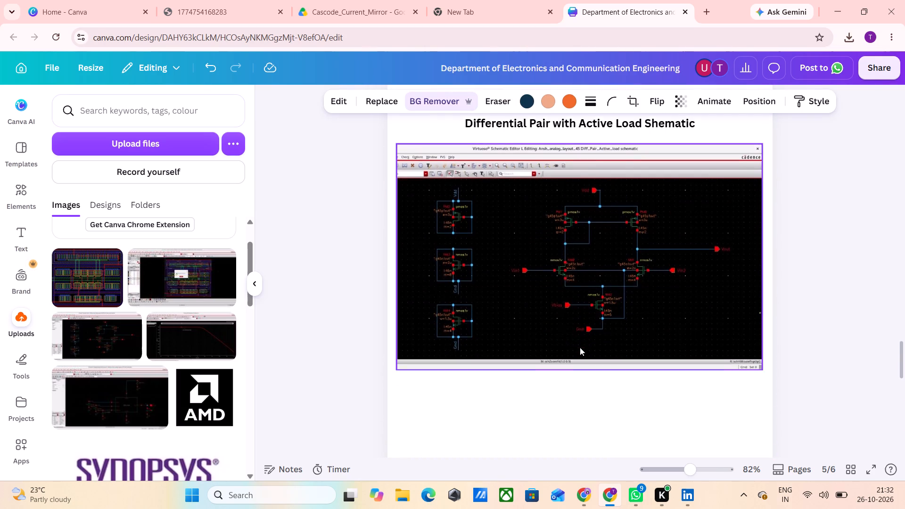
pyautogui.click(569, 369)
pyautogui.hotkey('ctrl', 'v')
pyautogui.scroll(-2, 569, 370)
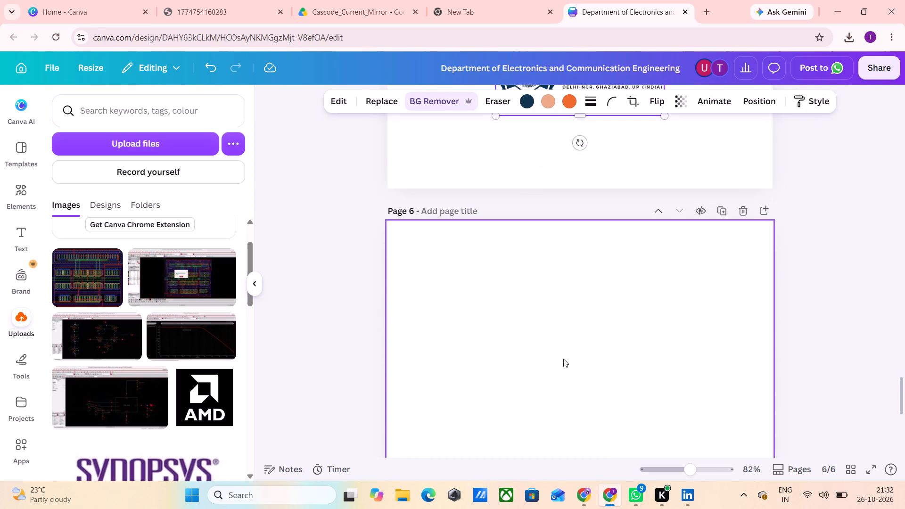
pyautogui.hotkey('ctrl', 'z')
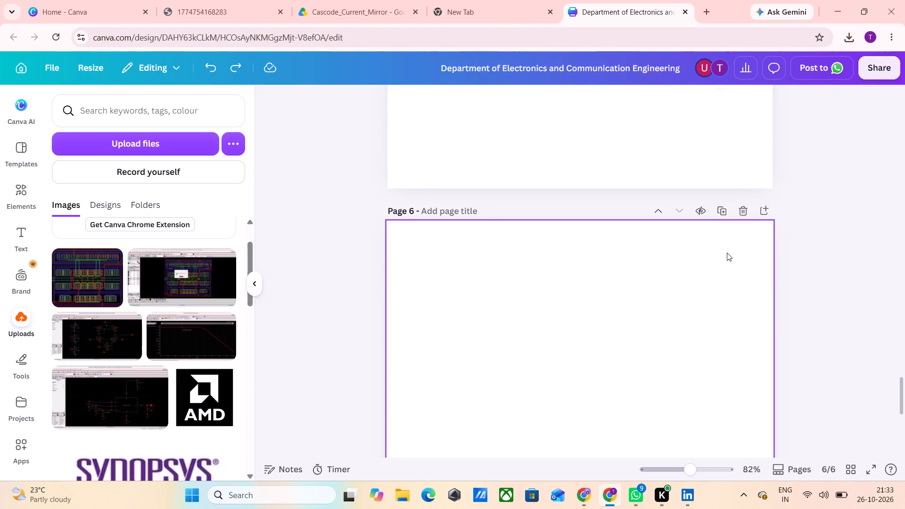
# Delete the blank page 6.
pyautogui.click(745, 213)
# Duplicate the page 5 schematic page five times to create pages 6 to 10.
pyautogui.scroll(3, 712, 270)
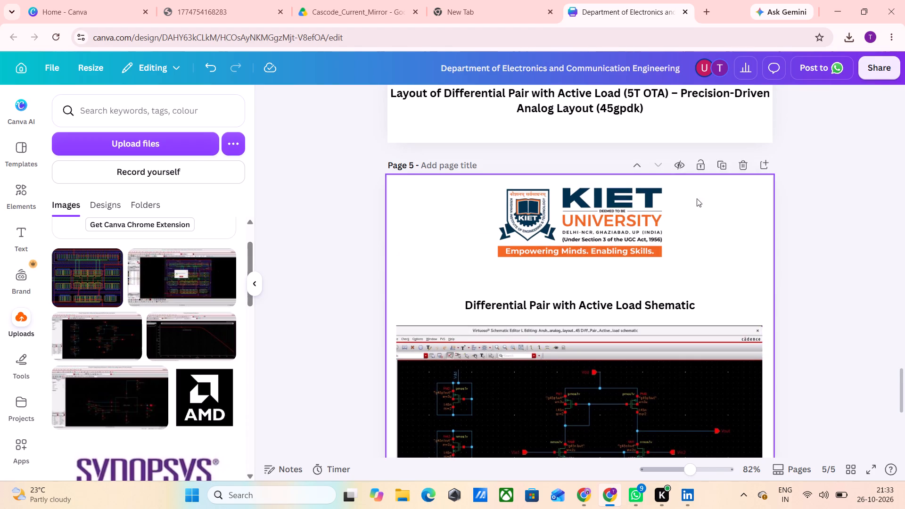
pyautogui.click(718, 168)
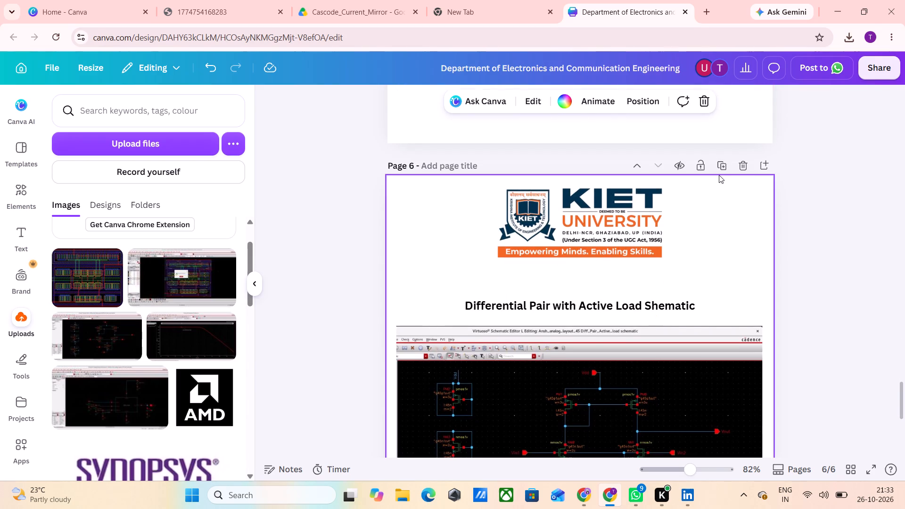
pyautogui.click(725, 167)
pyautogui.click(718, 163)
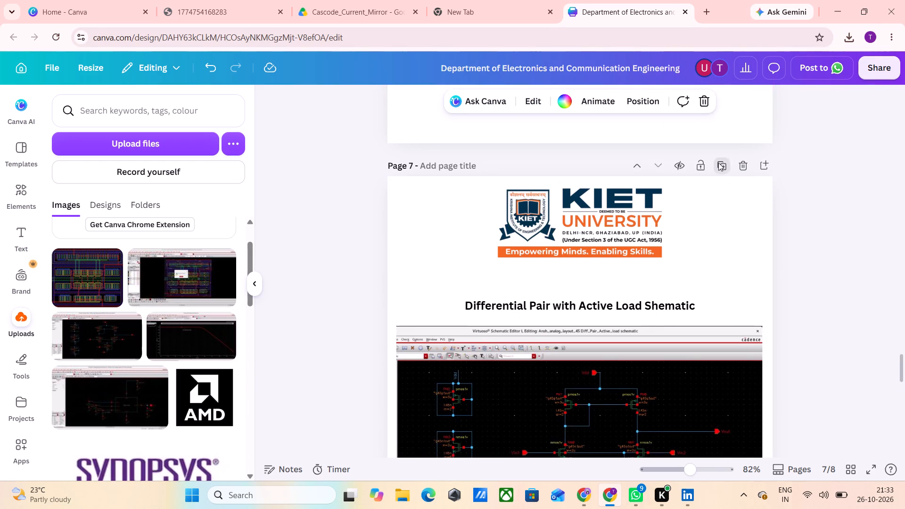
pyautogui.click(726, 166)
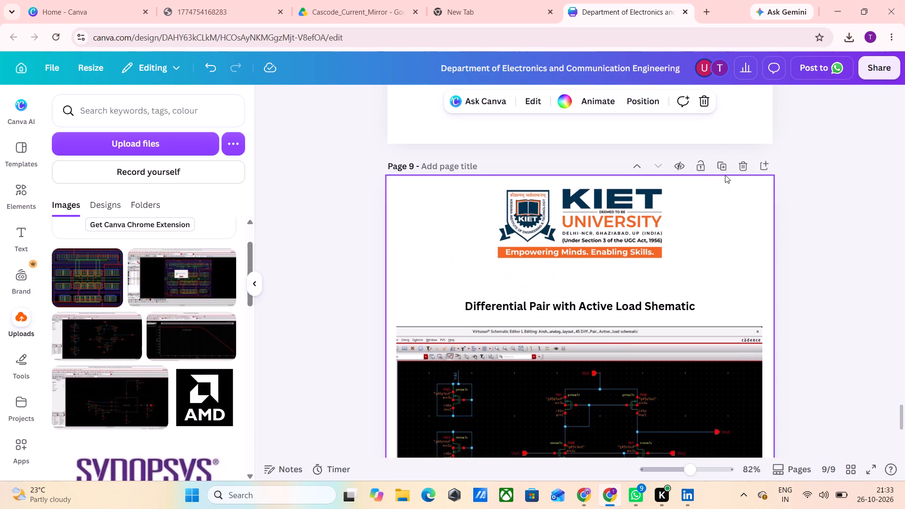
pyautogui.click(723, 165)
# Look back through the duplicated pages up to the layout image on page 4.
pyautogui.scroll(1, 676, 238)
pyautogui.scroll(-1, 675, 242)
pyautogui.scroll(9, 674, 242)
pyautogui.scroll(4, 636, 340)
pyautogui.scroll(-3, 636, 340)
pyautogui.scroll(2, 636, 340)
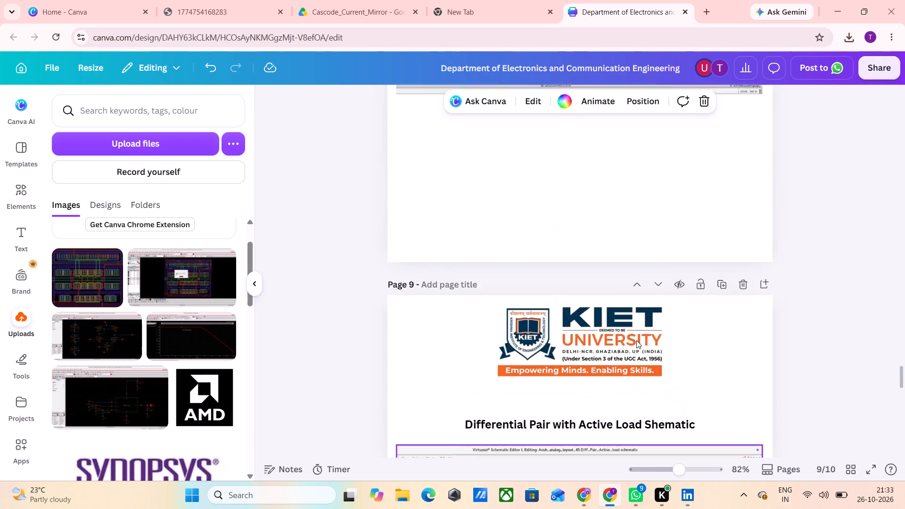
pyautogui.scroll(3, 636, 340)
pyautogui.scroll(-2, 636, 340)
pyautogui.scroll(1, 636, 340)
pyautogui.scroll(-1, 636, 340)
pyautogui.scroll(8, 636, 340)
pyautogui.scroll(4, 904, 395)
pyautogui.scroll(-1, 904, 394)
pyautogui.scroll(2, 904, 394)
pyautogui.scroll(8, 852, 384)
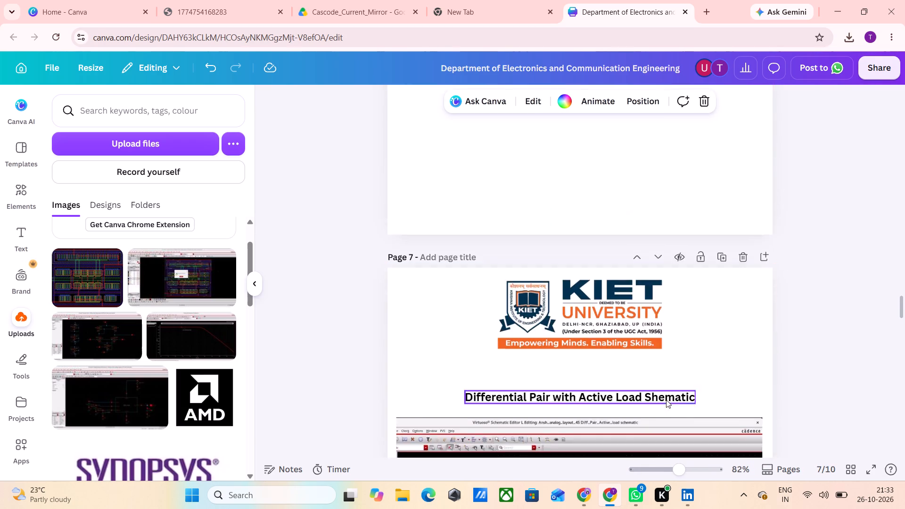
pyautogui.scroll(17, 666, 400)
pyautogui.scroll(-1, 666, 400)
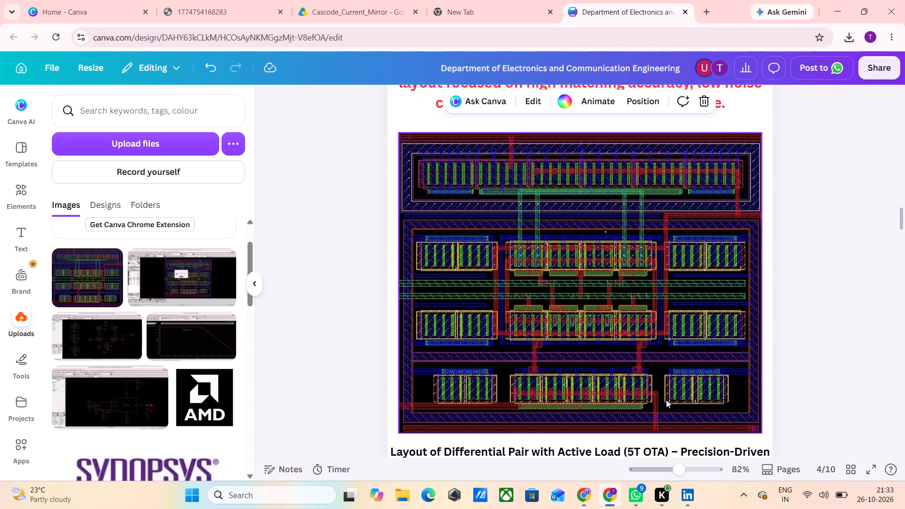
# Replace page 6's schematic image with the uploaded frequency response plot and delete the extra copy of the plot.
pyautogui.scroll(-16, 666, 400)
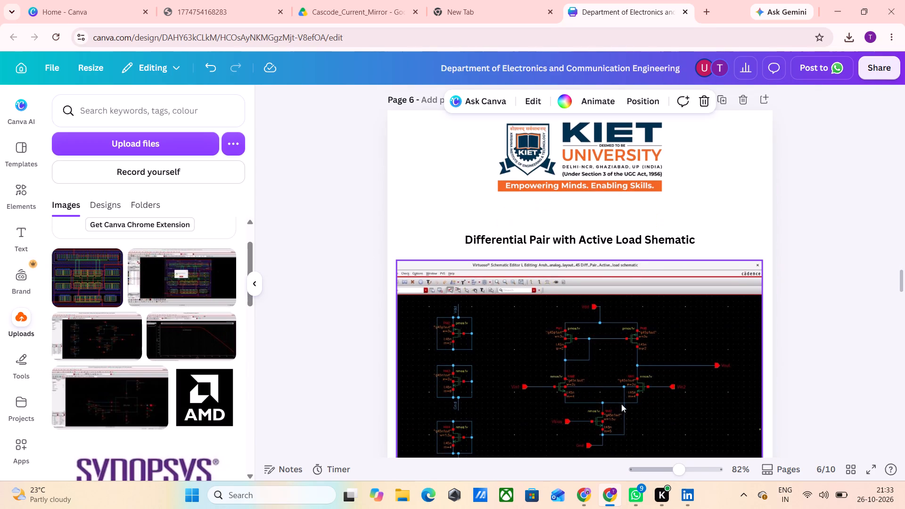
pyautogui.click(181, 334)
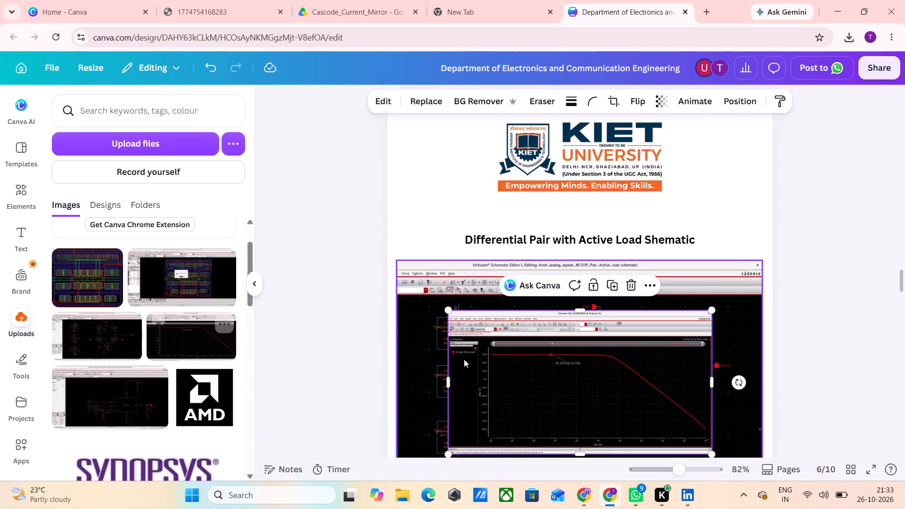
pyautogui.click(416, 297)
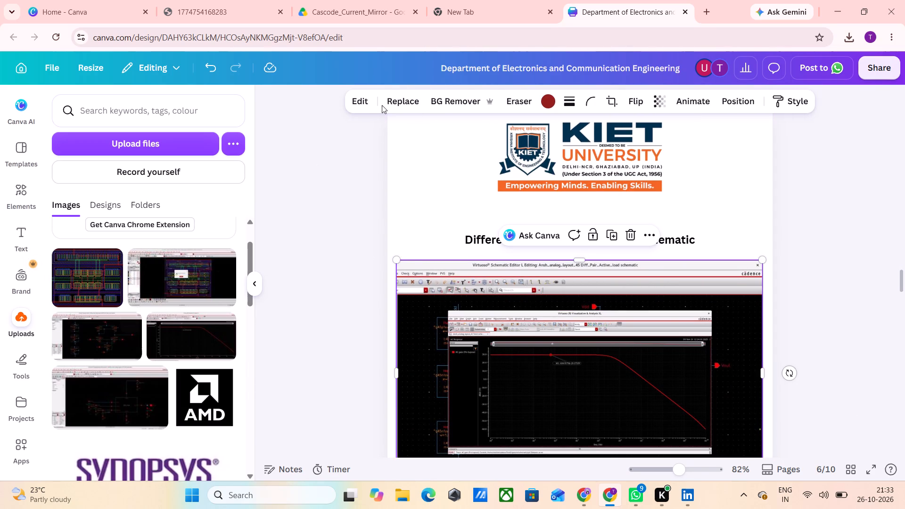
pyautogui.click(404, 95)
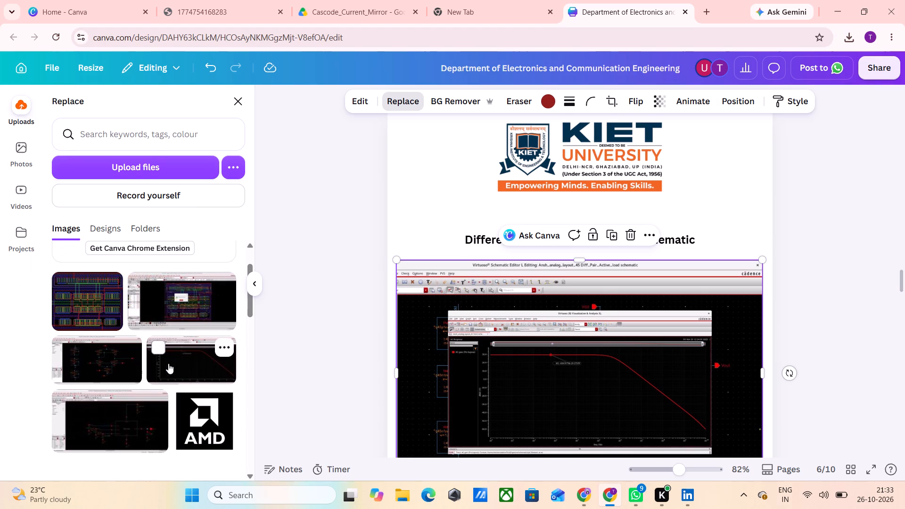
pyautogui.click(176, 358)
pyautogui.click(531, 377)
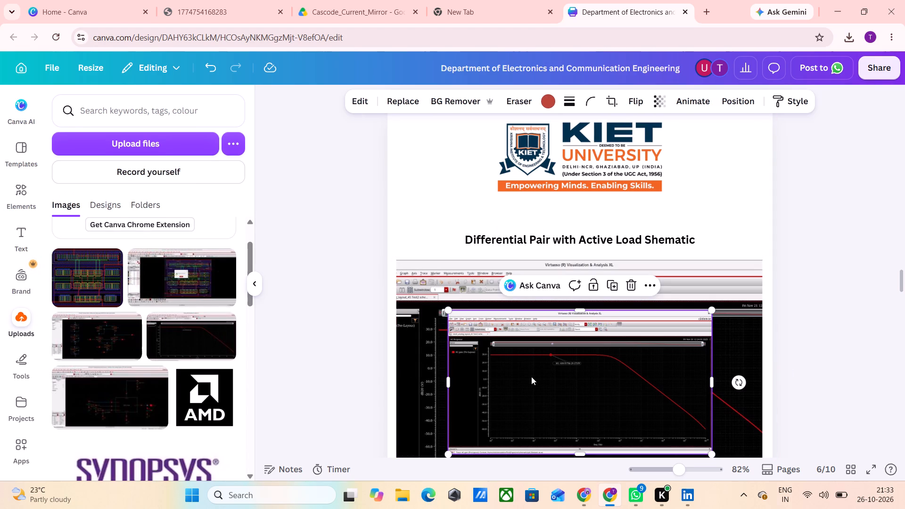
pyautogui.press('Delete')
# Change the last word of page 6's heading so it reads "Differential Pair with Active Load Semulation".
pyautogui.scroll(-1, 543, 358)
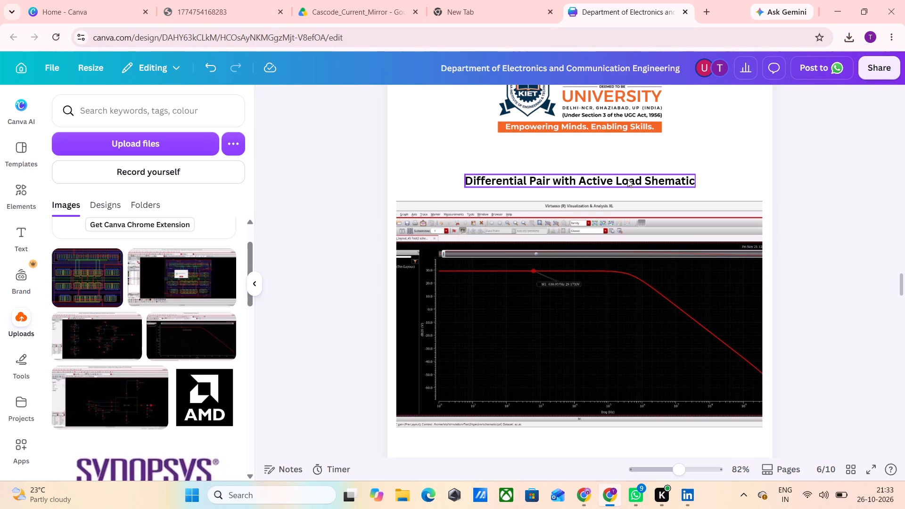
pyautogui.click(652, 185)
pyautogui.doubleClick(656, 181)
pyautogui.click(656, 181)
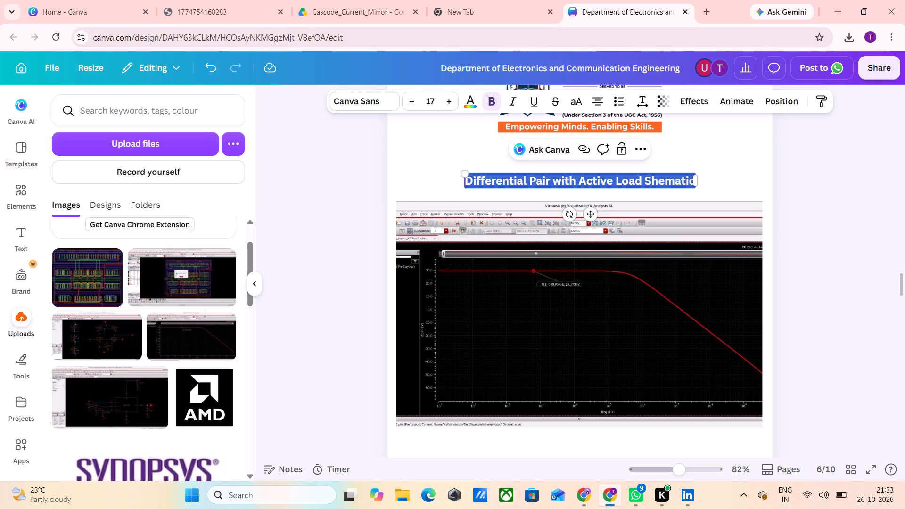
pyautogui.doubleClick(656, 181)
pyautogui.press('BackSpace')
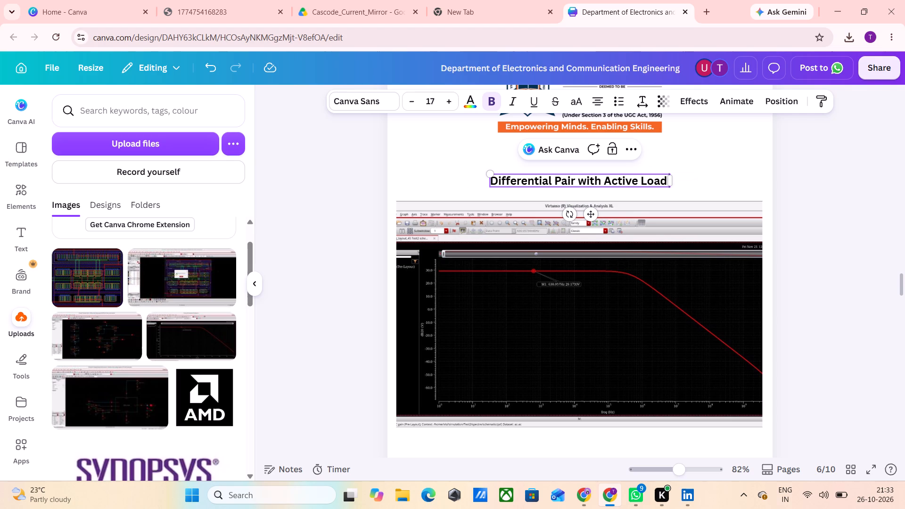
pyautogui.write('emu')
pyautogui.write('lation')
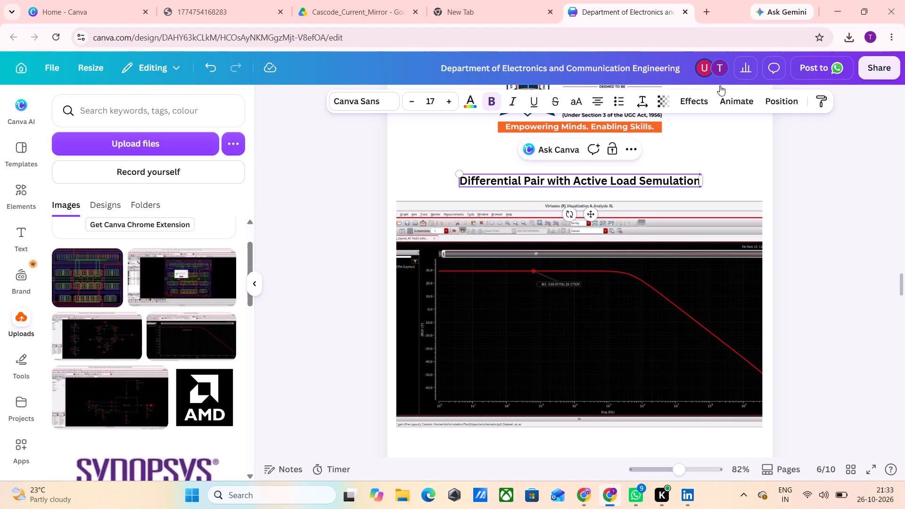
# Check the spelling of "semulation" using search suggestions in a new browser tab.
pyautogui.click(708, 9)
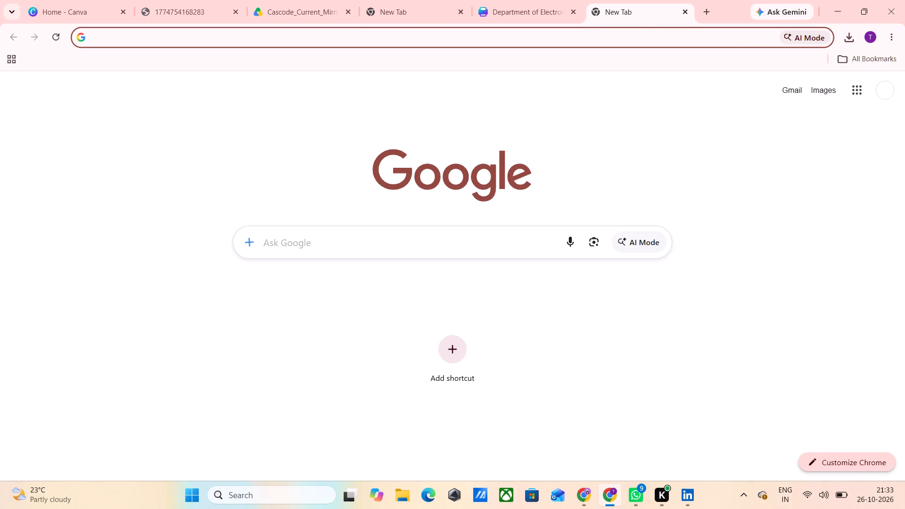
pyautogui.write('semu;')
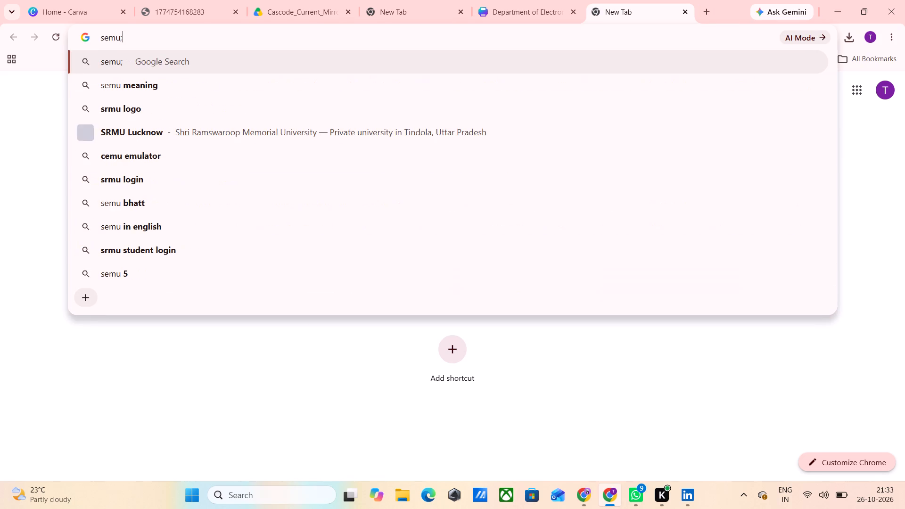
pyautogui.press('BackSpace')
pyautogui.write('latio')
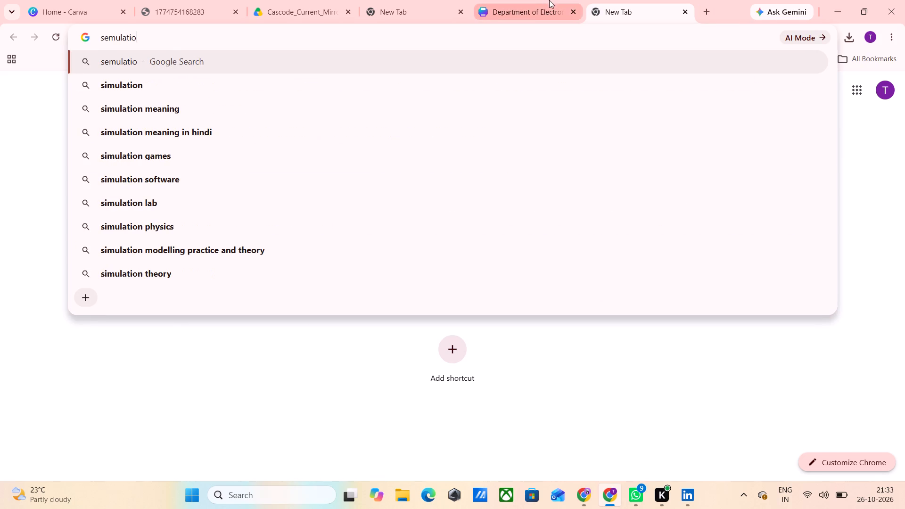
# Return to the Canva design and correct the last word of page 6's heading to "Simulation".
pyautogui.click(532, 8)
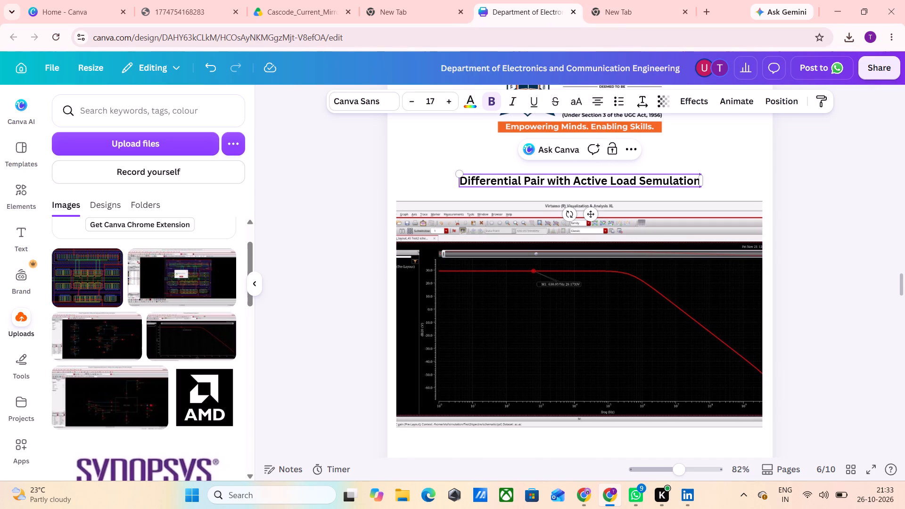
pyautogui.click(650, 181)
pyautogui.press('BackSpace')
pyautogui.press('i')
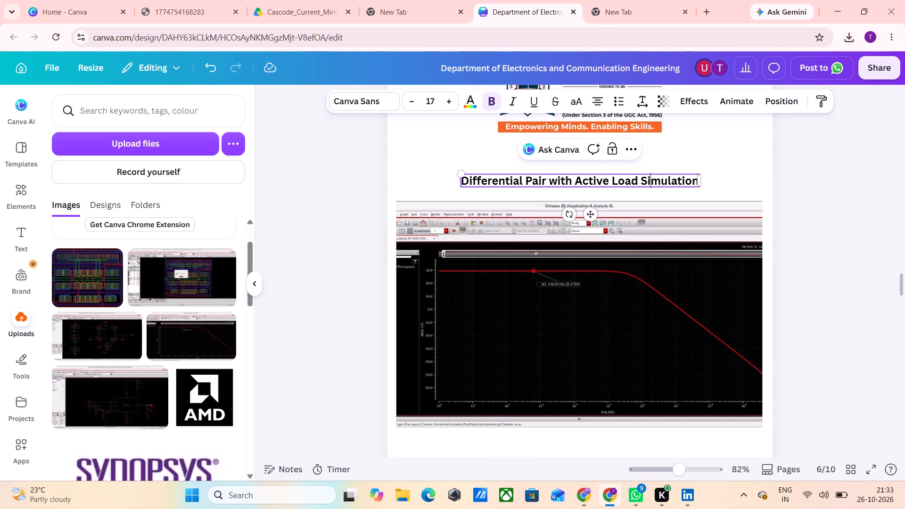
pyautogui.press('Right')
pyautogui.press('Right')
pyautogui.press('Right')
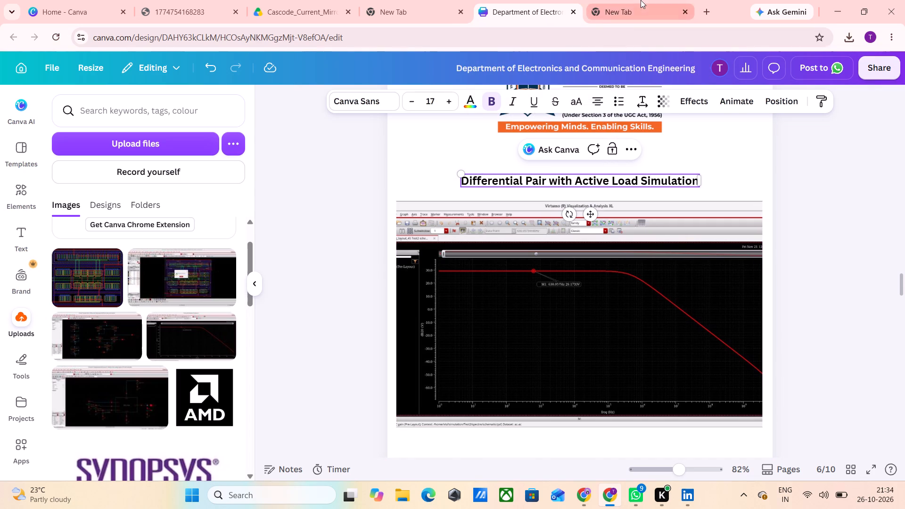
# Search Google for "semulatio" to check the spelling, return to the design and dismiss the split view tip.
pyautogui.click(641, 0)
pyautogui.click(585, 43)
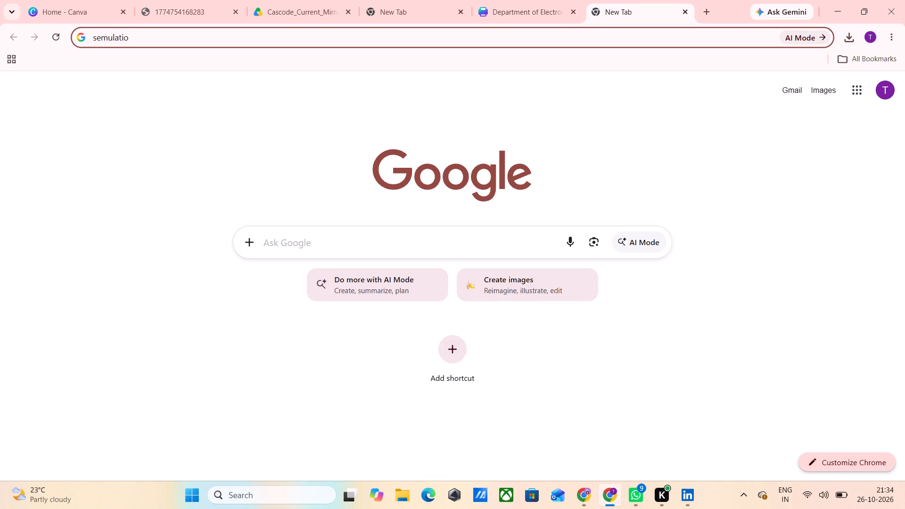
pyautogui.press('Return')
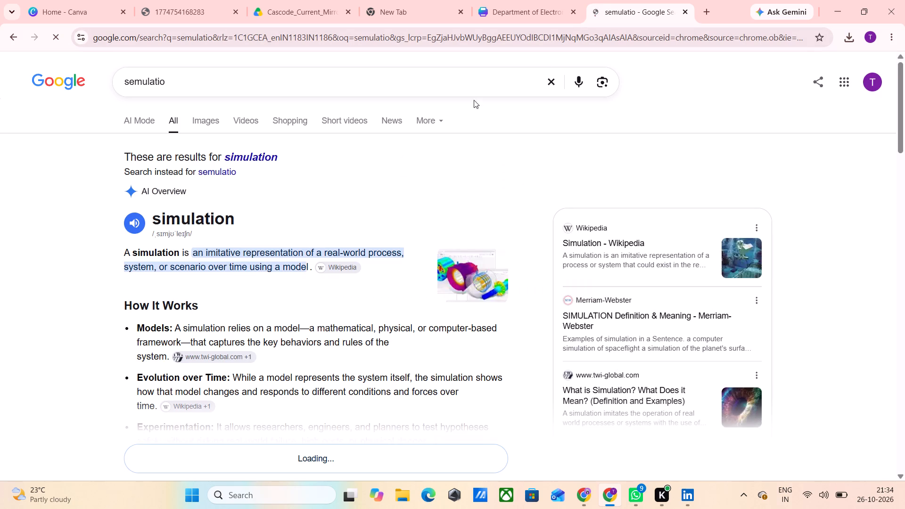
pyautogui.click(516, 7)
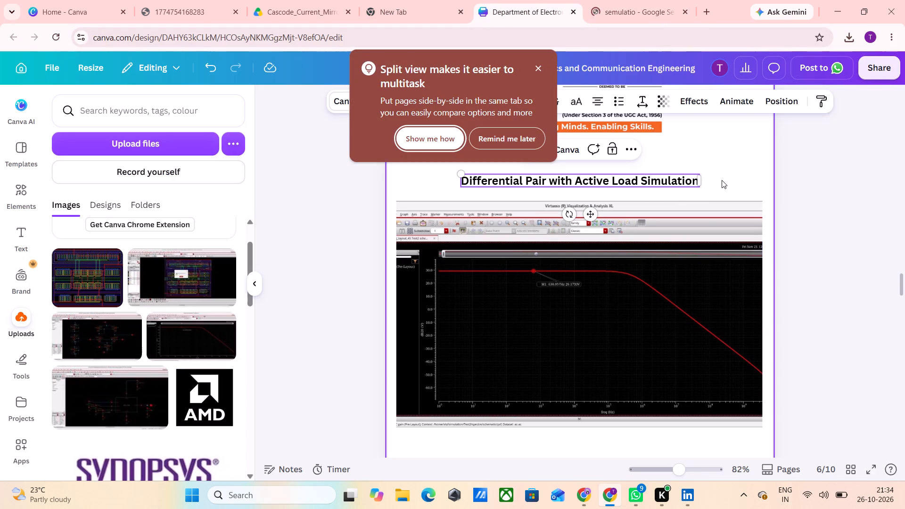
pyautogui.click(722, 180)
pyautogui.scroll(-2, 686, 239)
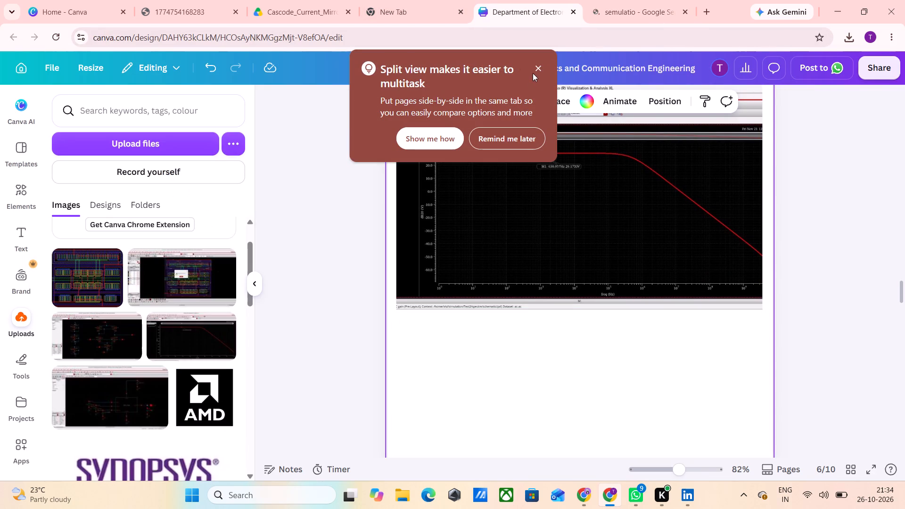
pyautogui.click(537, 65)
# Crop the left and bottom edges of page 6's simulation plot.
pyautogui.scroll(-3, 549, 243)
pyautogui.scroll(5, 551, 273)
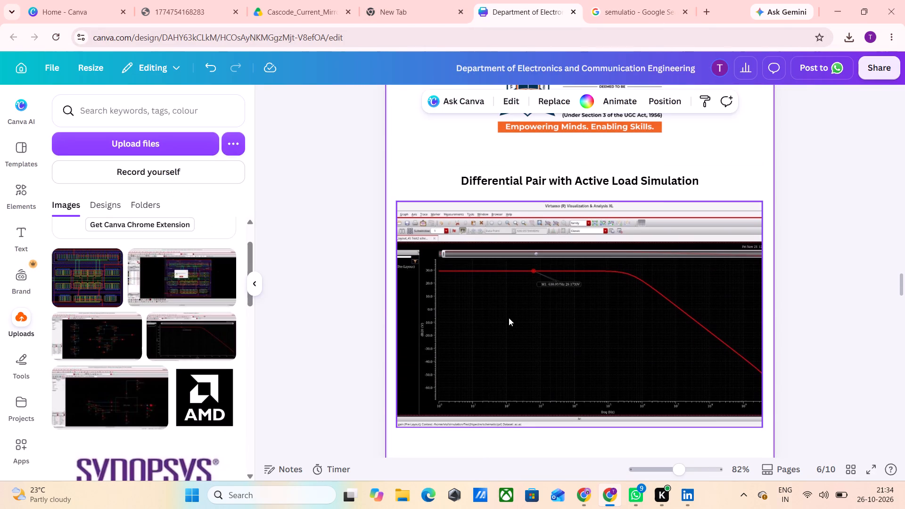
pyautogui.click(506, 318)
pyautogui.moveTo(395, 315); pyautogui.dragTo(399, 315)
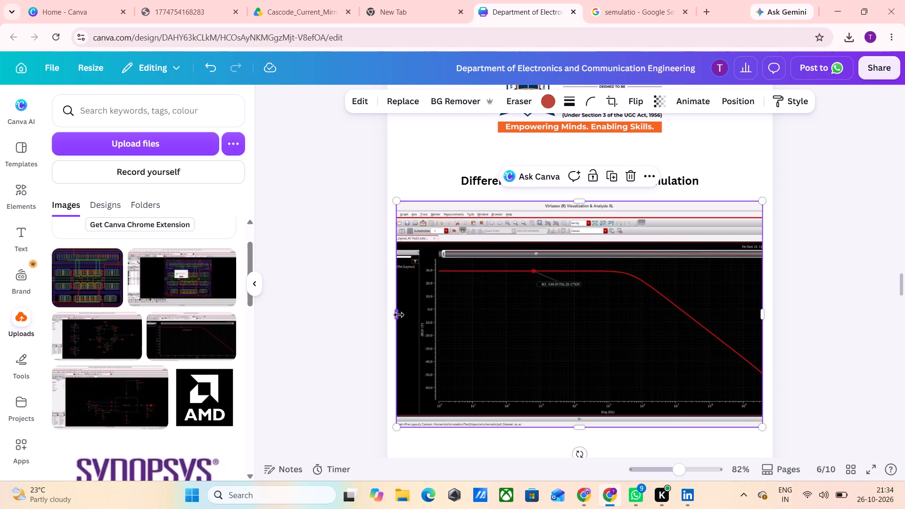
pyautogui.moveTo(399, 315); pyautogui.dragTo(413, 316)
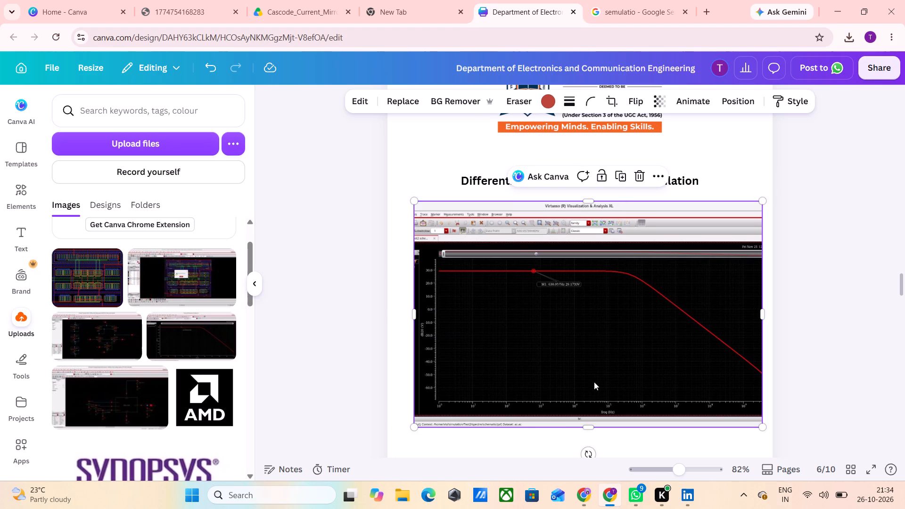
pyautogui.moveTo(588, 425); pyautogui.dragTo(582, 417)
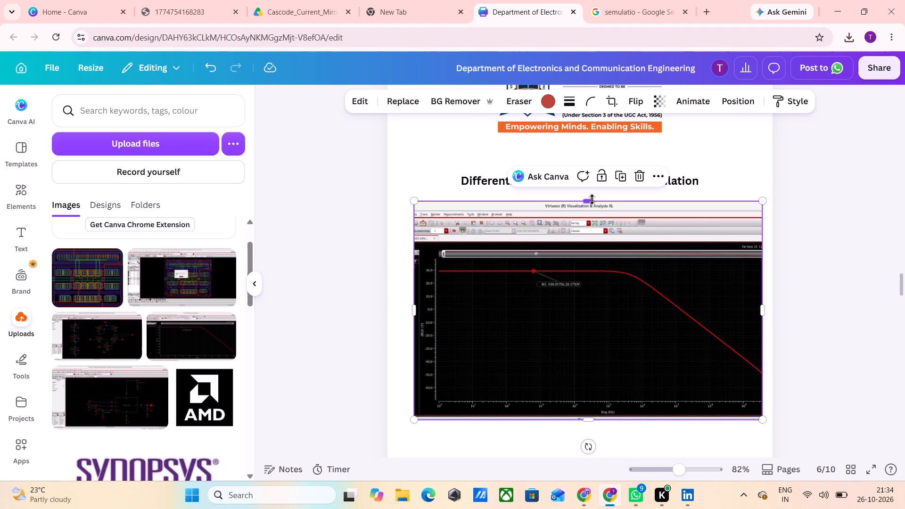
pyautogui.click(592, 199)
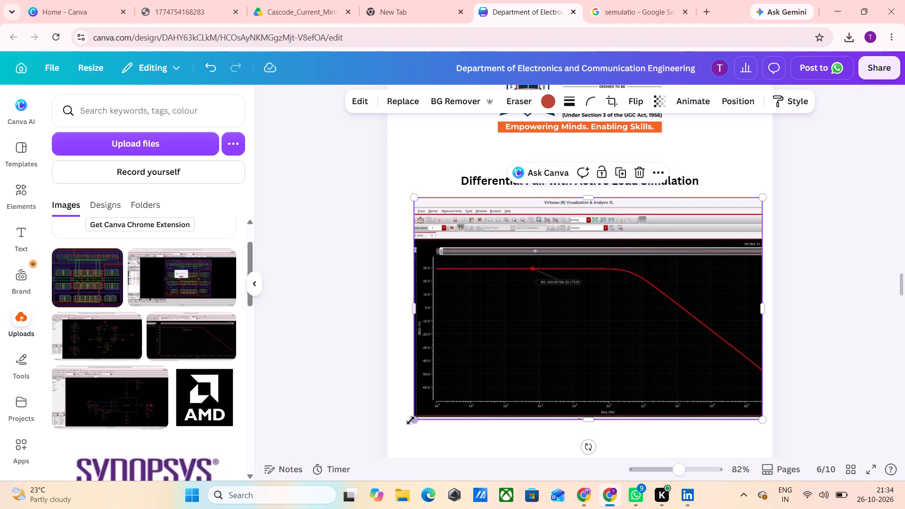
# Enlarge the cropped simulation plot to nearly the page width and move it slightly down from the heading.
pyautogui.moveTo(416, 424); pyautogui.dragTo(396, 430)
pyautogui.moveTo(464, 356); pyautogui.dragTo(461, 382)
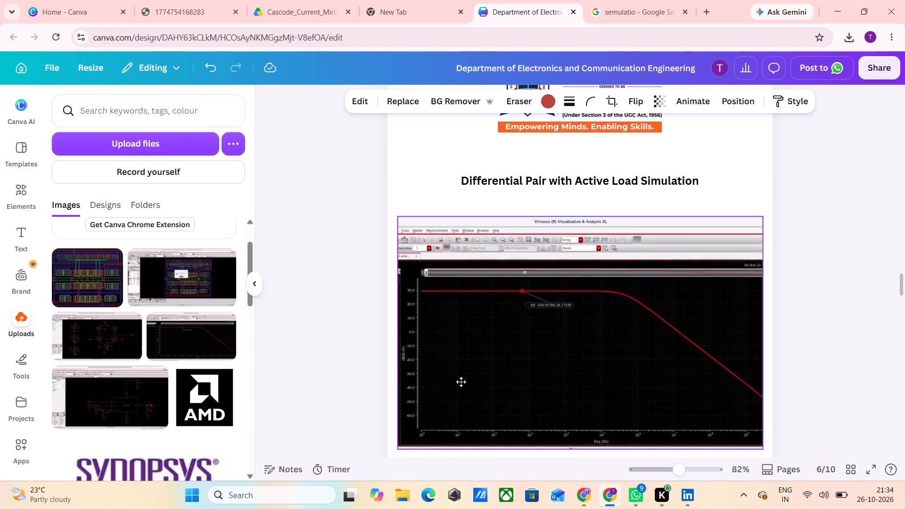
pyautogui.moveTo(461, 382); pyautogui.dragTo(462, 387)
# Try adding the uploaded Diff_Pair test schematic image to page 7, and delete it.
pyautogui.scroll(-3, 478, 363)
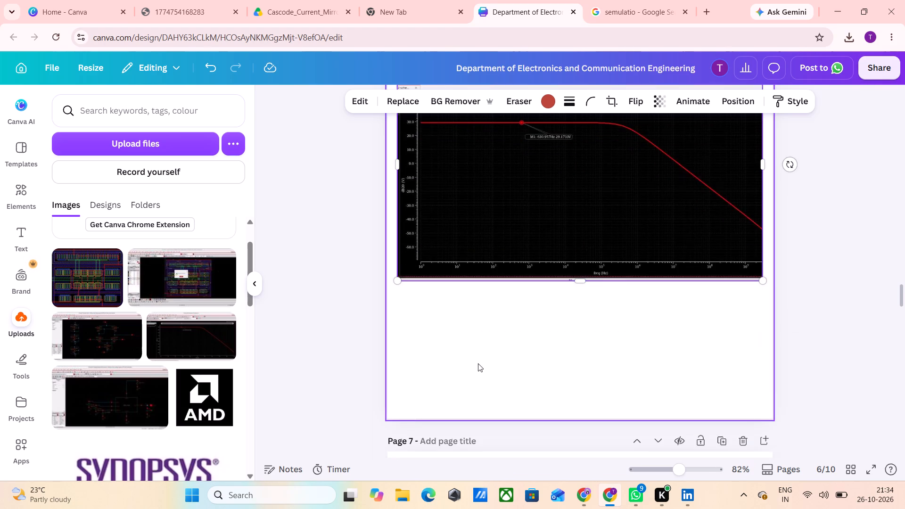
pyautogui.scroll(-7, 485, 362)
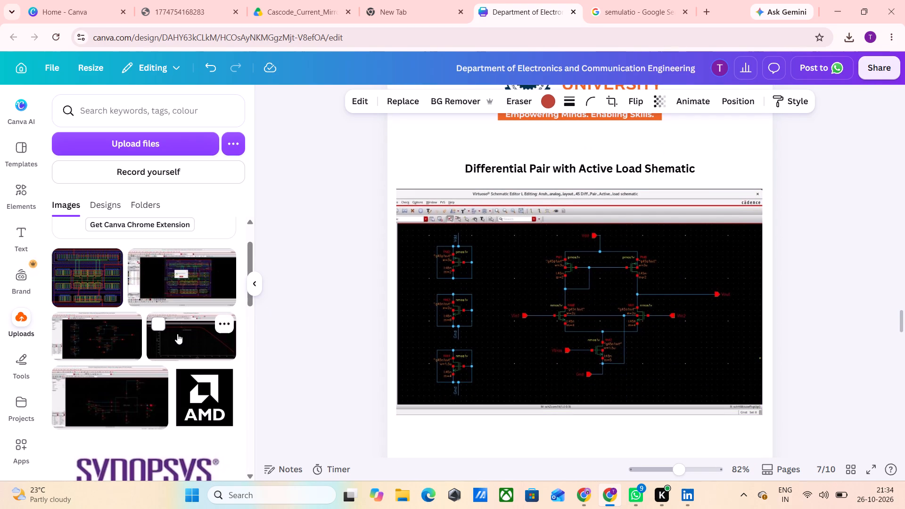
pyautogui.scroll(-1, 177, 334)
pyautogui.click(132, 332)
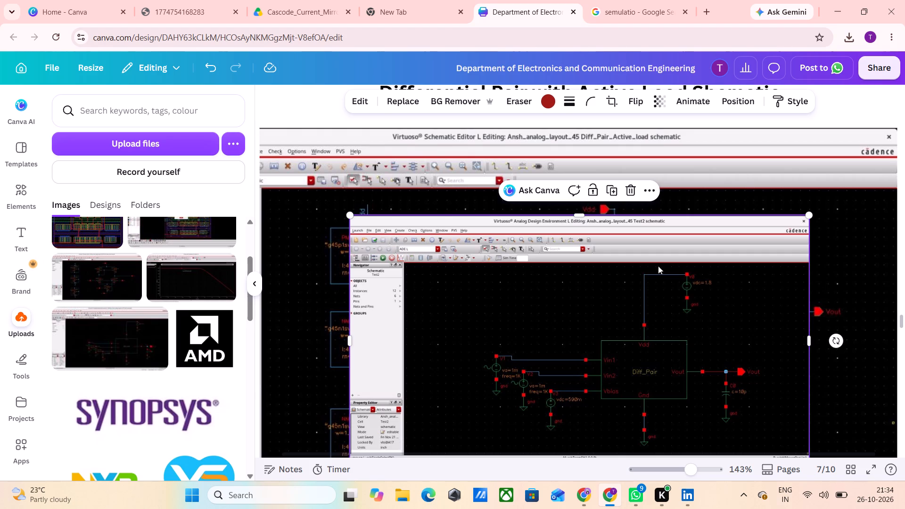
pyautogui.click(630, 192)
# Look back through the pages from page 7 up to the Oscillator Schematic on page 2.
pyautogui.scroll(-2, 632, 283)
pyautogui.scroll(4, 632, 283)
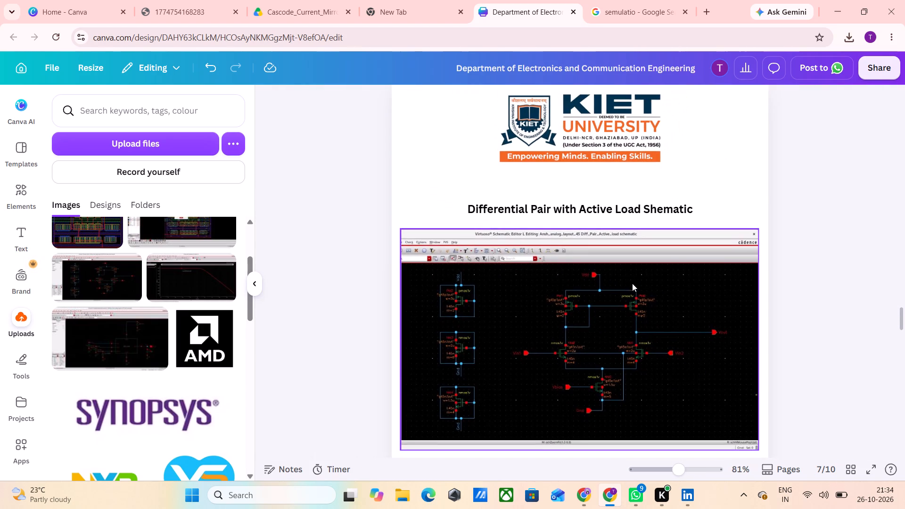
pyautogui.scroll(3, 632, 283)
pyautogui.scroll(2, 633, 342)
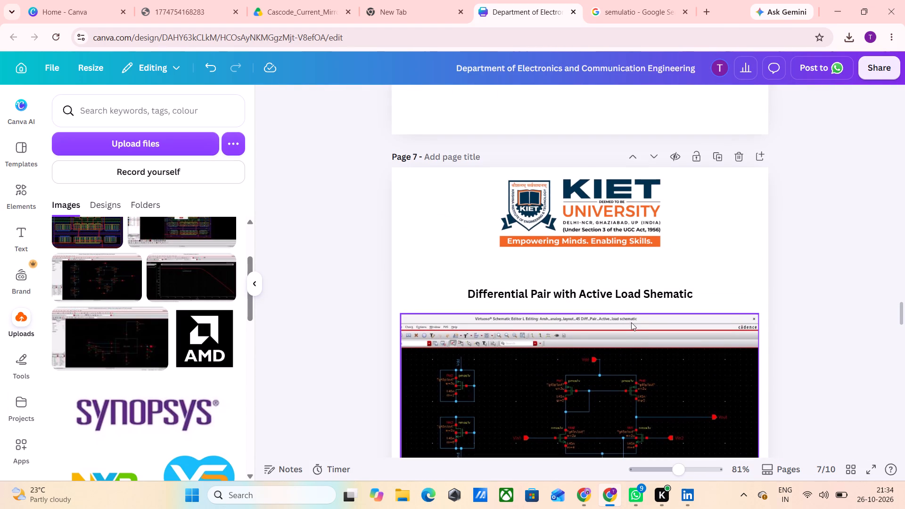
pyautogui.scroll(5, 599, 315)
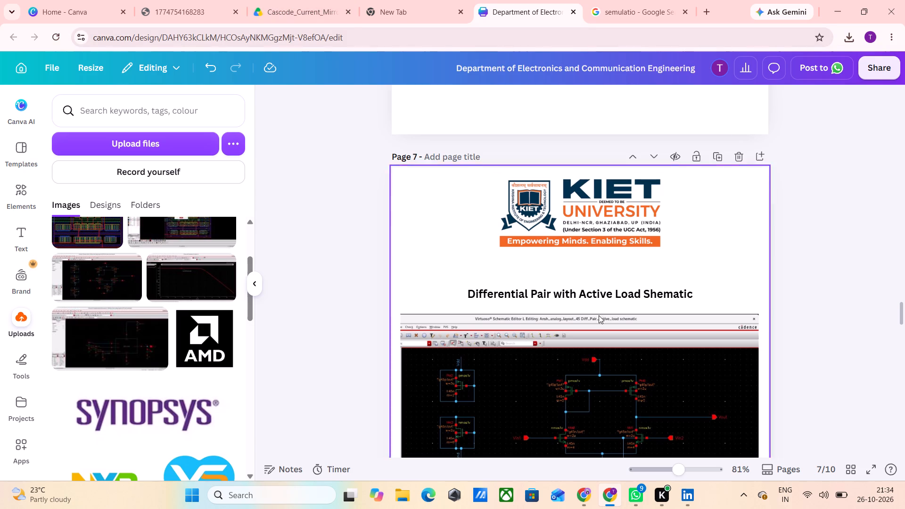
pyautogui.scroll(6, 608, 340)
pyautogui.scroll(-1, 609, 355)
pyautogui.scroll(15, 609, 355)
pyautogui.scroll(-2, 607, 367)
pyautogui.scroll(7, 607, 367)
pyautogui.scroll(-1, 607, 367)
pyautogui.scroll(11, 607, 367)
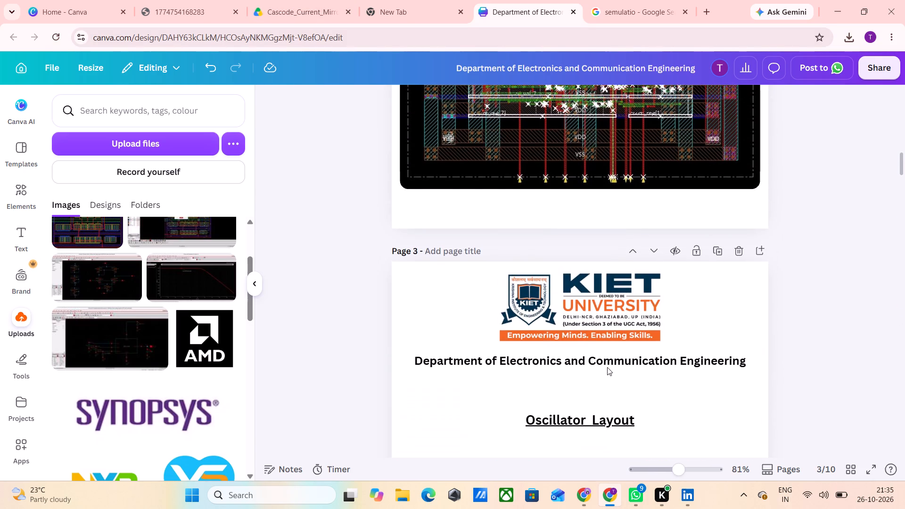
pyautogui.scroll(-2, 607, 367)
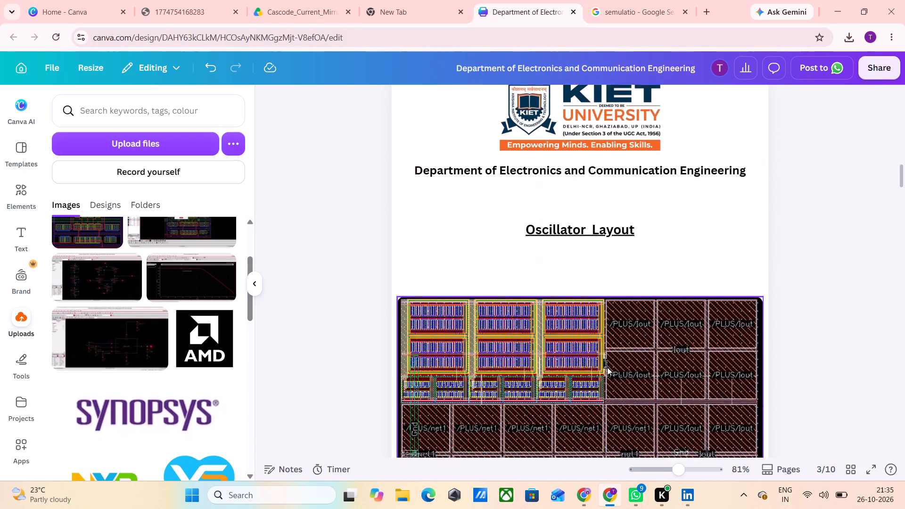
pyautogui.scroll(-1, 607, 367)
pyautogui.scroll(10, 607, 367)
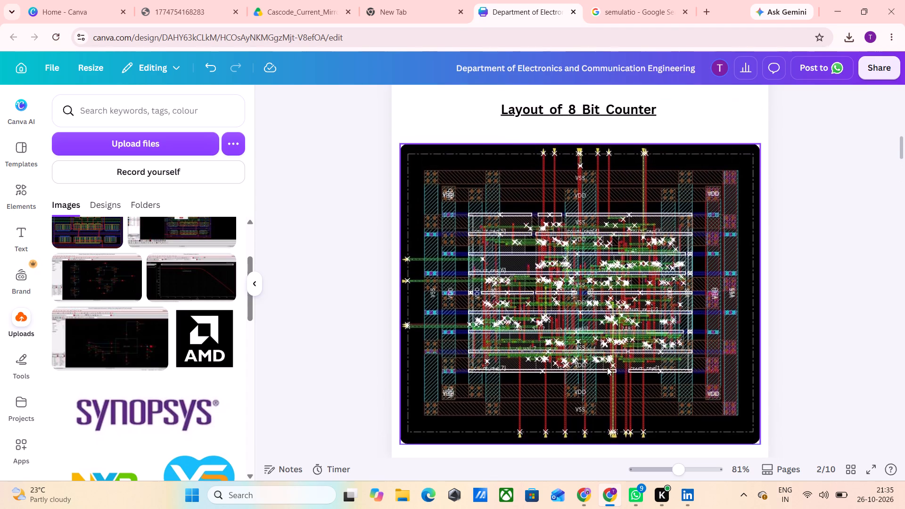
pyautogui.scroll(10, 607, 367)
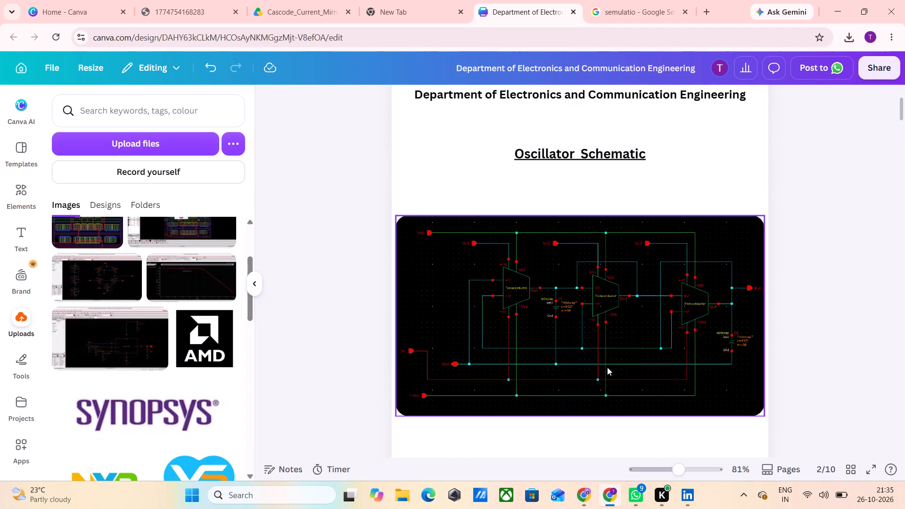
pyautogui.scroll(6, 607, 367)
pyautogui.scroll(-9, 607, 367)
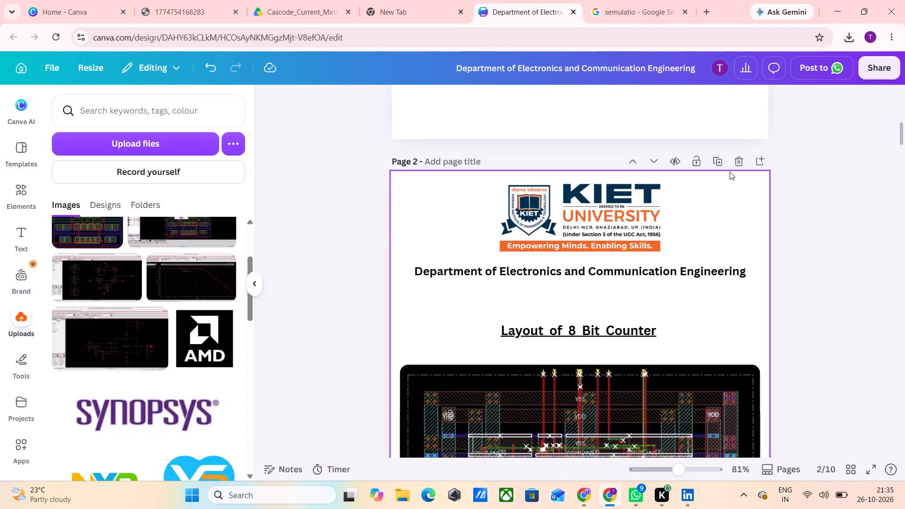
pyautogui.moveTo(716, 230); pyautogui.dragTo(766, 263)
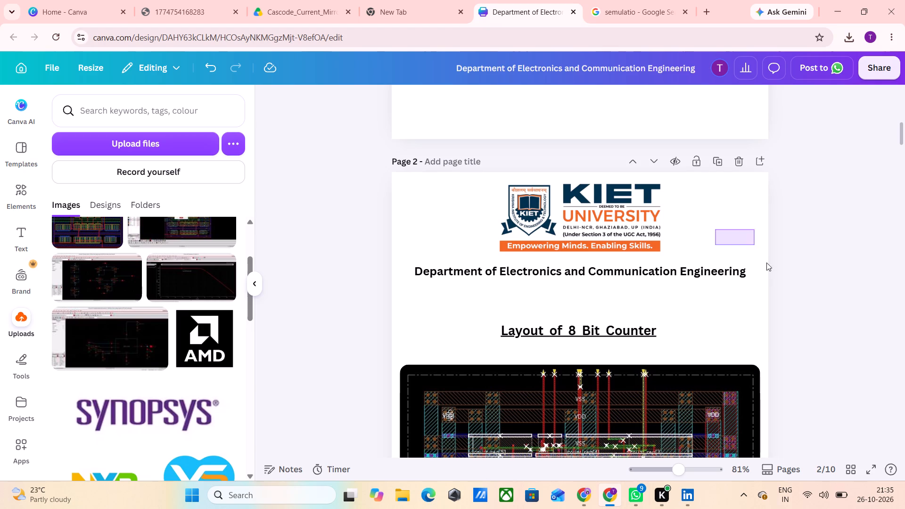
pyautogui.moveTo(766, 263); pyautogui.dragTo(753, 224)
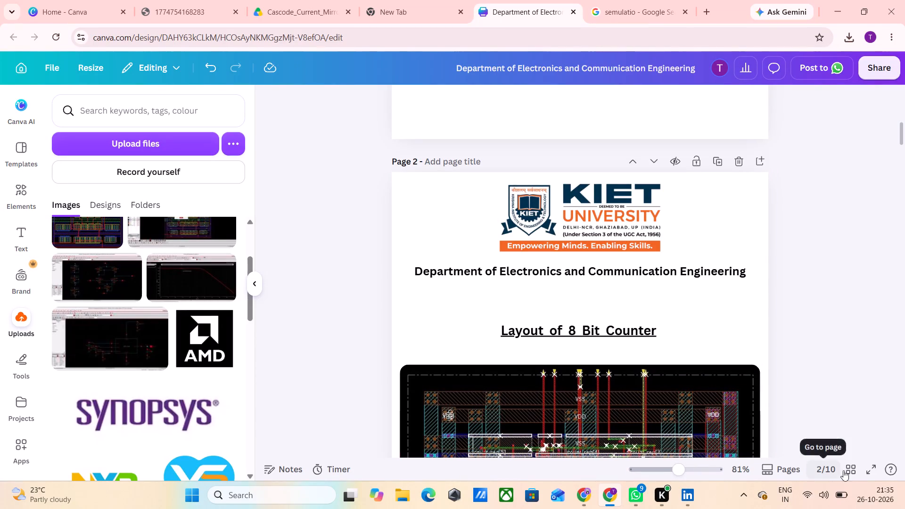
# Show the page thumbnail strip beneath the canvas and collapse the uploads sidebar.
pyautogui.click(857, 472)
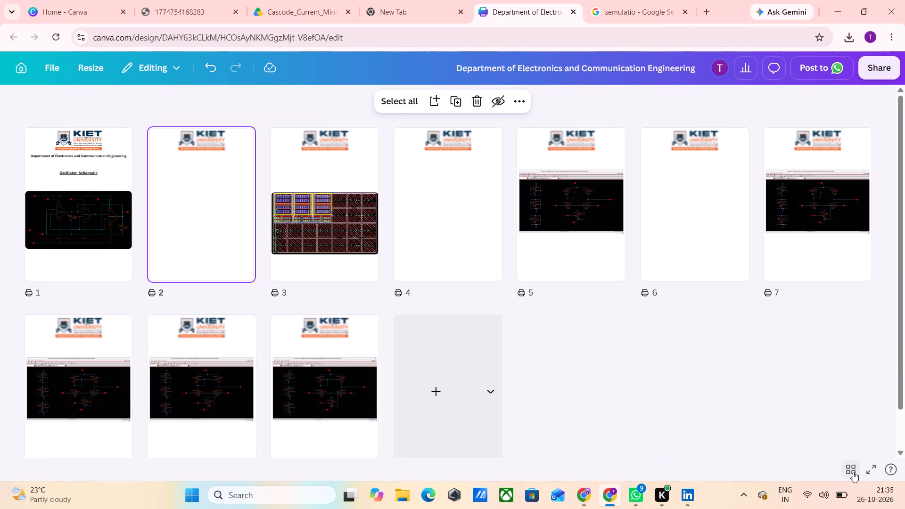
pyautogui.click(853, 472)
pyautogui.click(774, 473)
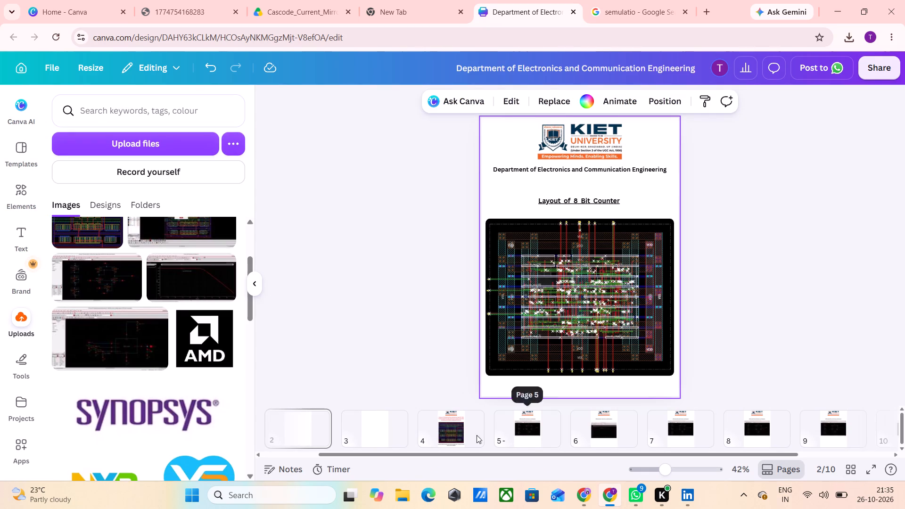
pyautogui.click(256, 287)
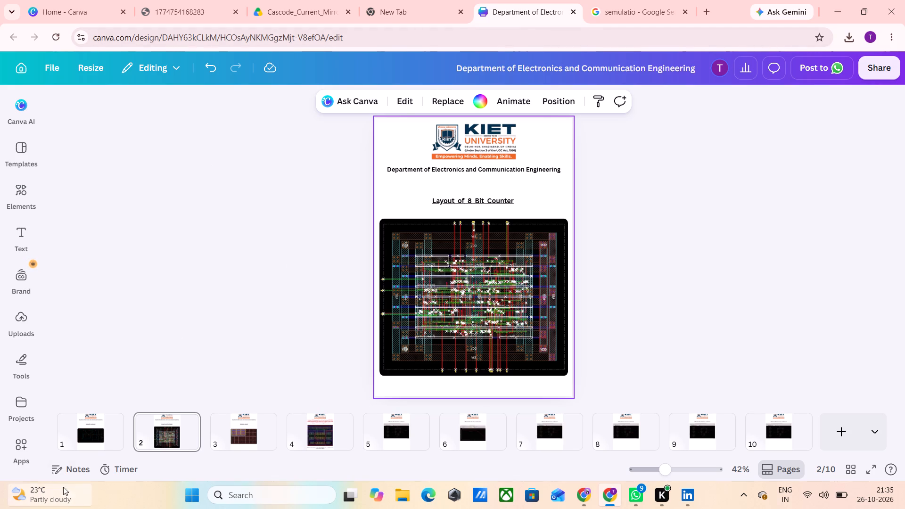
# Delete the Department of Electronics and Communication Engineering heading from pages 1, 2 and 3.
pyautogui.click(95, 430)
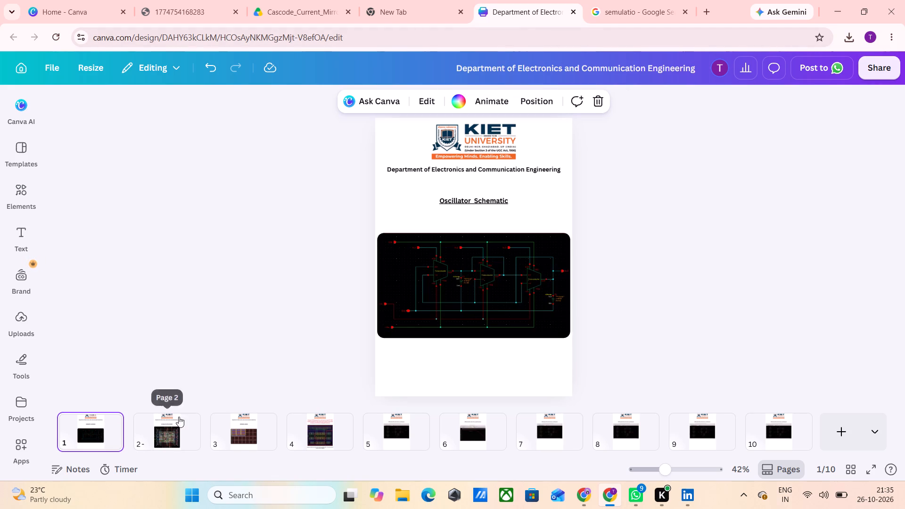
pyautogui.click(470, 166)
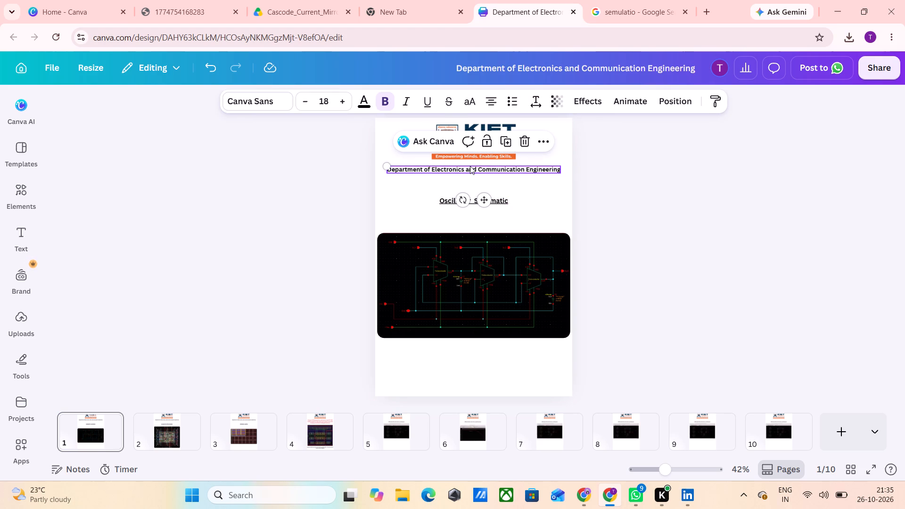
pyautogui.press('Delete')
pyautogui.click(183, 435)
pyautogui.click(476, 165)
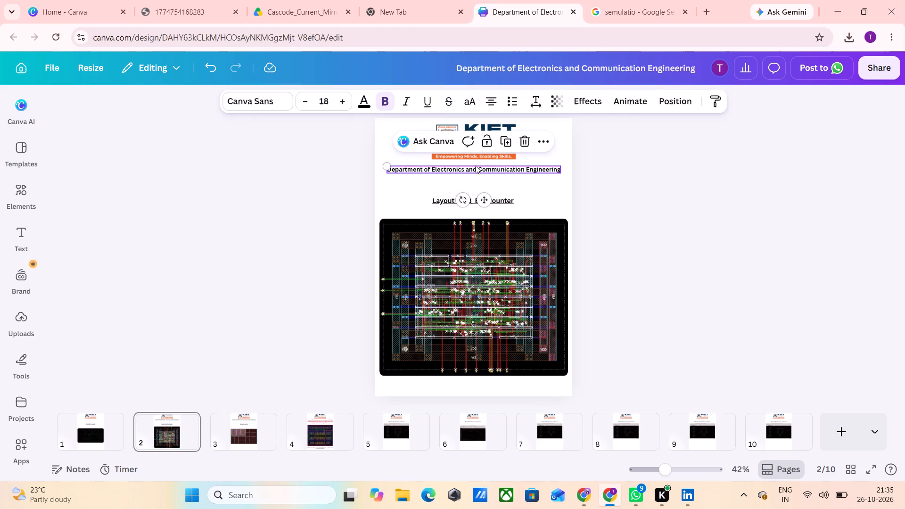
pyautogui.press('Delete')
pyautogui.click(253, 419)
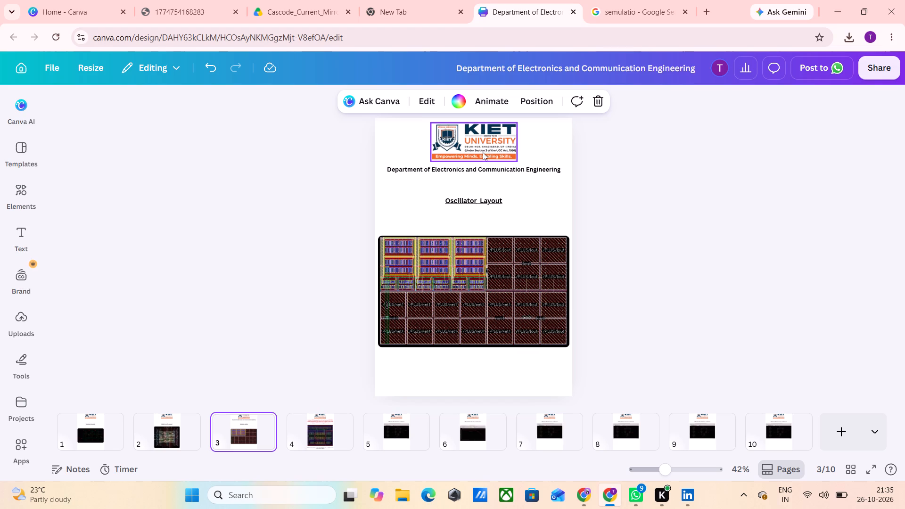
pyautogui.click(477, 171)
pyautogui.press('Delete')
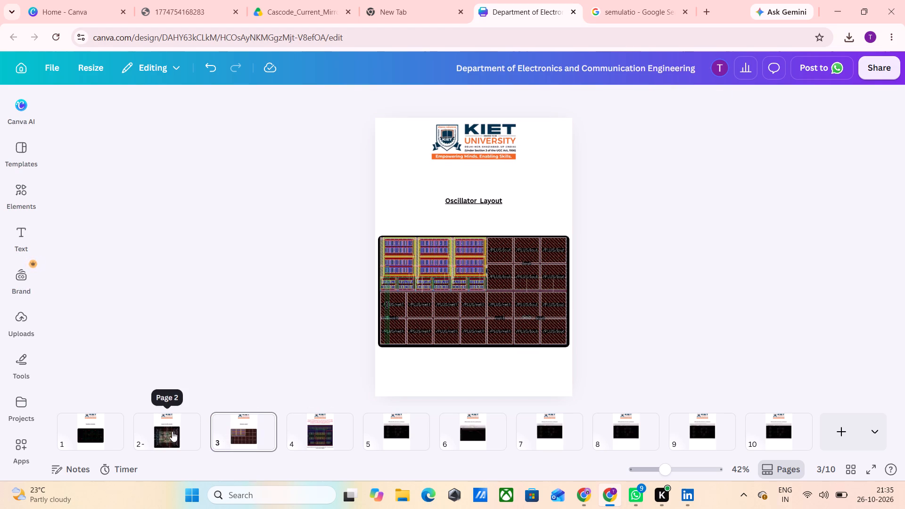
# Move the Layout of 8 Bit Counter page to position 6, directly after the Differential Pair with Active Load Simulation page.
pyautogui.moveTo(172, 431); pyautogui.dragTo(464, 395)
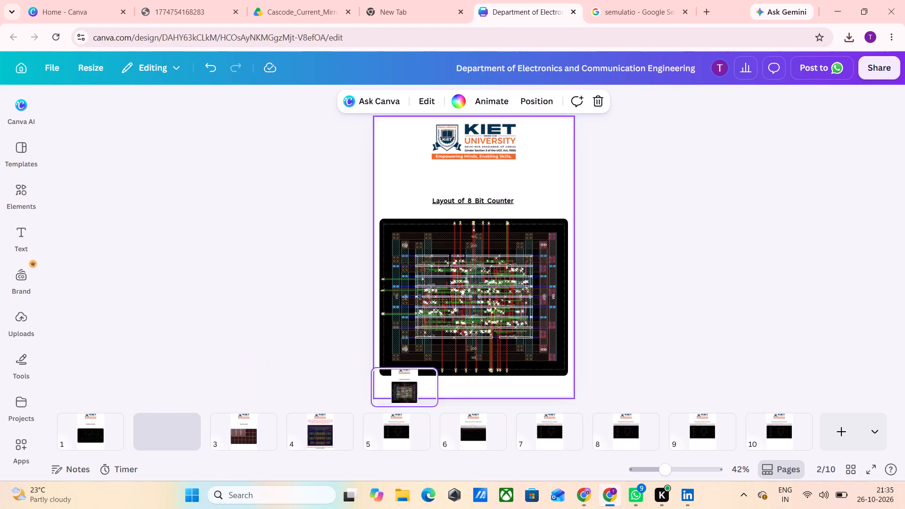
pyautogui.moveTo(464, 395); pyautogui.dragTo(592, 433)
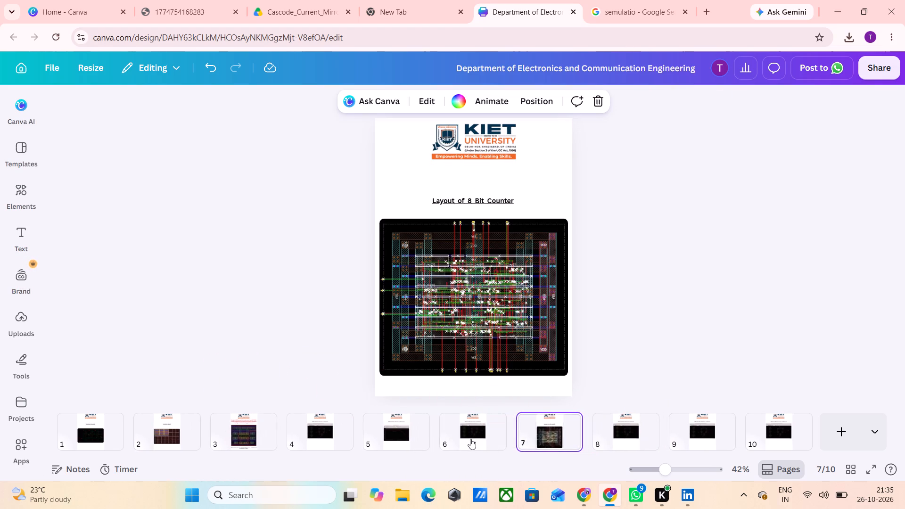
pyautogui.click(466, 438)
pyautogui.click(375, 463)
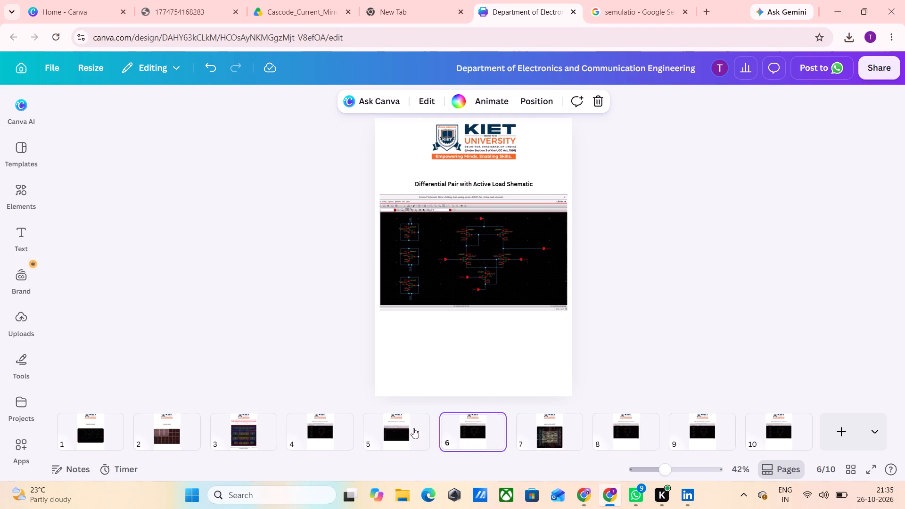
pyautogui.click(391, 434)
pyautogui.moveTo(552, 430); pyautogui.dragTo(440, 430)
pyautogui.click(552, 432)
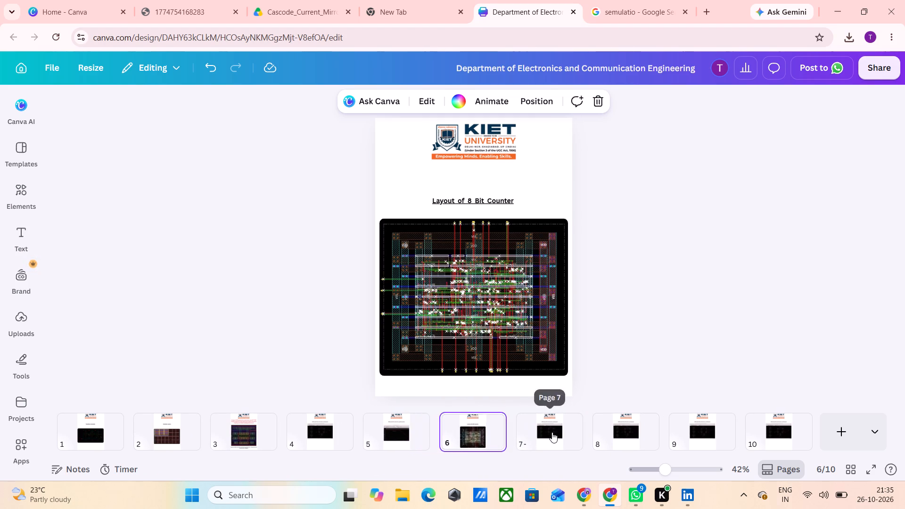
# Move the schematic image on page 4 down, away from its Differential Pair heading.
pyautogui.click(402, 429)
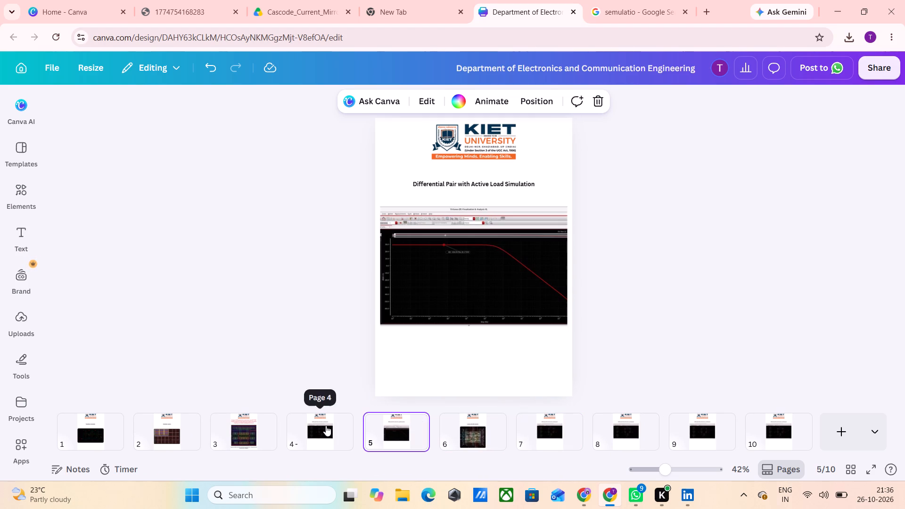
pyautogui.click(326, 426)
pyautogui.click(489, 277)
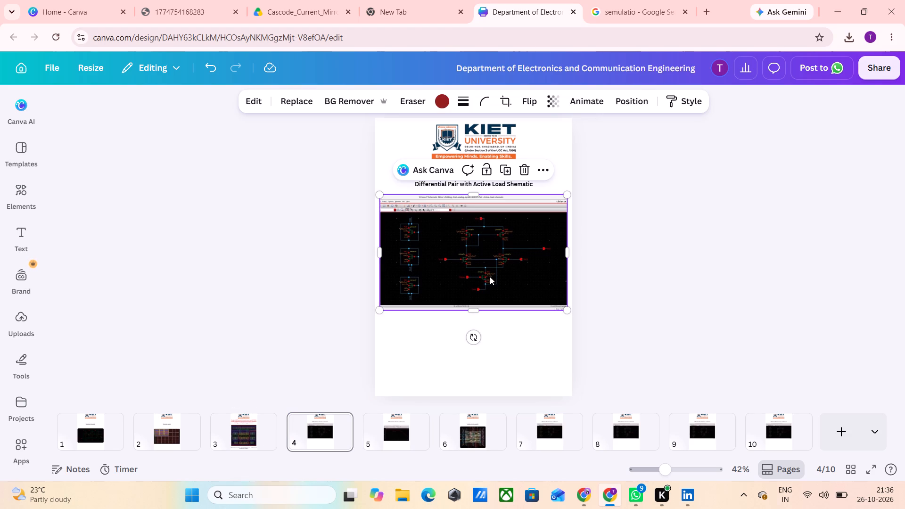
pyautogui.press('Down')
pyautogui.press('Down')
pyautogui.press('Down')
pyautogui.press('Down')
pyautogui.press('Down')
pyautogui.press('Down')
pyautogui.press('Down')
pyautogui.press('Down')
pyautogui.press('Down')
pyautogui.press('Down')
pyautogui.press('Down')
pyautogui.press('Down')
pyautogui.press('Down')
pyautogui.press('Down')
pyautogui.press('Down')
pyautogui.press('Down')
pyautogui.press('Down')
pyautogui.press('Down')
pyautogui.press('Down')
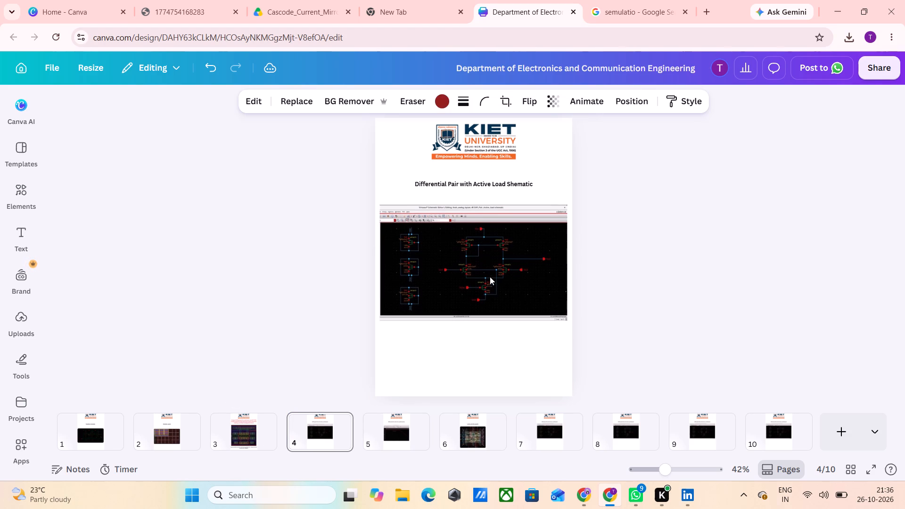
pyautogui.press('Down')
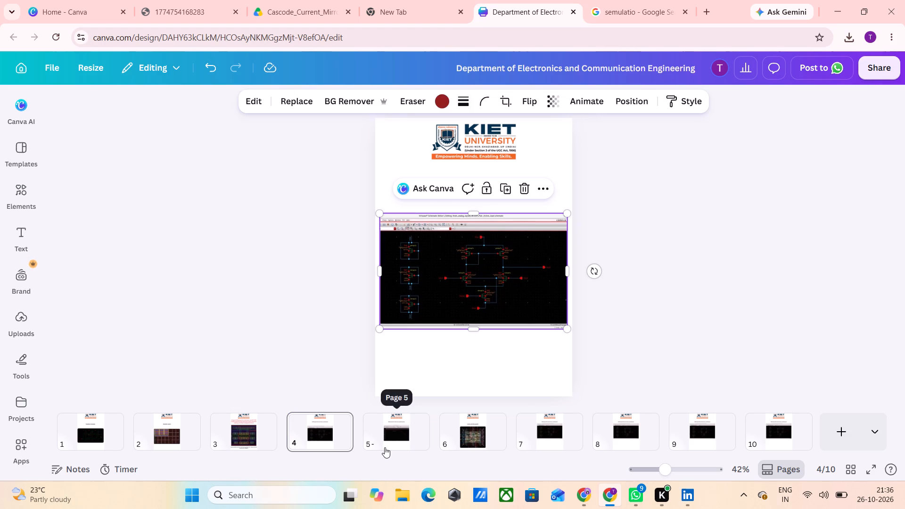
# Move the simulation plot on page 5 down to widen the gap below its heading.
pyautogui.click(385, 447)
pyautogui.press('Down')
pyautogui.click(472, 245)
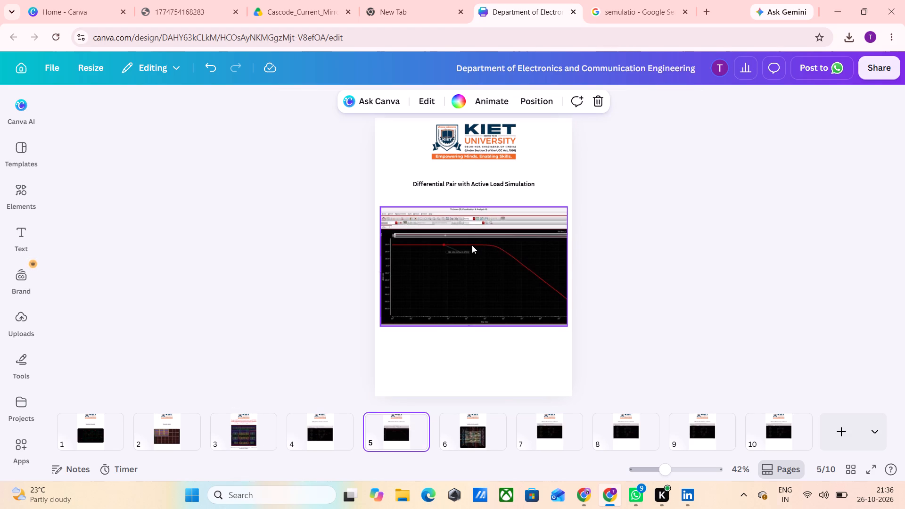
pyautogui.press('Down')
pyautogui.press('Down')
pyautogui.press('Down')
pyautogui.press('Down')
pyautogui.press('Down')
pyautogui.press('Down')
pyautogui.press('Down')
pyautogui.press('Down')
pyautogui.press('Down')
pyautogui.press('Down')
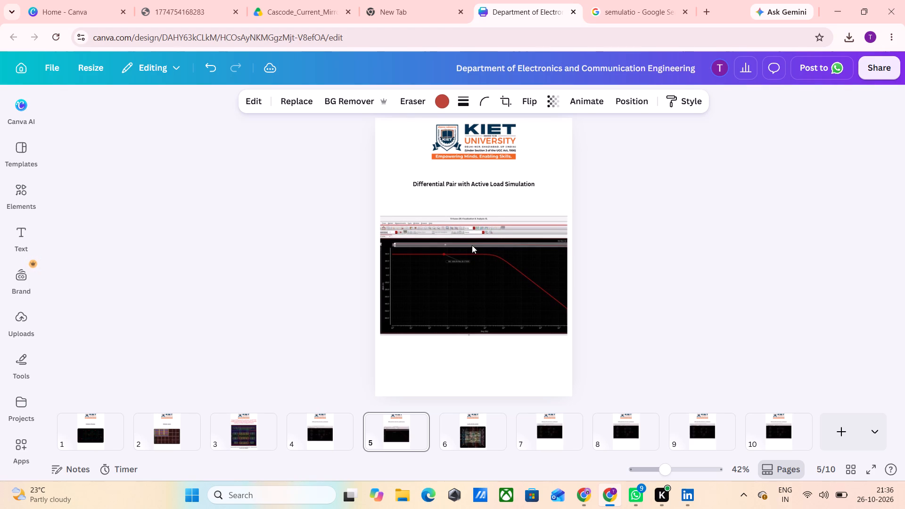
pyautogui.press('Down')
pyautogui.press('Down')
pyautogui.press('Down')
pyautogui.press('Down')
pyautogui.press('Down')
pyautogui.press('Down')
pyautogui.press('Down')
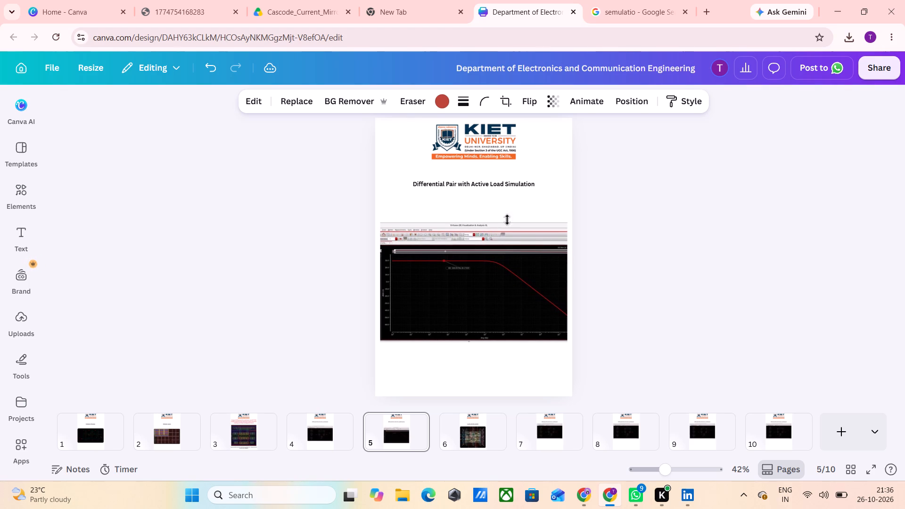
# Nudge the page 4 schematic image slightly further down to match the plot's height on page 5.
pyautogui.click(320, 426)
pyautogui.click(521, 262)
pyautogui.press('Down')
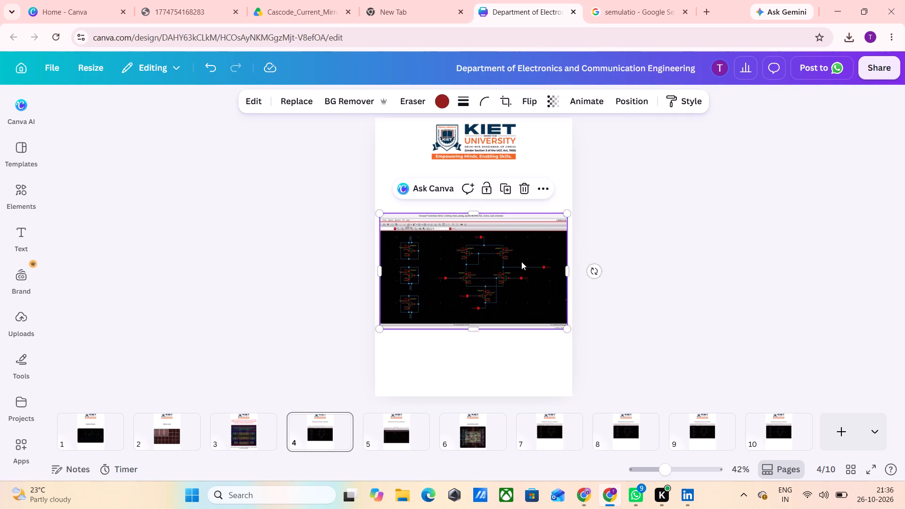
pyautogui.press('Down')
pyautogui.press('Down')
pyautogui.press('Down')
pyautogui.press('Down')
pyautogui.press('Down')
pyautogui.press('Down')
pyautogui.press('Down')
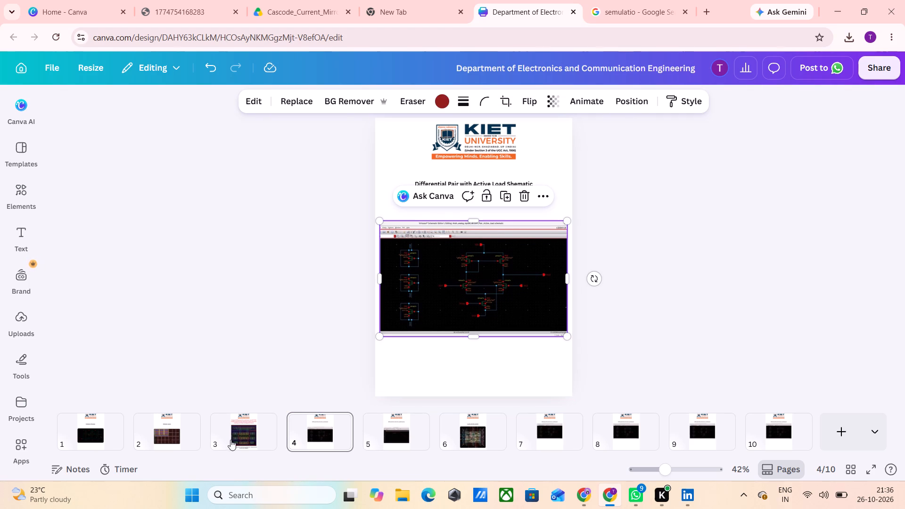
# Crop the page 4 schematic on all four sides, removing the editor's title bar, toolbars, status bar and excess side margins.
pyautogui.click(249, 427)
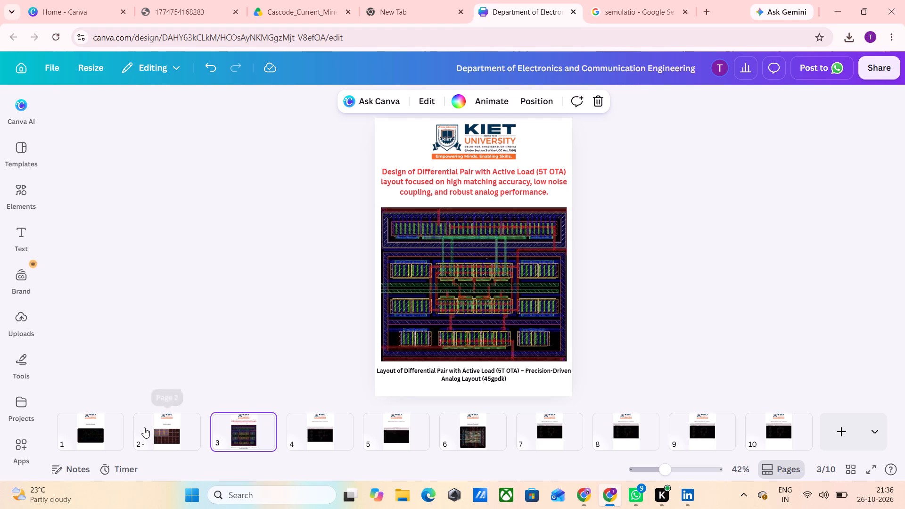
pyautogui.click(152, 434)
pyautogui.click(100, 428)
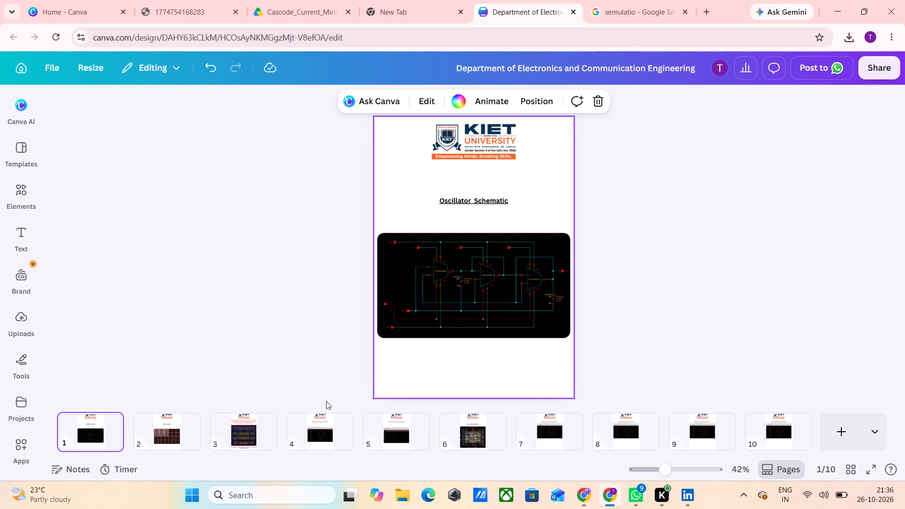
pyautogui.click(331, 429)
pyautogui.click(431, 299)
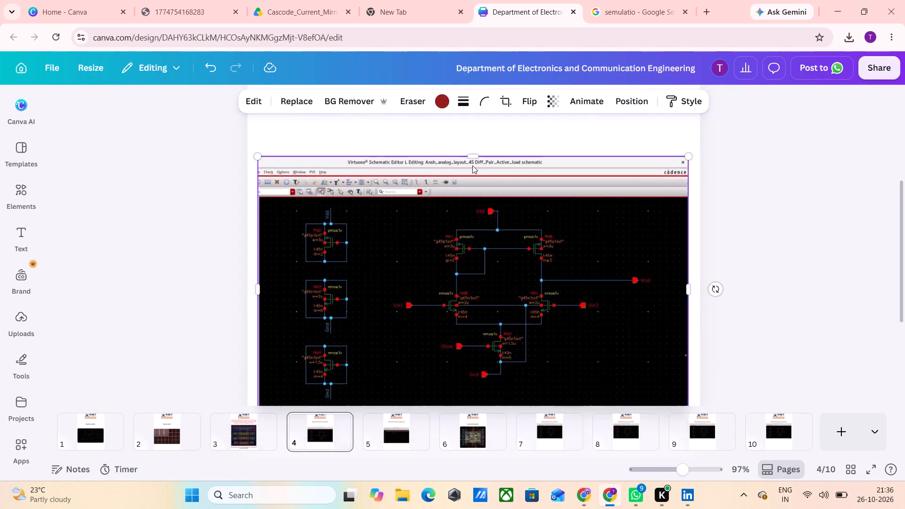
pyautogui.moveTo(469, 156); pyautogui.dragTo(474, 161)
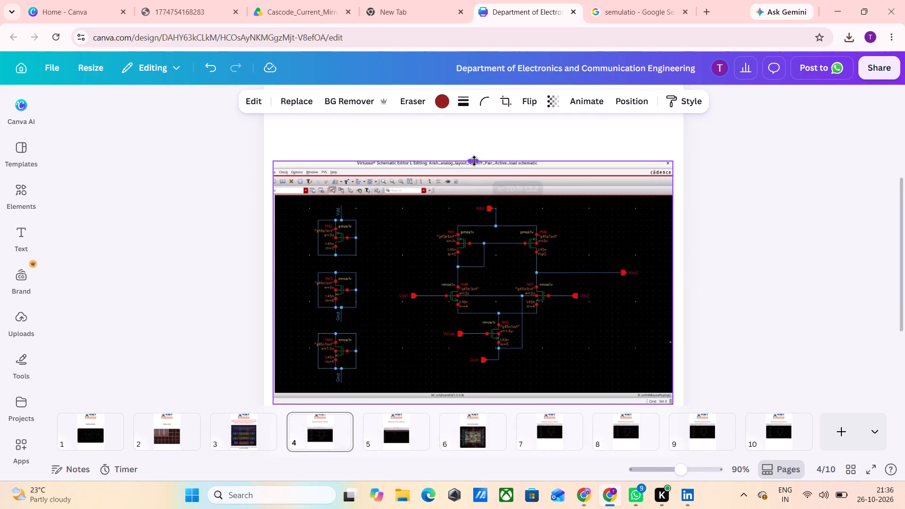
pyautogui.moveTo(474, 161); pyautogui.dragTo(478, 195)
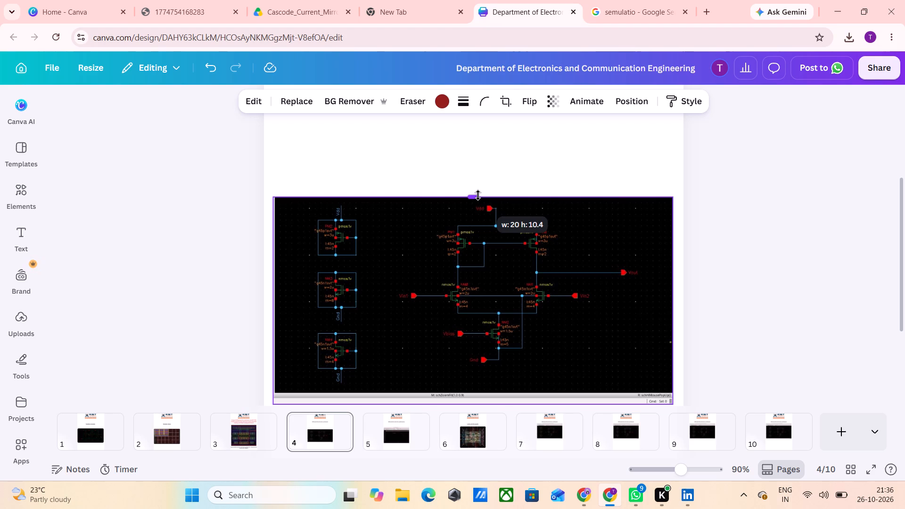
pyautogui.moveTo(478, 195); pyautogui.dragTo(478, 198)
pyautogui.scroll(-2, 448, 254)
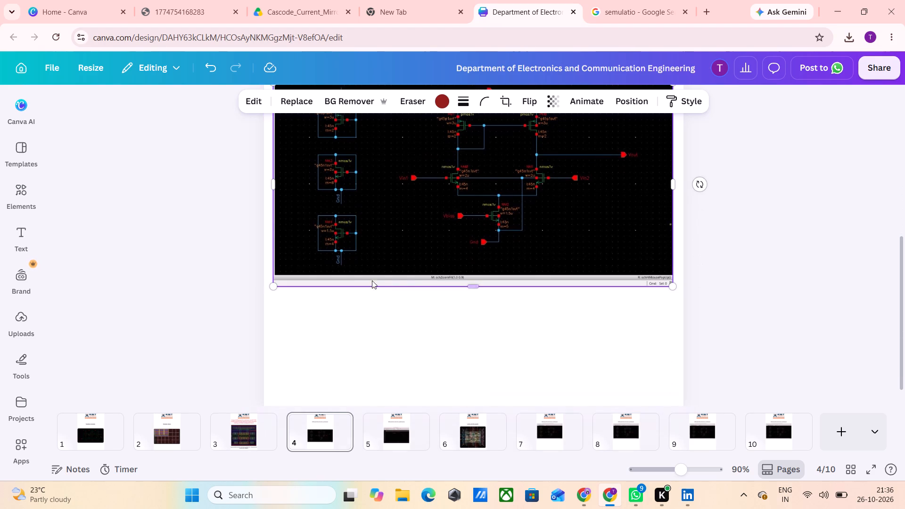
pyautogui.moveTo(475, 289); pyautogui.dragTo(479, 273)
pyautogui.scroll(-1, 549, 265)
pyautogui.scroll(3, 585, 263)
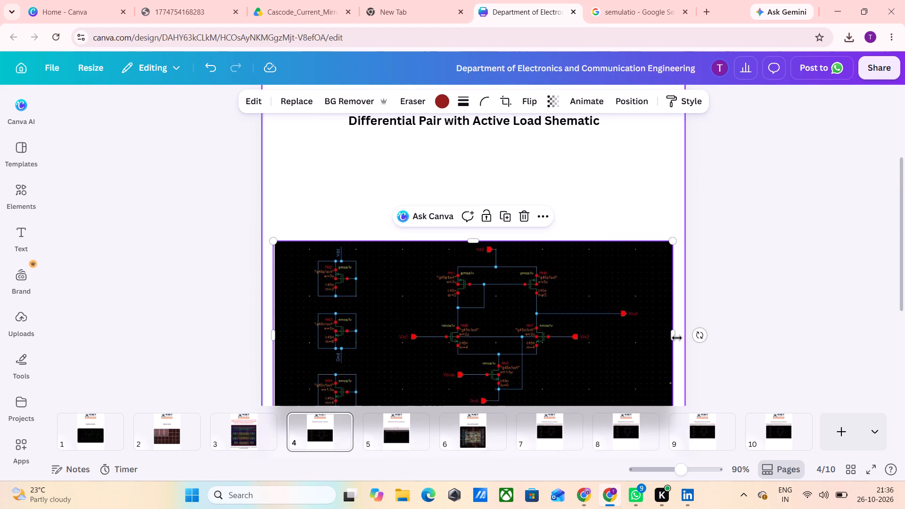
pyautogui.moveTo(673, 337); pyautogui.dragTo(654, 341)
pyautogui.scroll(-1, 494, 350)
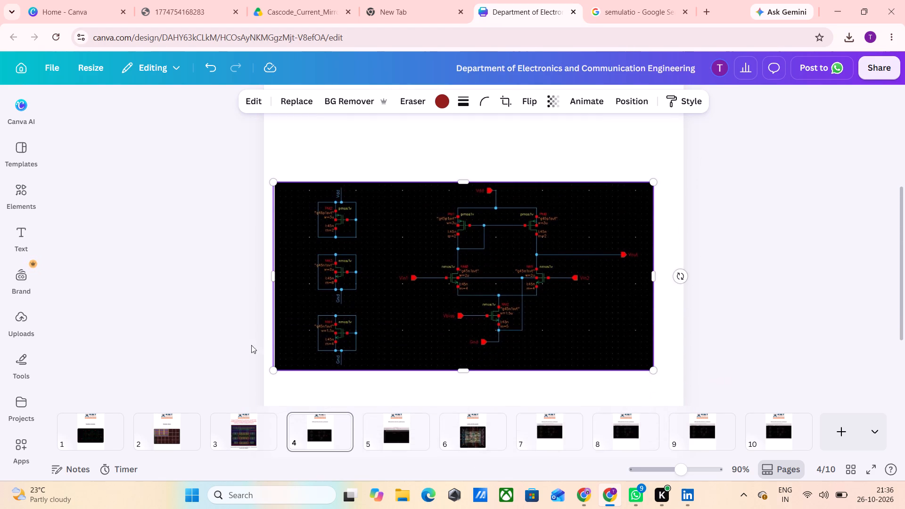
pyautogui.moveTo(271, 273); pyautogui.dragTo(288, 281)
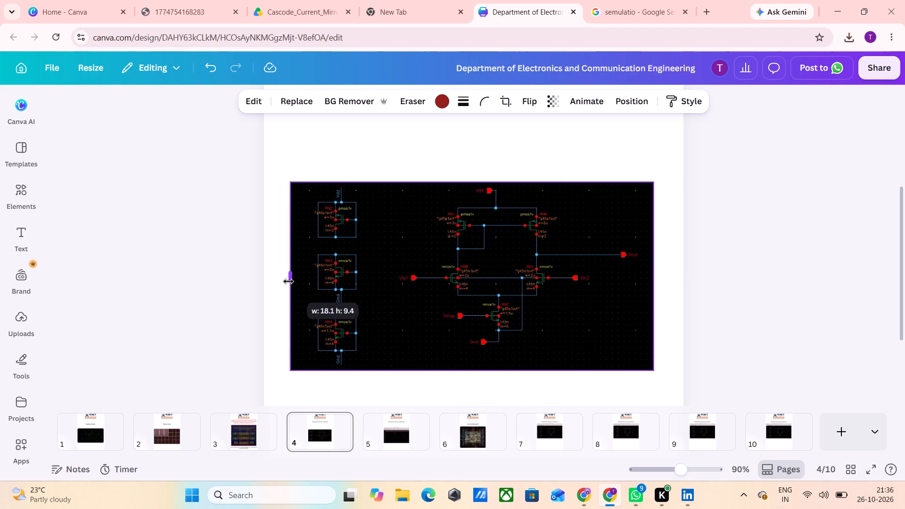
# Enlarge the page 4 schematic to nearly the full page width and centre it horizontally below its heading.
pyautogui.moveTo(293, 371); pyautogui.dragTo(267, 381)
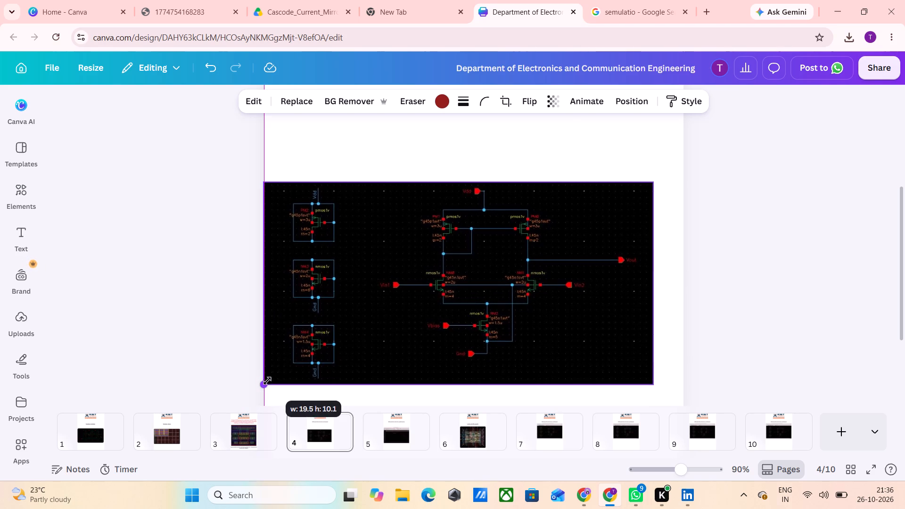
pyautogui.moveTo(267, 381); pyautogui.dragTo(273, 380)
pyautogui.moveTo(378, 326); pyautogui.dragTo(373, 299)
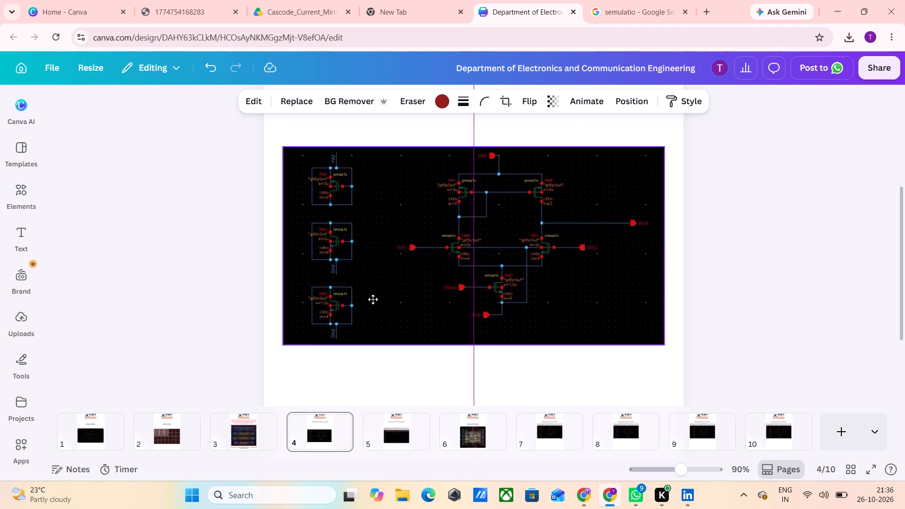
pyautogui.moveTo(373, 299); pyautogui.dragTo(390, 310)
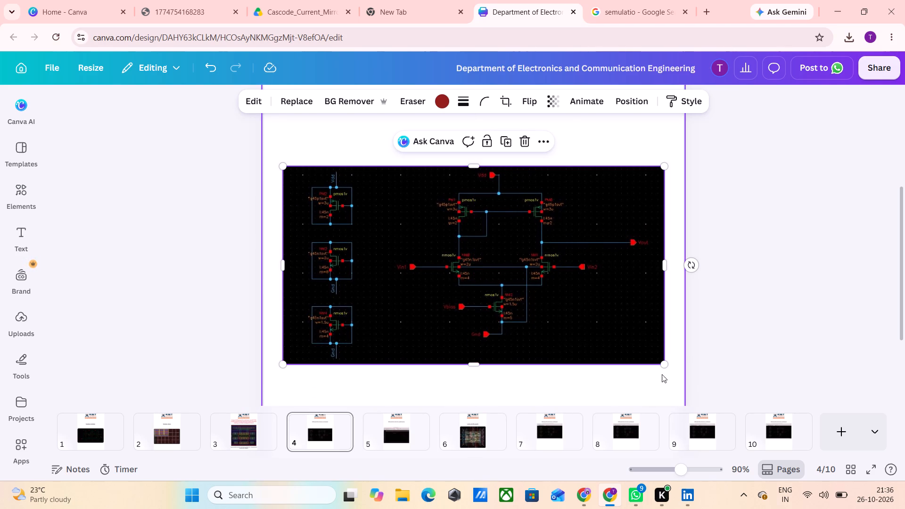
pyautogui.moveTo(660, 363); pyautogui.dragTo(678, 370)
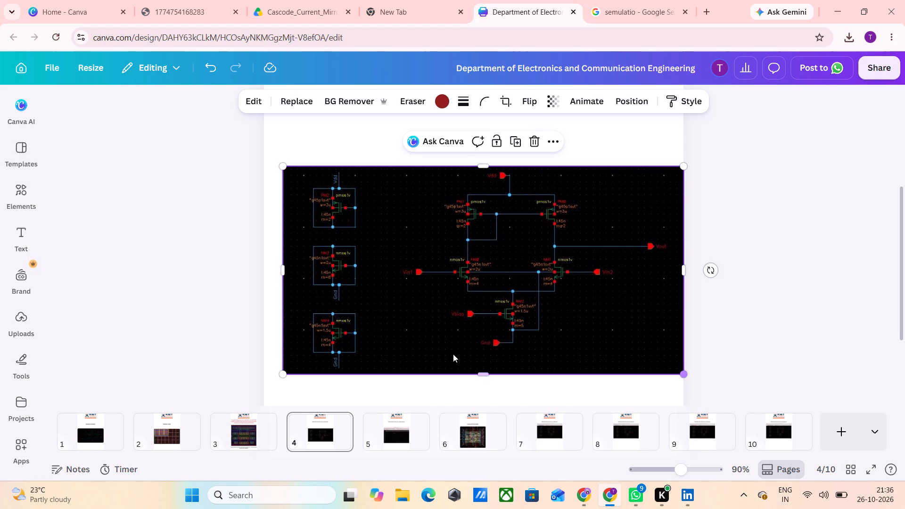
pyautogui.press('Left')
pyautogui.press('Left')
pyautogui.press('Left')
pyautogui.press('Left')
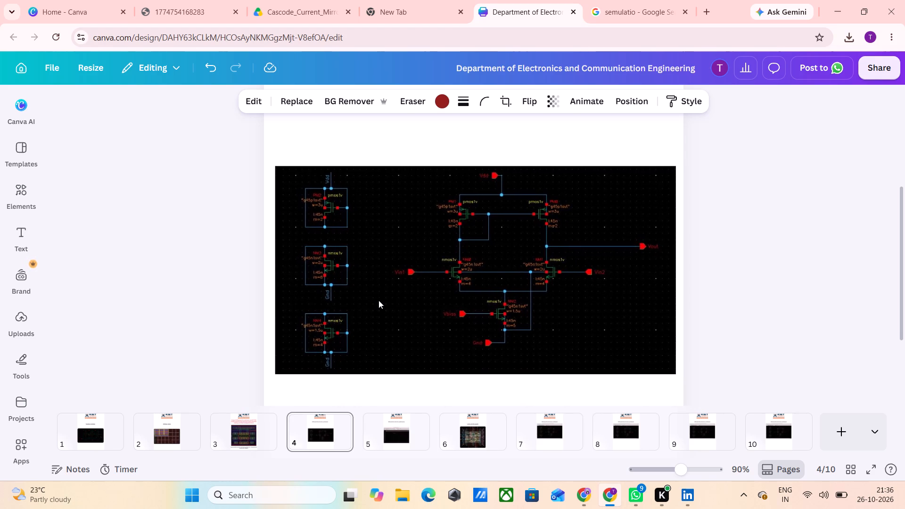
pyautogui.press('Left')
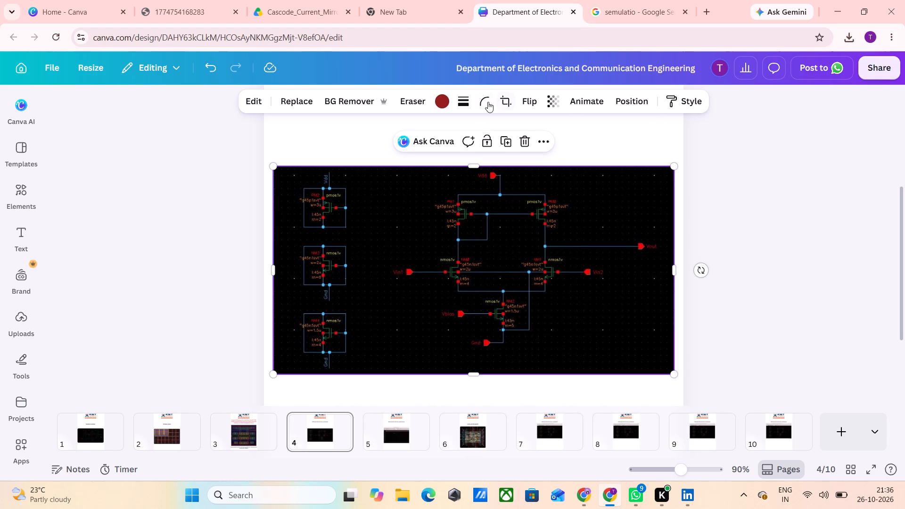
# Round the corners of the page 4 schematic image with a corner rounding of 17.
pyautogui.click(488, 102)
pyautogui.click(438, 153)
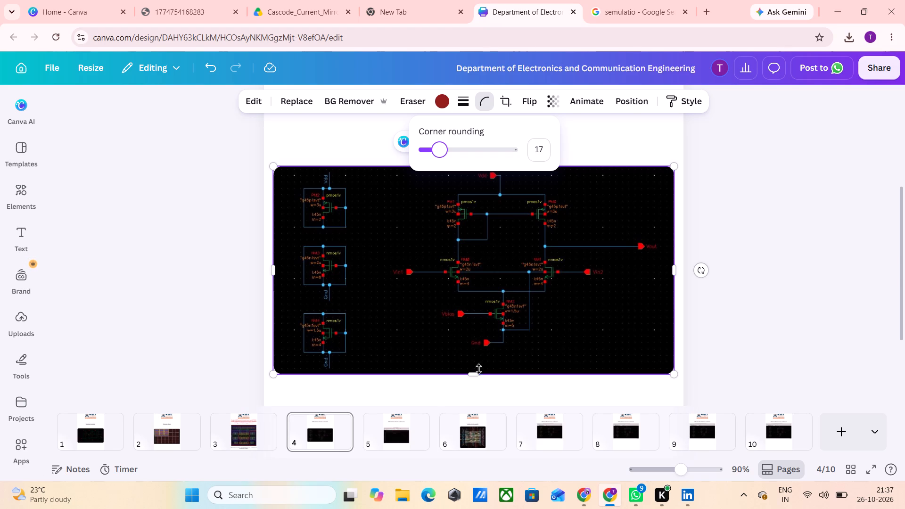
pyautogui.click(557, 394)
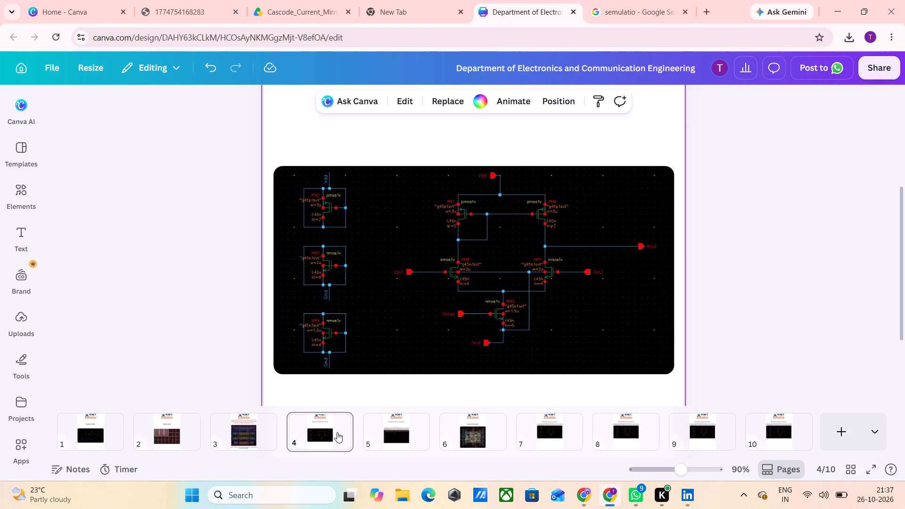
# Crop the page 5 simulation plot to about 19.8 by 10.2, removing the viewer's title bar, toolbars and thin left and bottom edges.
pyautogui.click(321, 434)
pyautogui.click(408, 436)
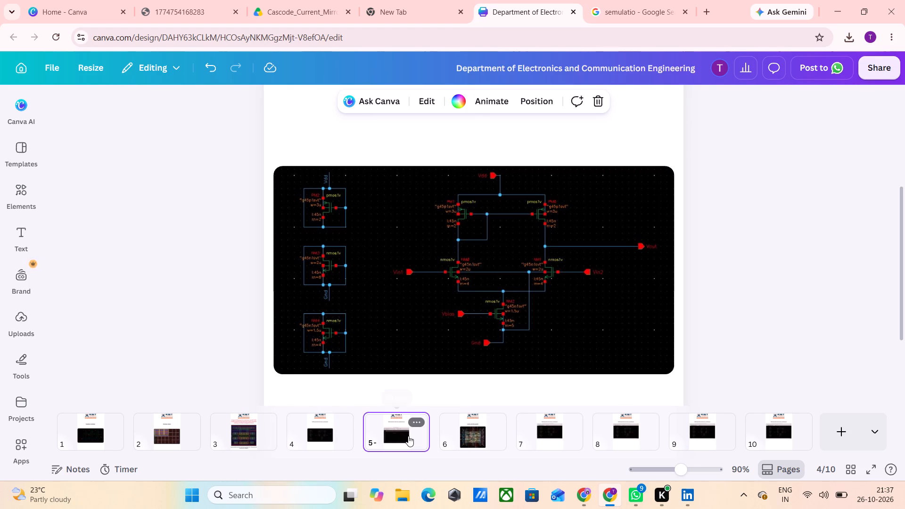
pyautogui.click(475, 154)
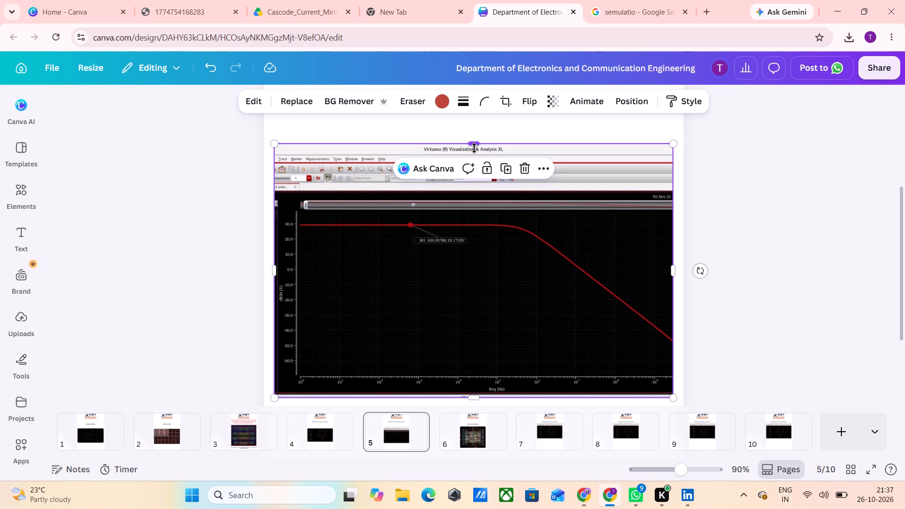
pyautogui.moveTo(477, 142); pyautogui.dragTo(475, 174)
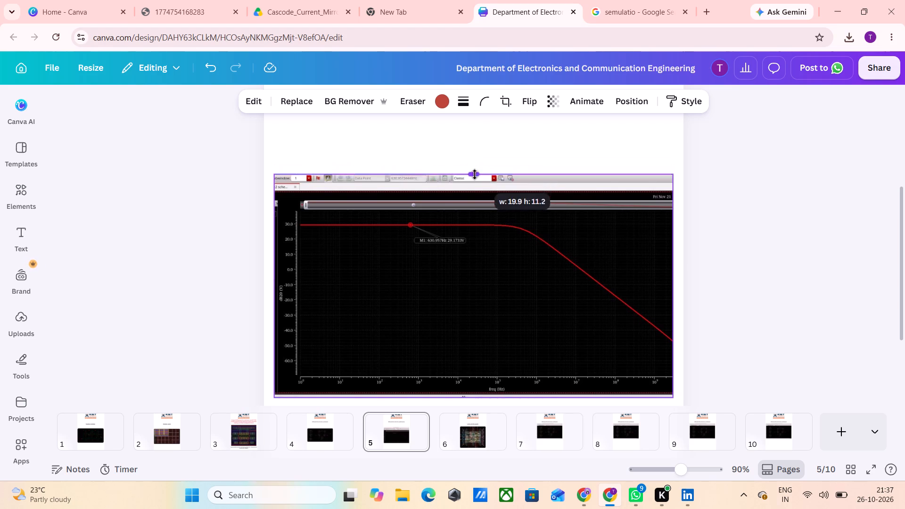
pyautogui.moveTo(475, 174); pyautogui.dragTo(472, 189)
pyautogui.click(274, 296)
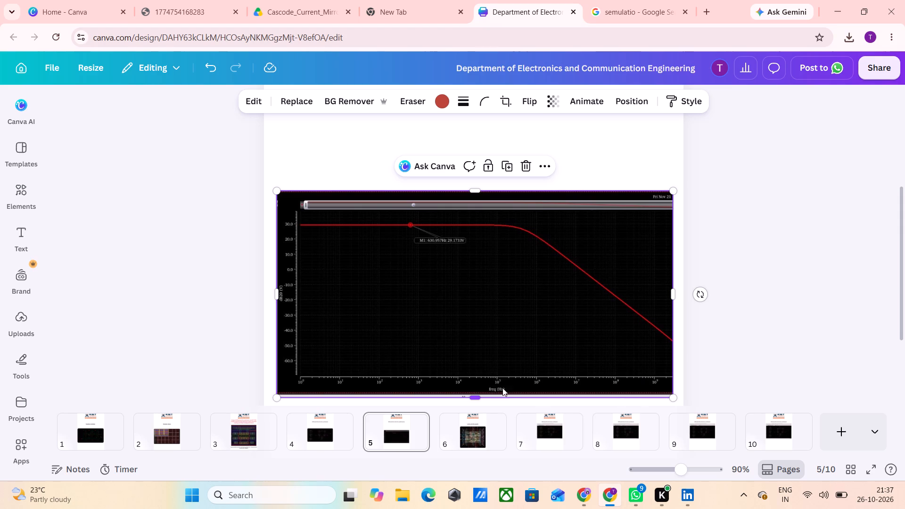
pyautogui.click(474, 401)
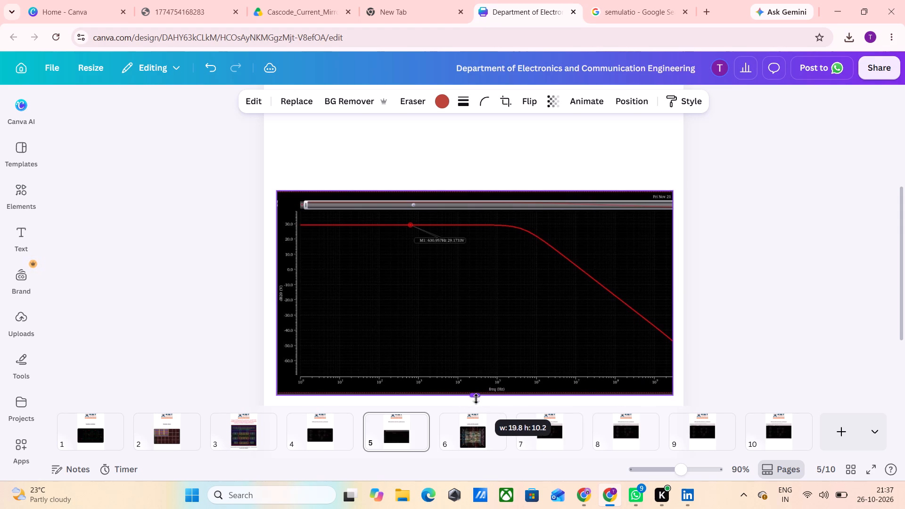
# Round the corners of the page 5 simulation plot with a corner rounding of 9.
pyautogui.click(483, 96)
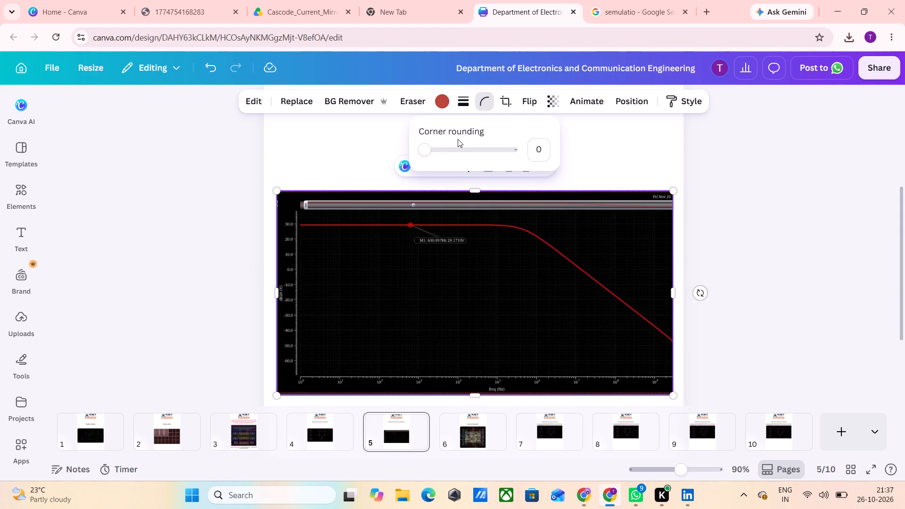
pyautogui.moveTo(431, 156); pyautogui.dragTo(431, 161)
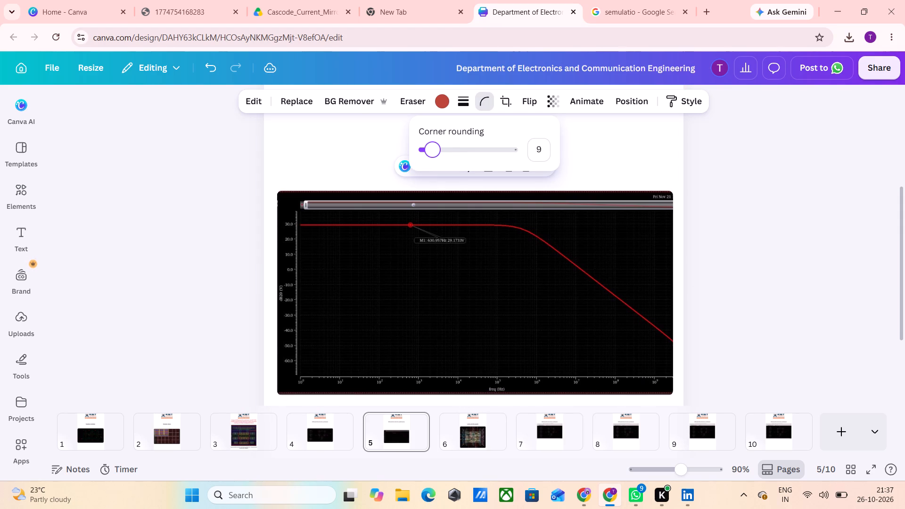
pyautogui.moveTo(431, 161); pyautogui.dragTo(432, 162)
pyautogui.click(376, 156)
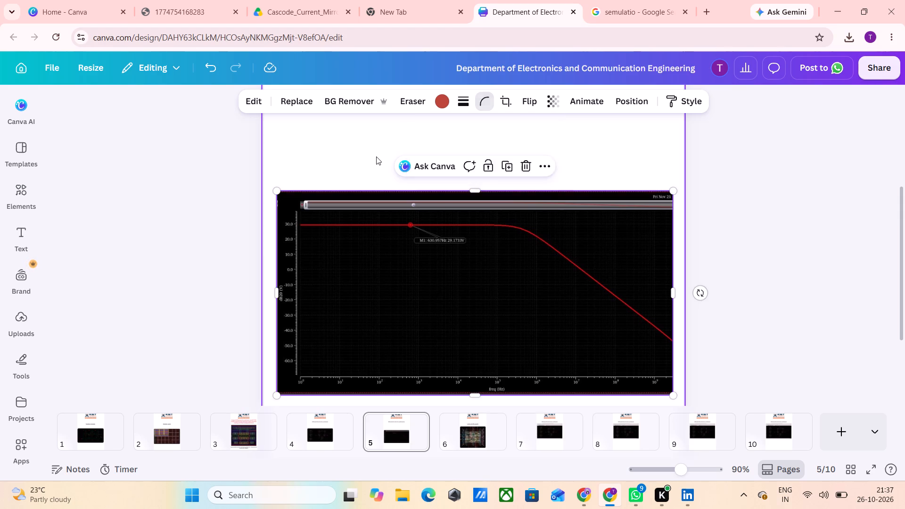
# Compare the image heights on pages 4 and 5, and nudge the page 5 simulation plot up towards the schematic's height.
pyautogui.scroll(-2, 388, 216)
pyautogui.scroll(-2, 392, 294)
pyautogui.scroll(3, 392, 294)
pyautogui.scroll(-1, 392, 294)
pyautogui.scroll(4, 392, 294)
pyautogui.scroll(-2, 392, 296)
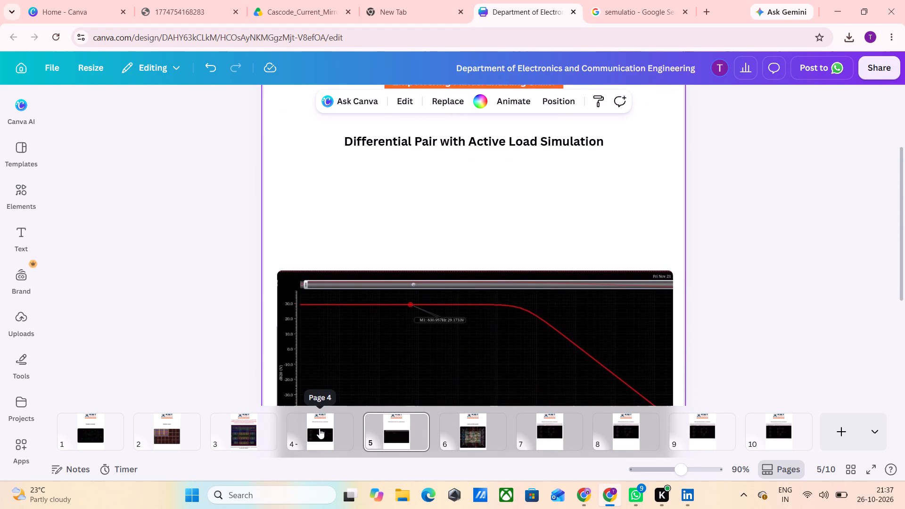
pyautogui.click(319, 428)
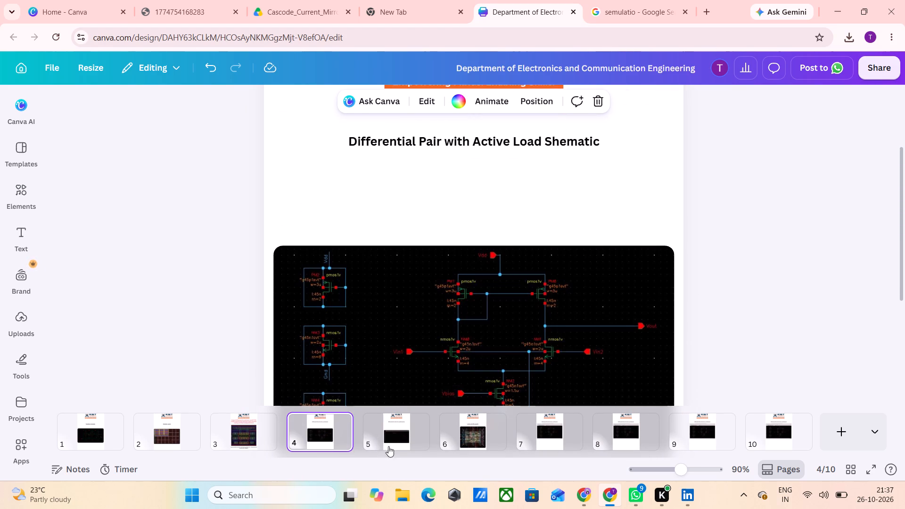
pyautogui.click(393, 430)
pyautogui.click(321, 425)
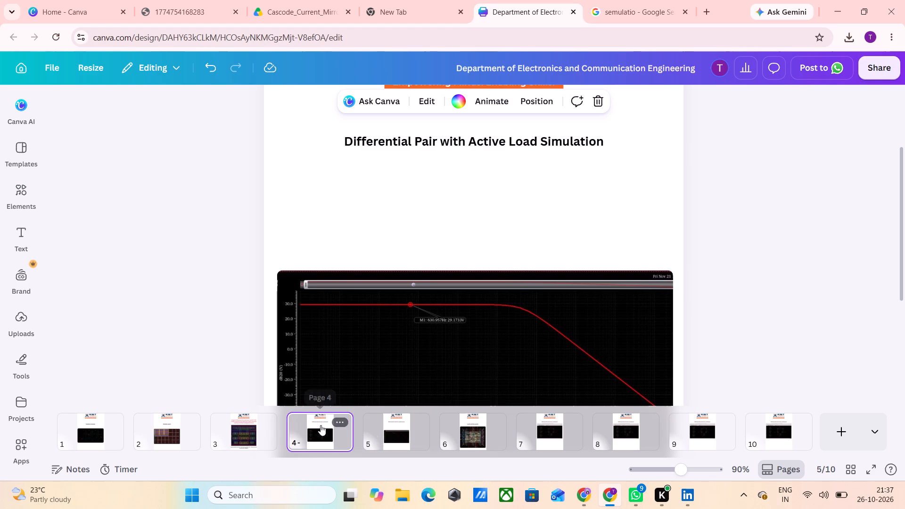
pyautogui.click(401, 431)
pyautogui.click(433, 350)
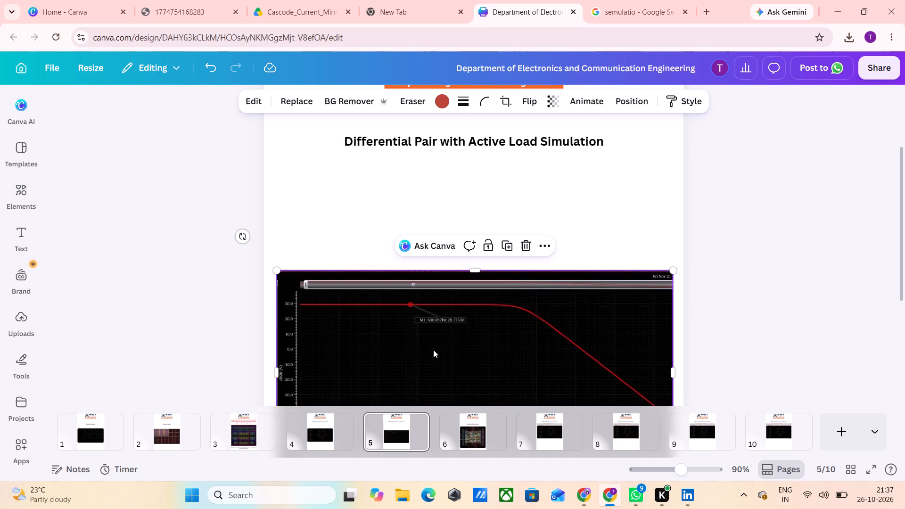
pyautogui.press('Up')
pyautogui.press('Up')
pyautogui.press('Up')
pyautogui.press('Up')
pyautogui.press('Up')
pyautogui.press('Up')
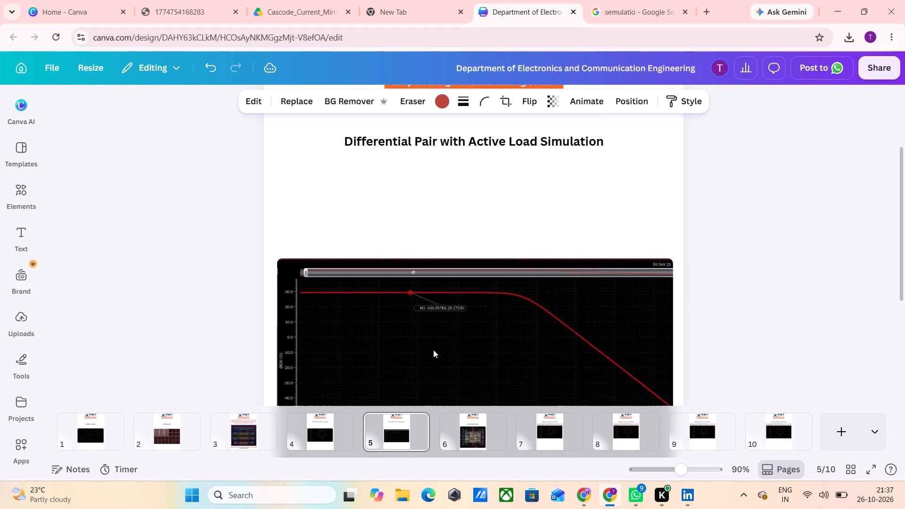
pyautogui.press('Up')
# Enlarge the page 5 simulation plot slightly from its lower-left corner to about 19.9 by 10.3.
pyautogui.scroll(-3, 434, 350)
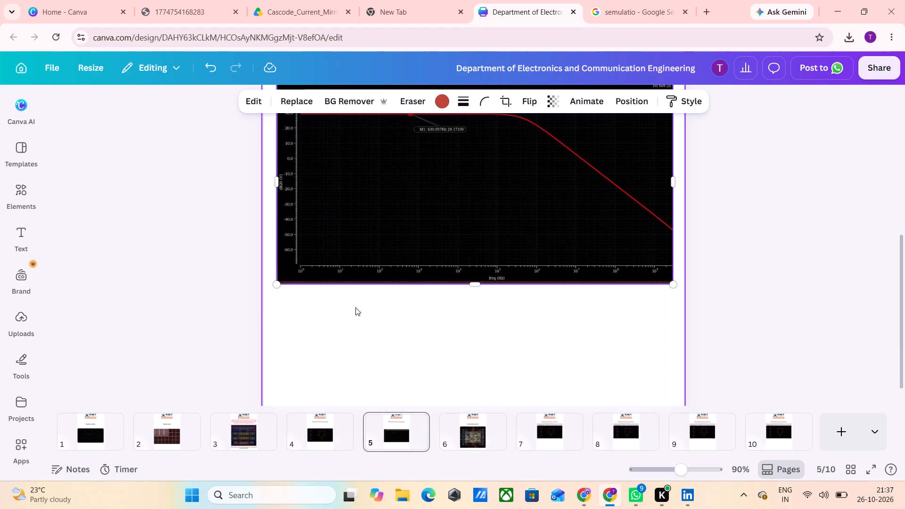
pyautogui.click(277, 283)
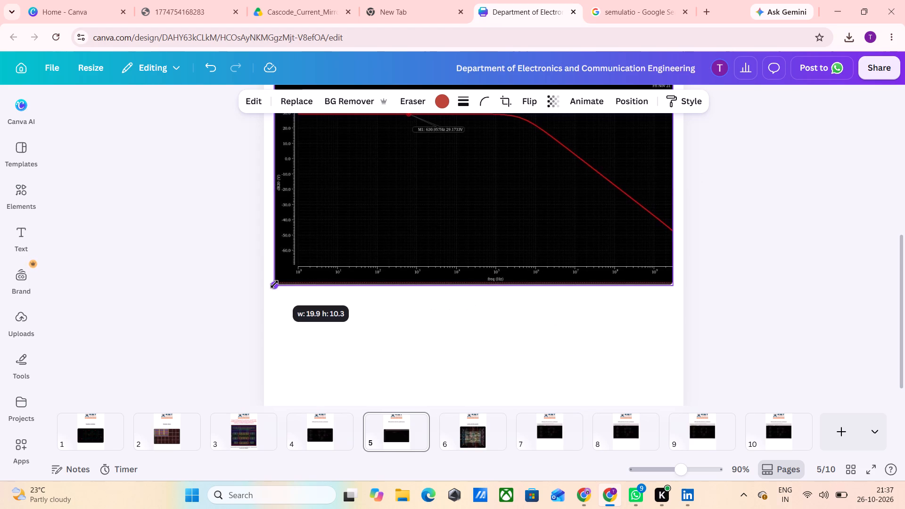
pyautogui.click(382, 435)
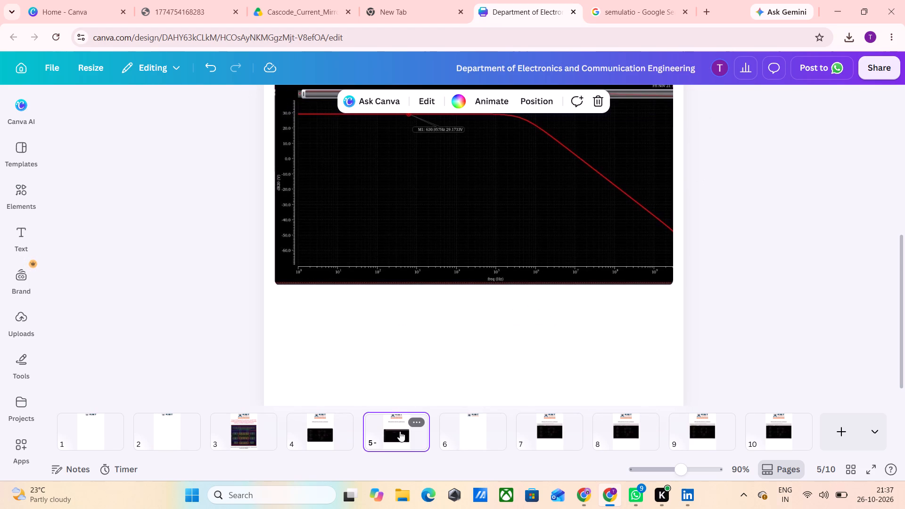
# Go to page 6 and examine its layout image and heading.
pyautogui.click(478, 429)
pyautogui.scroll(2, 493, 386)
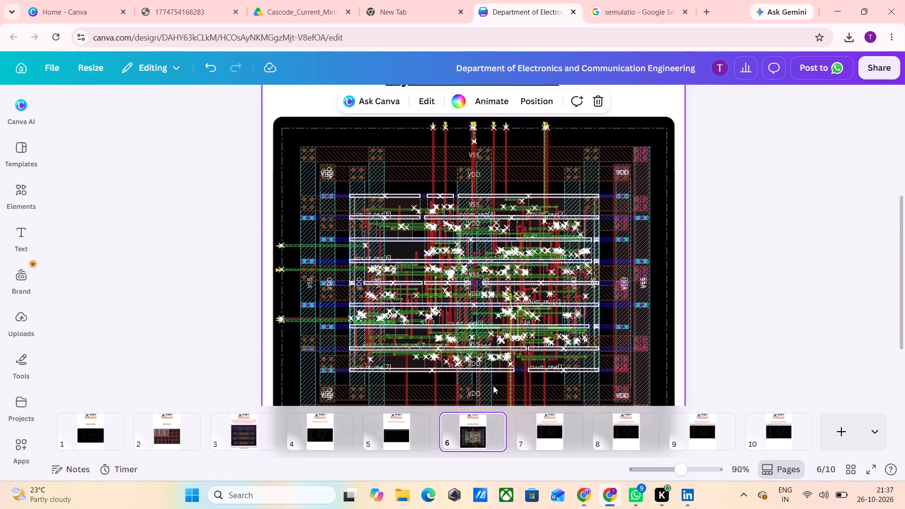
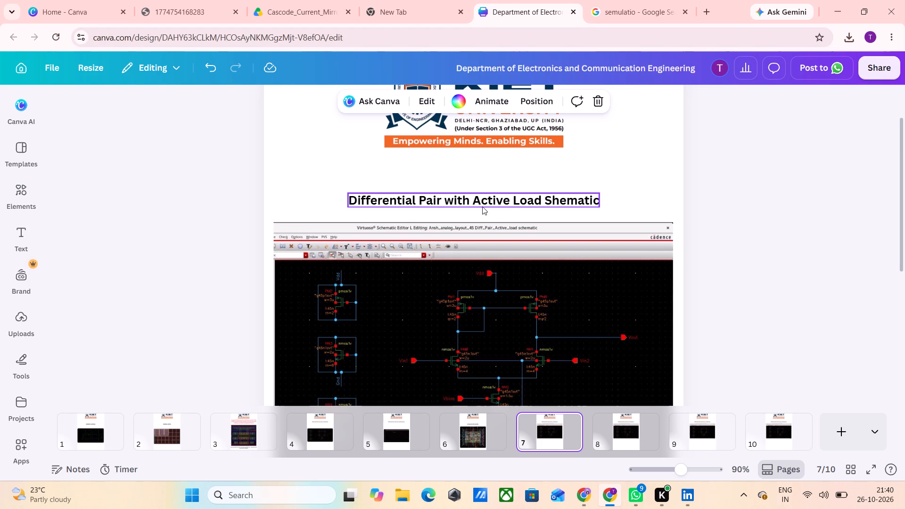
# Switch to the Cascode_Current_Mirror folder in Google Drive and download all six screenshots.
pyautogui.click(286, 14)
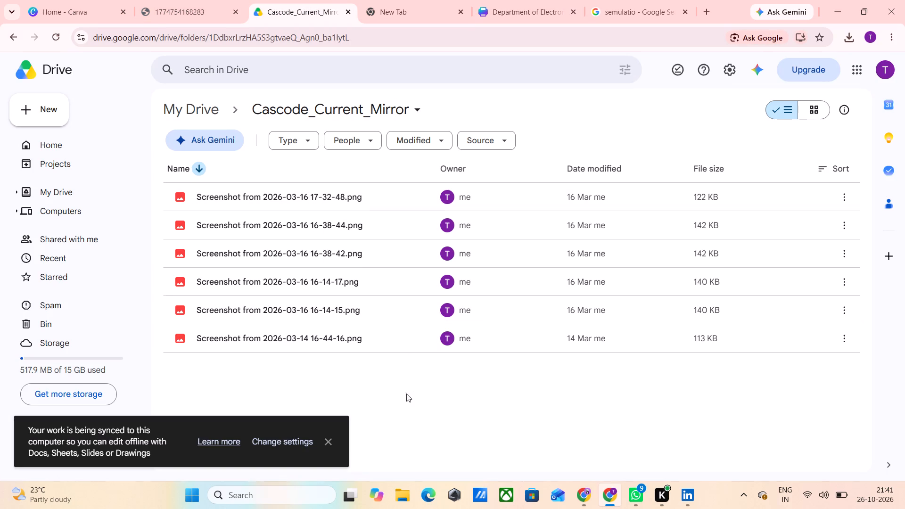
pyautogui.moveTo(403, 389); pyautogui.dragTo(337, 183)
pyautogui.click(325, 141)
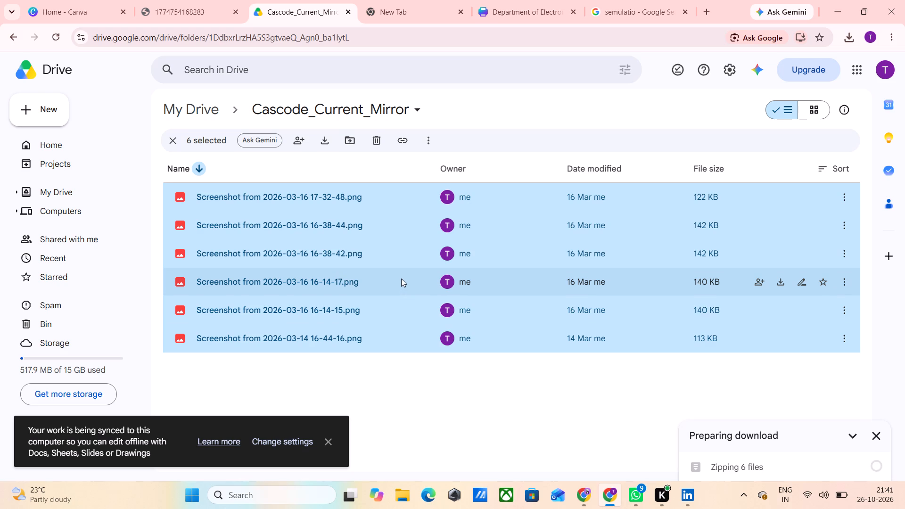
pyautogui.click(702, 503)
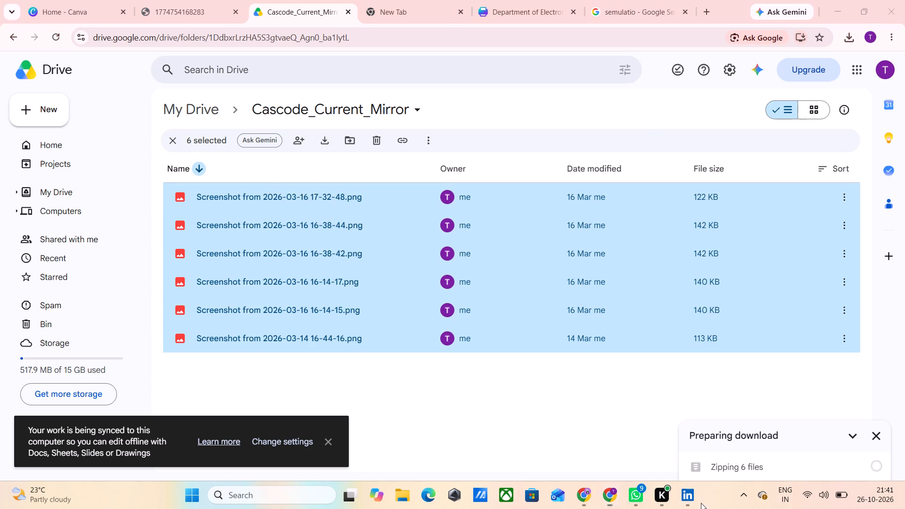
pyautogui.click(688, 500)
pyautogui.scroll(2, 386, 211)
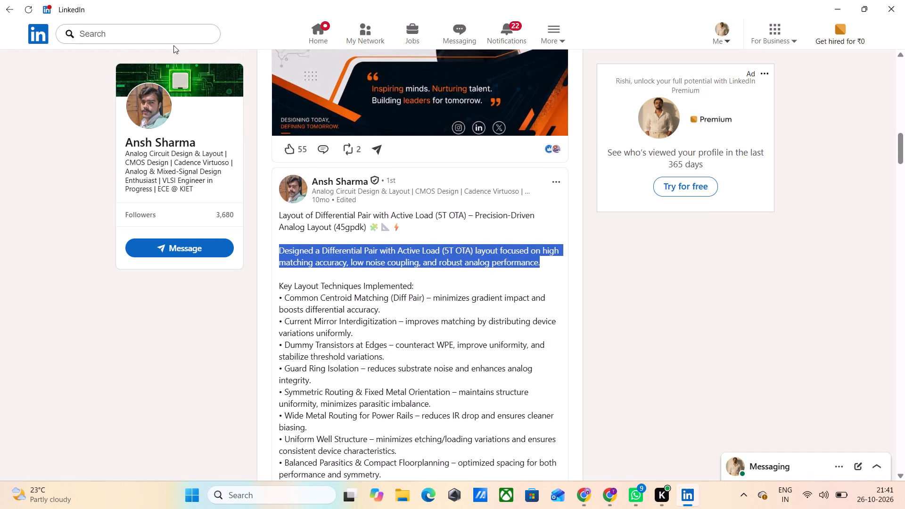
pyautogui.click(85, 36)
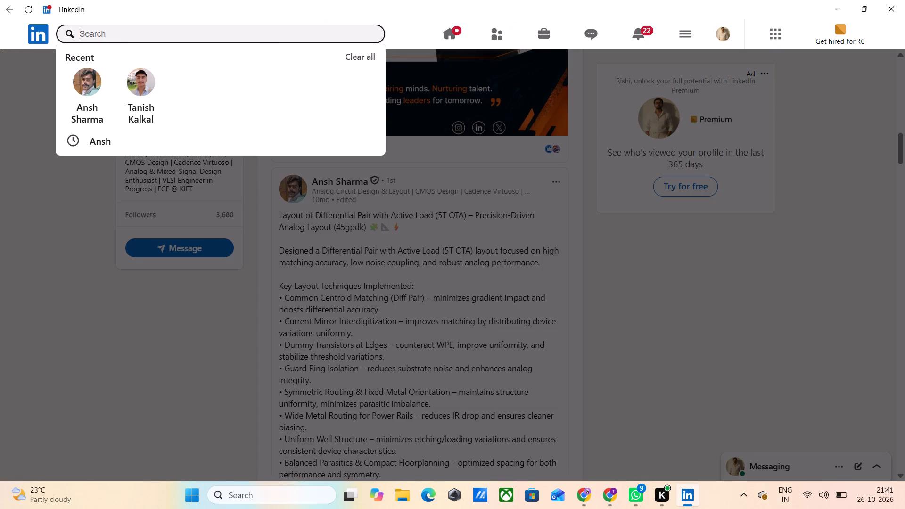
pyautogui.write('tanish')
pyautogui.click(192, 62)
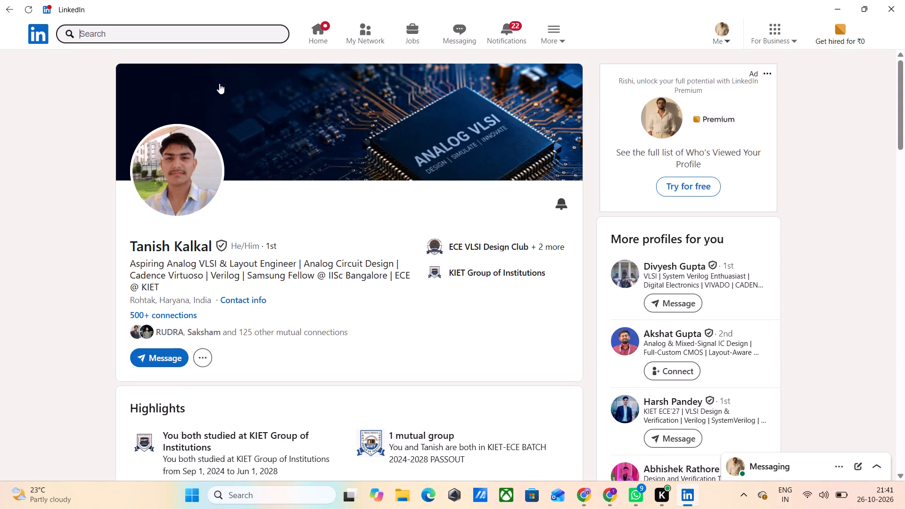
pyautogui.scroll(-6, 302, 237)
pyautogui.scroll(1, 342, 301)
pyautogui.scroll(-8, 342, 305)
pyautogui.scroll(-5, 324, 343)
pyautogui.scroll(4, 323, 344)
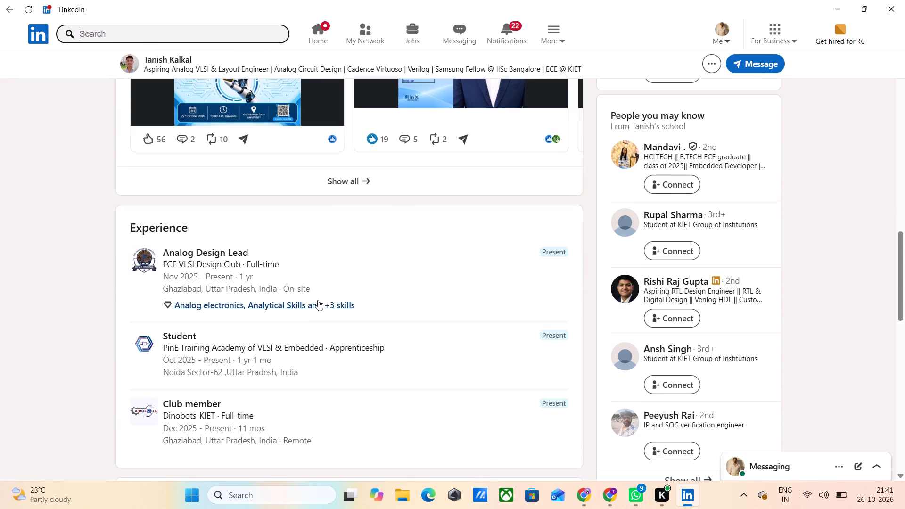
pyautogui.click(329, 183)
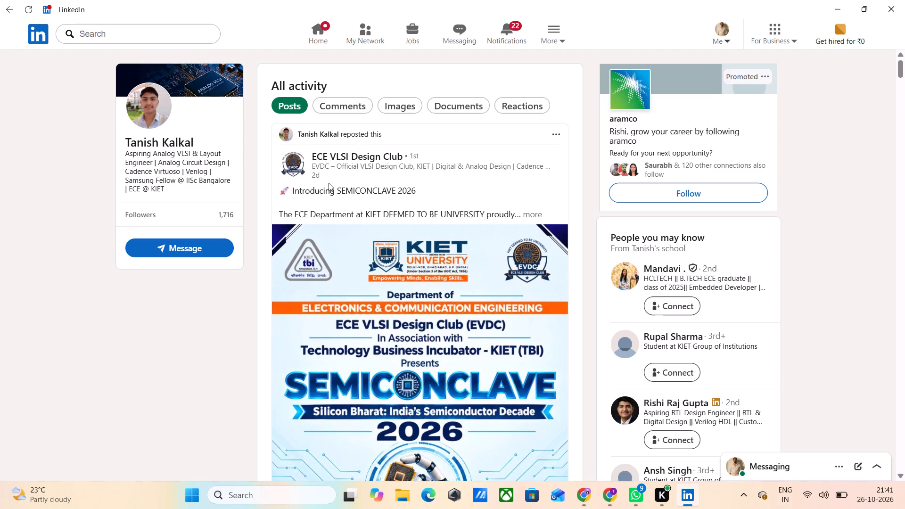
# Look through the profile's posts for the analog circuit design experiments.
pyautogui.scroll(-7, 332, 190)
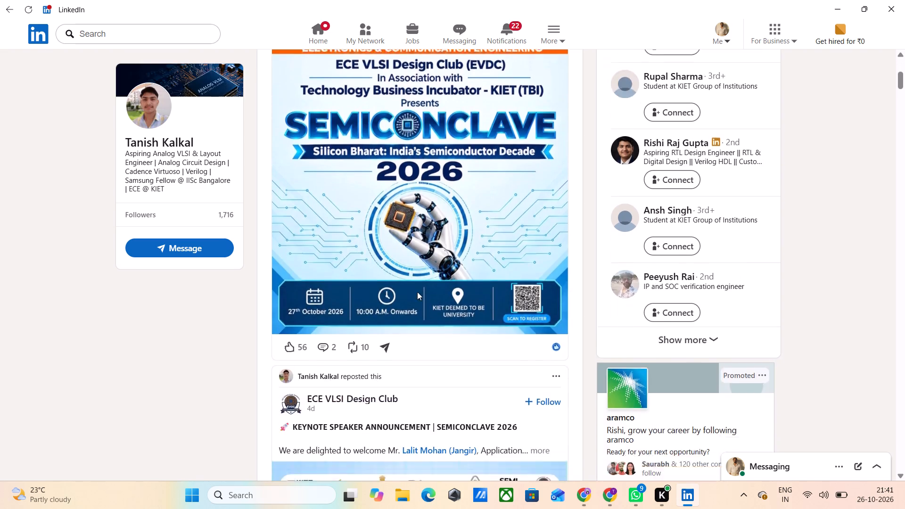
pyautogui.scroll(-1, 417, 292)
pyautogui.scroll(-6, 350, 273)
pyautogui.scroll(-10, 435, 378)
pyautogui.scroll(3, 432, 381)
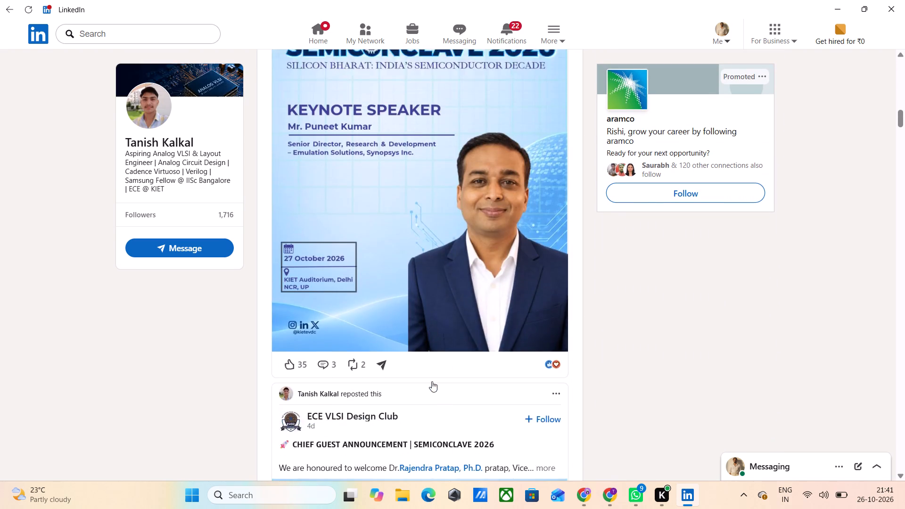
pyautogui.scroll(-20, 432, 381)
pyautogui.scroll(1, 432, 381)
pyautogui.scroll(-8, 432, 381)
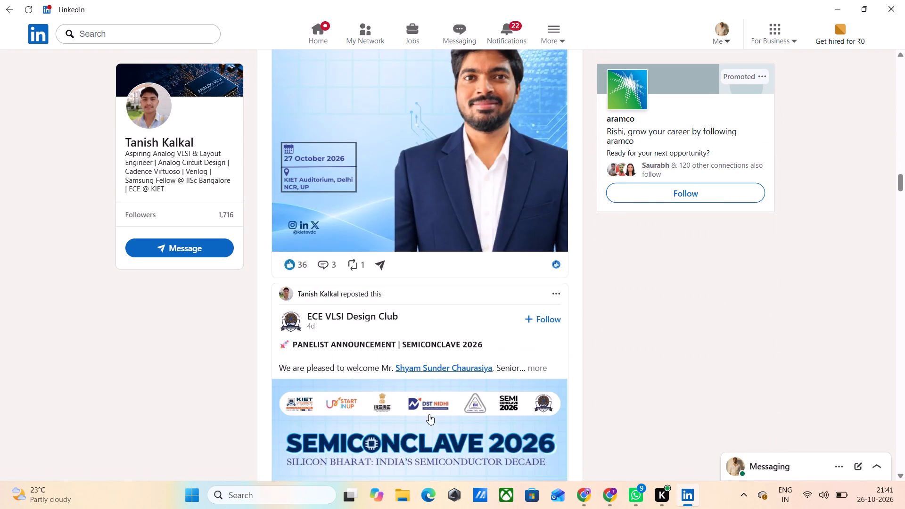
pyautogui.scroll(-2, 429, 414)
pyautogui.scroll(1, 429, 414)
pyautogui.scroll(-20, 429, 414)
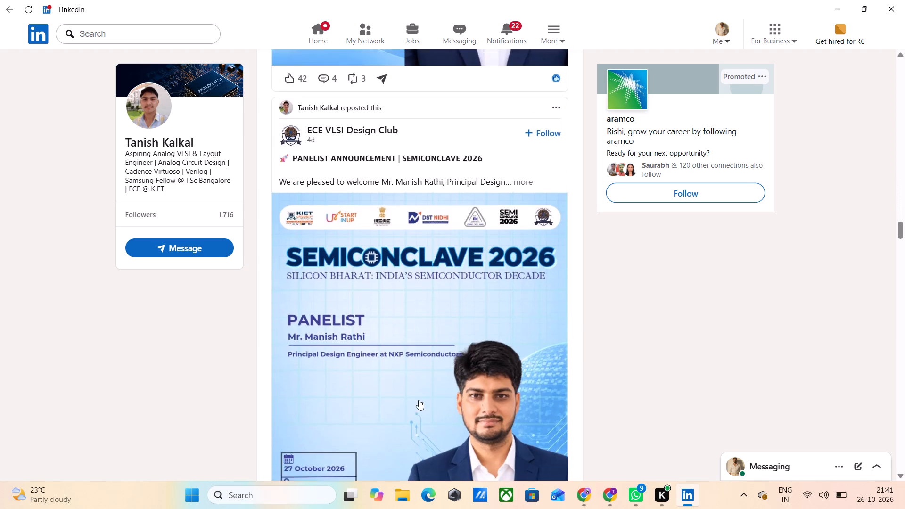
pyautogui.scroll(-8, 419, 400)
pyautogui.scroll(-17, 419, 400)
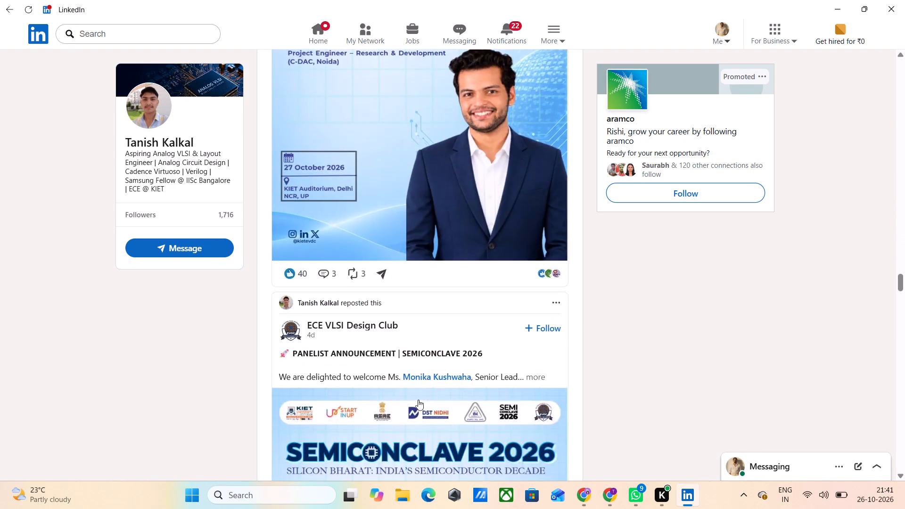
pyautogui.scroll(-7, 418, 400)
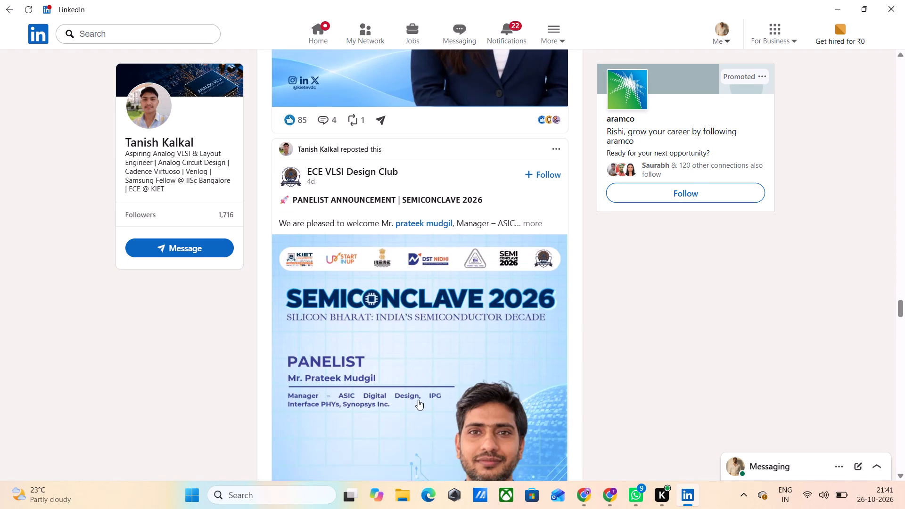
pyautogui.scroll(-13, 418, 400)
pyautogui.scroll(1, 418, 400)
pyautogui.scroll(-13, 418, 400)
pyautogui.scroll(1, 418, 400)
pyautogui.scroll(-4, 418, 400)
pyautogui.scroll(1, 418, 400)
pyautogui.scroll(-6, 418, 400)
pyautogui.scroll(1, 418, 400)
pyautogui.scroll(-2, 418, 400)
pyautogui.scroll(3, 418, 400)
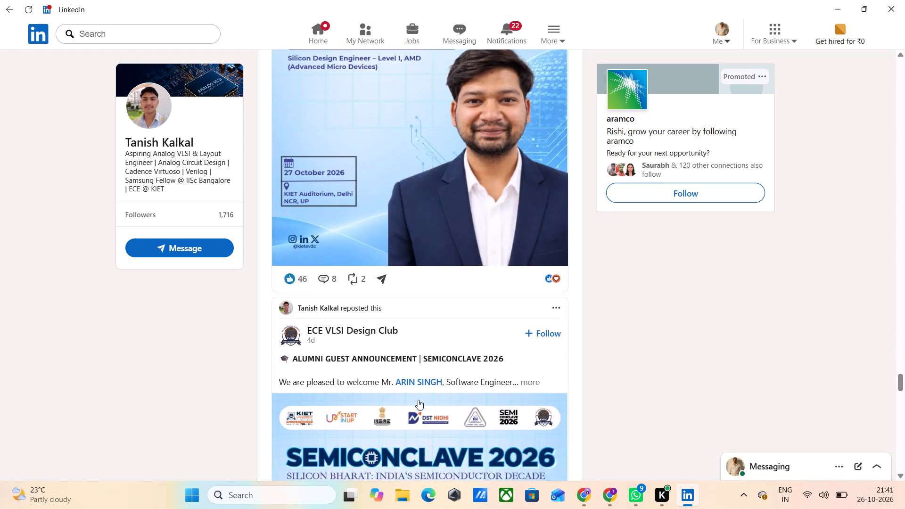
pyautogui.scroll(-3, 418, 400)
pyautogui.scroll(3, 418, 400)
pyautogui.scroll(-18, 418, 400)
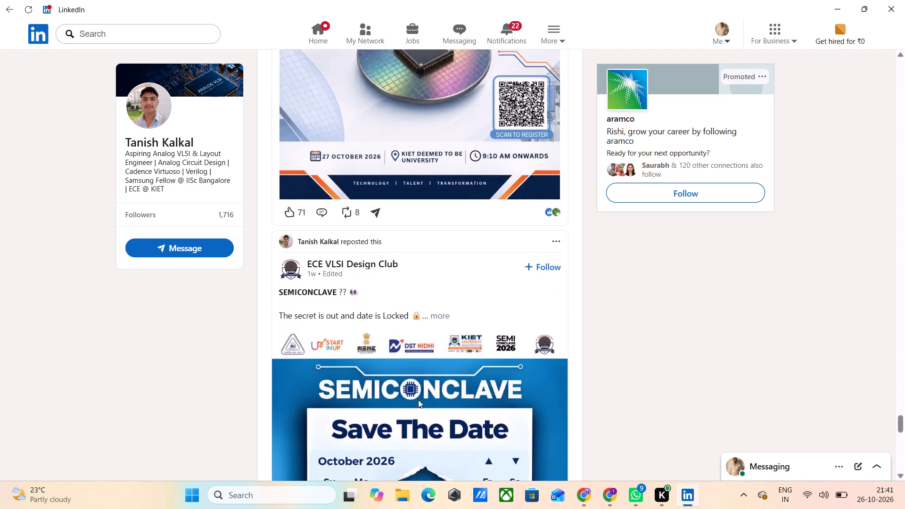
pyautogui.scroll(1, 418, 400)
pyautogui.scroll(-17, 418, 400)
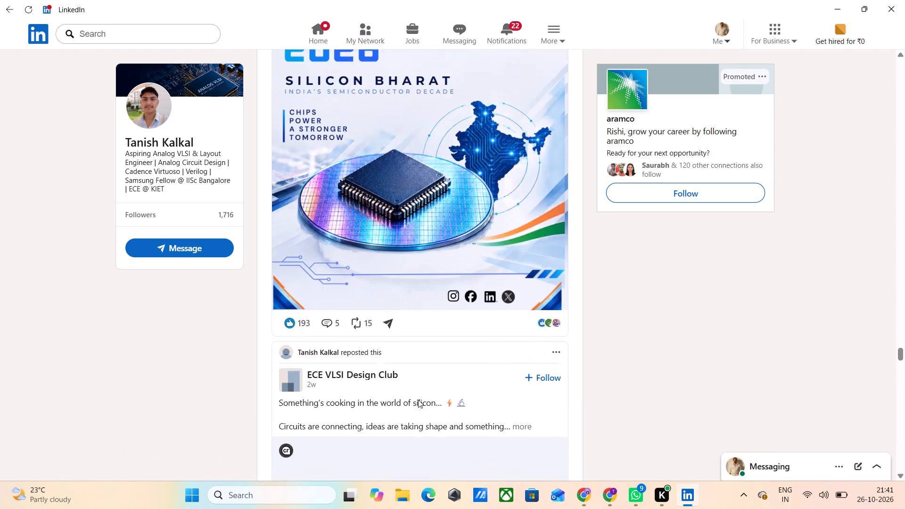
pyautogui.scroll(-12, 418, 400)
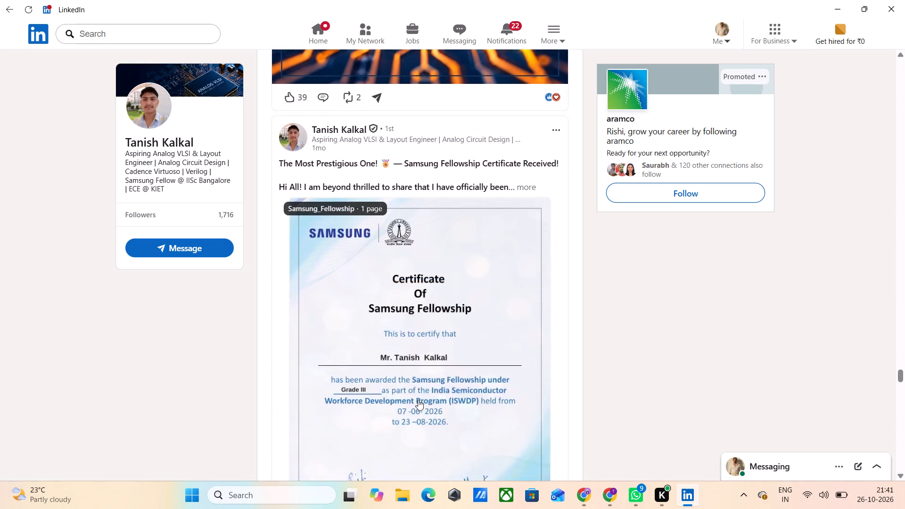
pyautogui.scroll(-4, 418, 400)
pyautogui.scroll(-20, 418, 400)
pyautogui.scroll(-3, 418, 400)
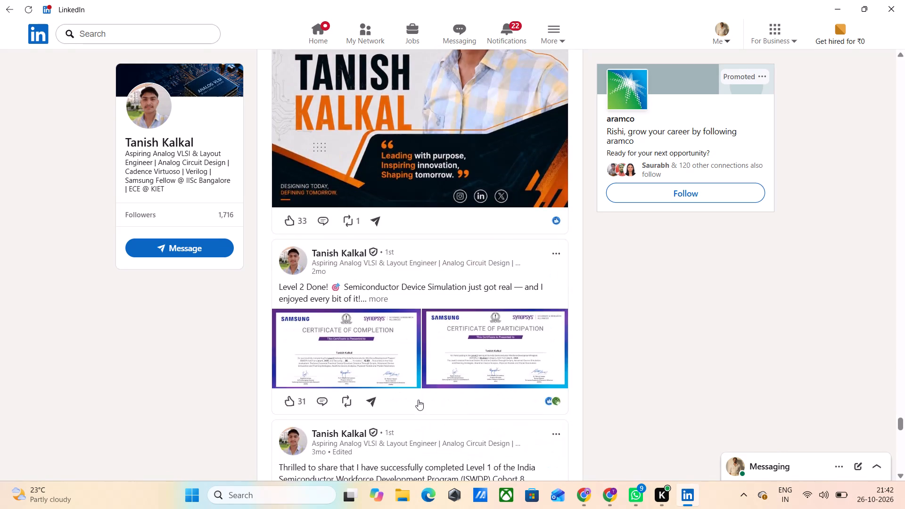
pyautogui.scroll(-1, 418, 400)
pyautogui.scroll(1, 418, 400)
pyautogui.scroll(-16, 418, 400)
pyautogui.scroll(-9, 418, 400)
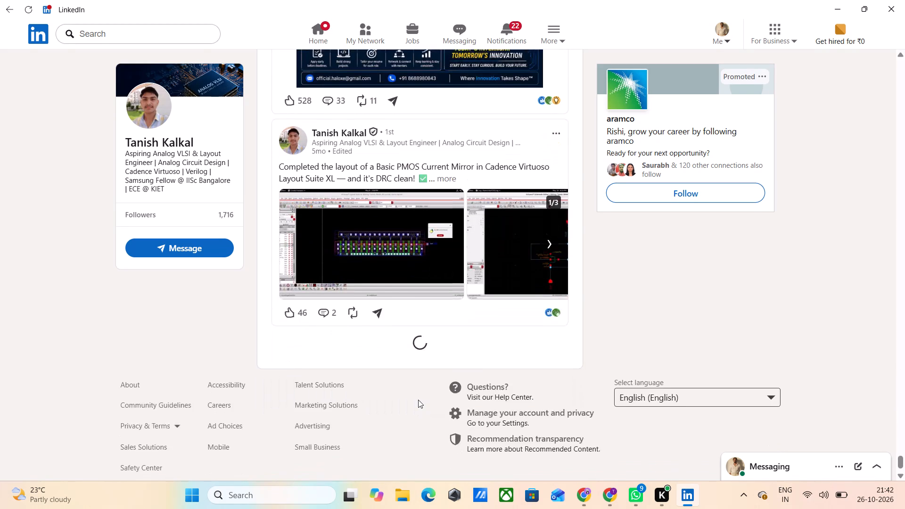
pyautogui.scroll(-3, 418, 400)
pyautogui.scroll(-4, 421, 298)
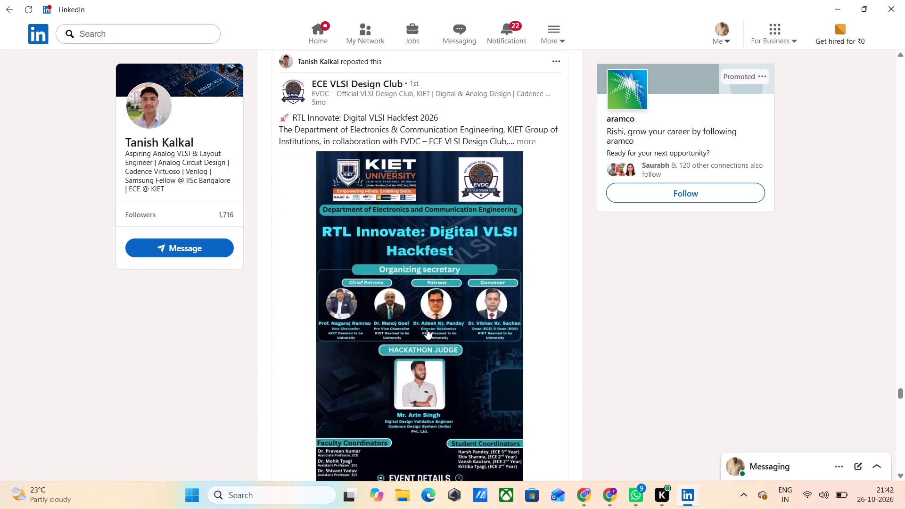
pyautogui.scroll(-6, 427, 331)
pyautogui.scroll(1, 427, 336)
pyautogui.scroll(-9, 427, 336)
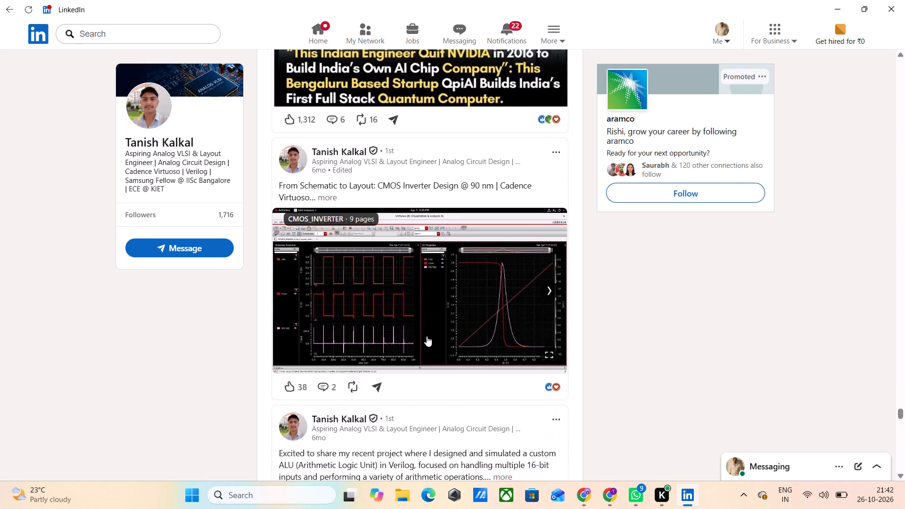
pyautogui.scroll(-9, 427, 336)
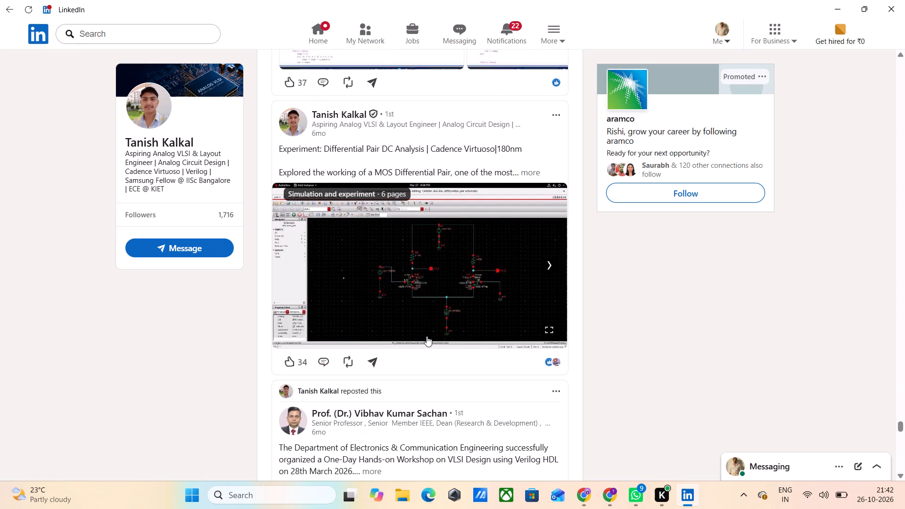
# Page through the document in the Differential Pair DC Analysis post.
pyautogui.click(551, 260)
pyautogui.click(546, 261)
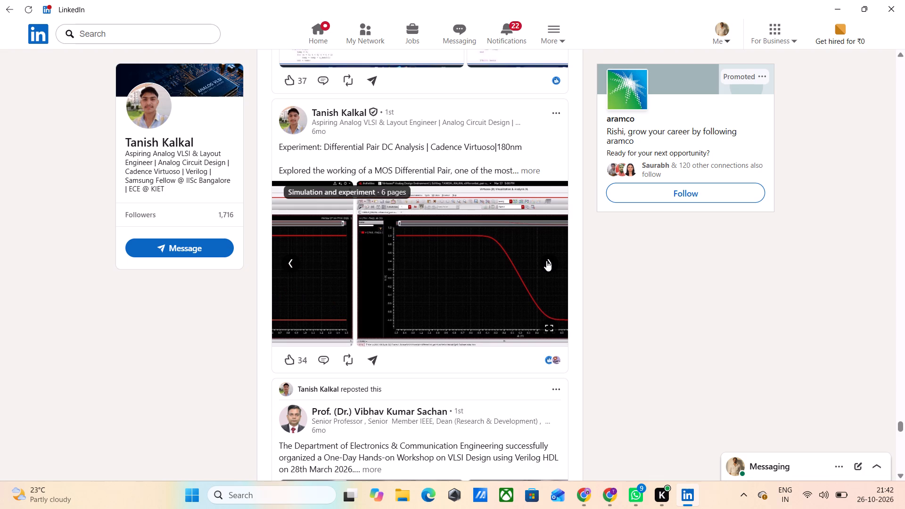
# Find the Cascode Current Mirror Analysis post and expand its full description.
pyautogui.scroll(-5, 546, 261)
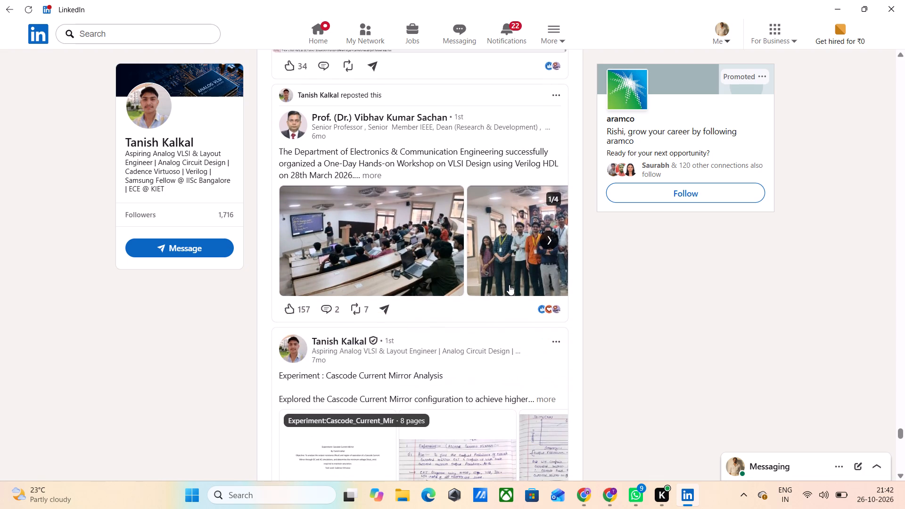
pyautogui.scroll(-4, 509, 287)
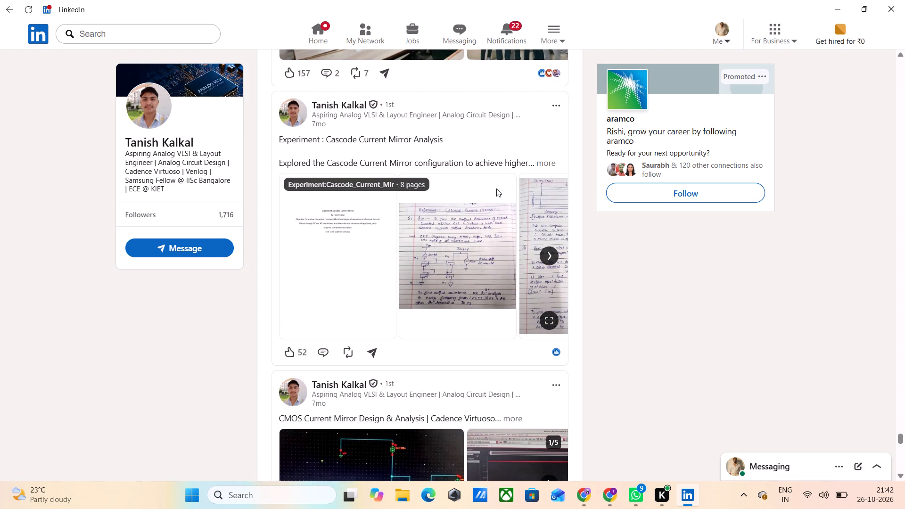
pyautogui.click(542, 164)
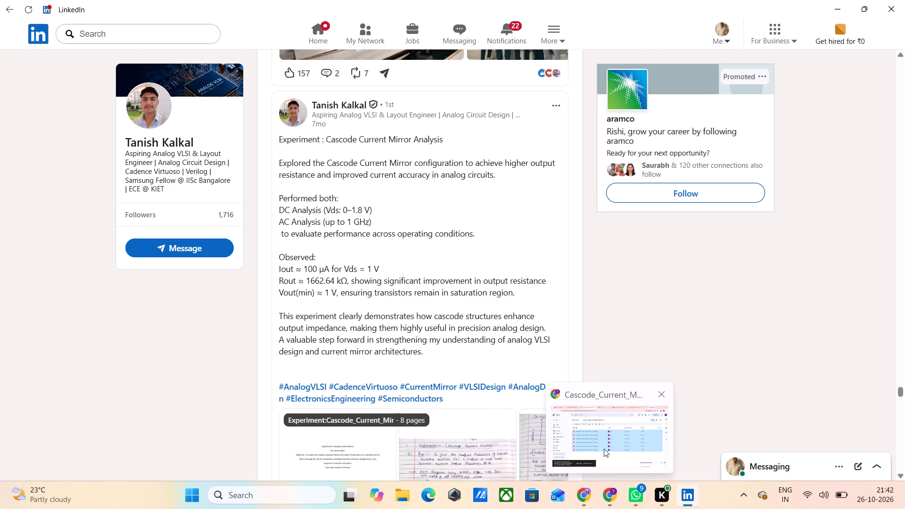
# In File Explorer, extract the newly downloaded Drive zip archive from Downloads into its default folder.
pyautogui.click(405, 494)
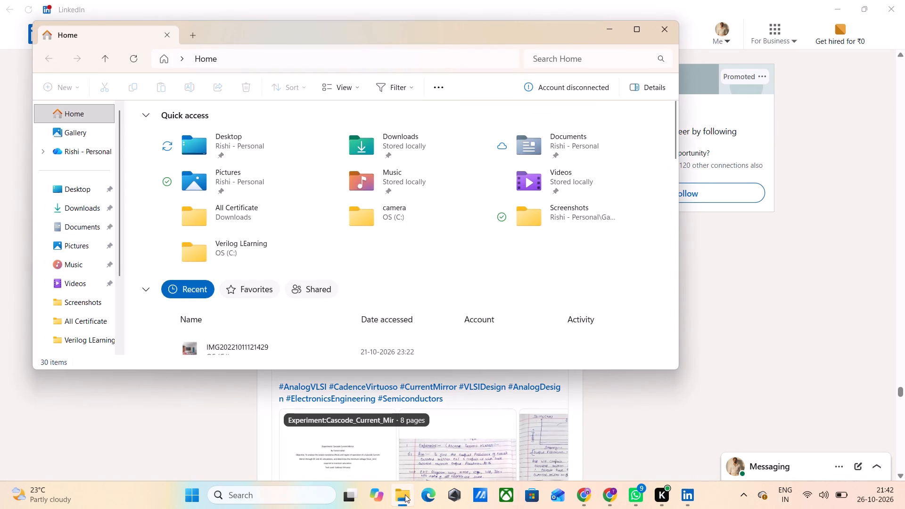
pyautogui.click(94, 209)
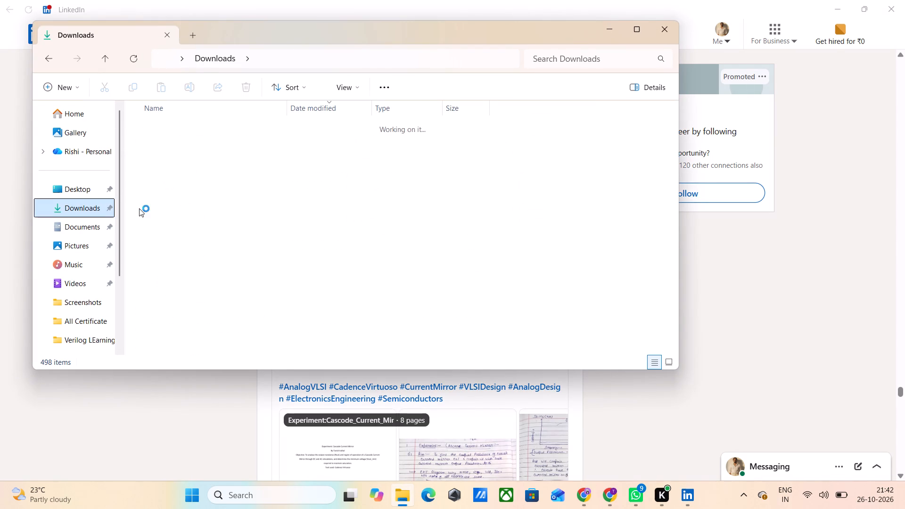
pyautogui.click(172, 145)
pyautogui.rightClick(172, 145)
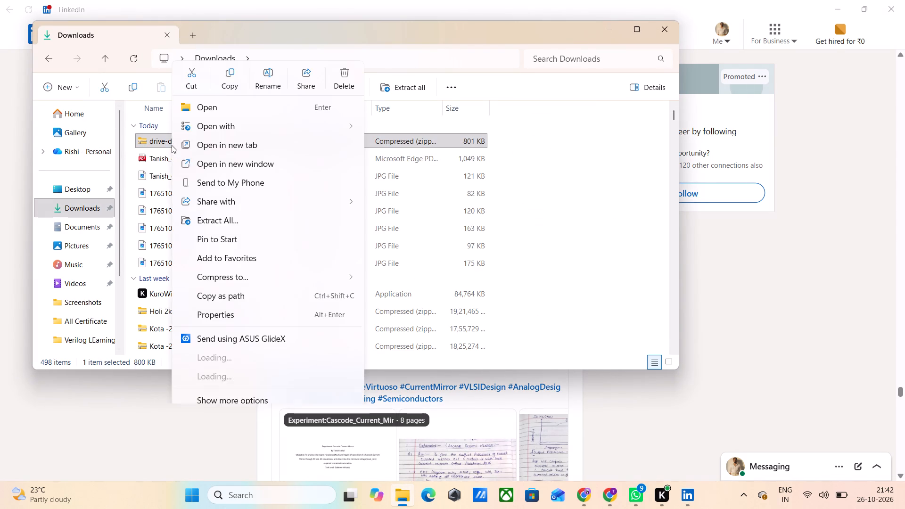
pyautogui.click(232, 223)
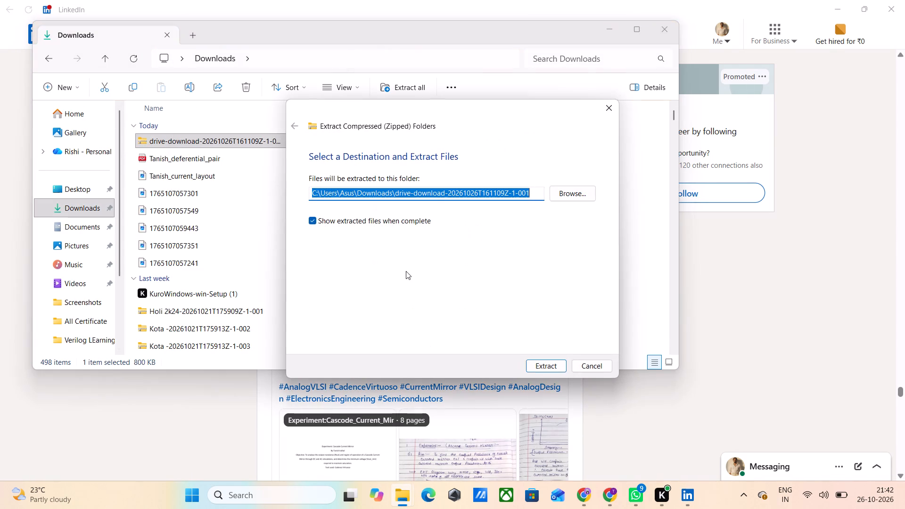
pyautogui.click(543, 369)
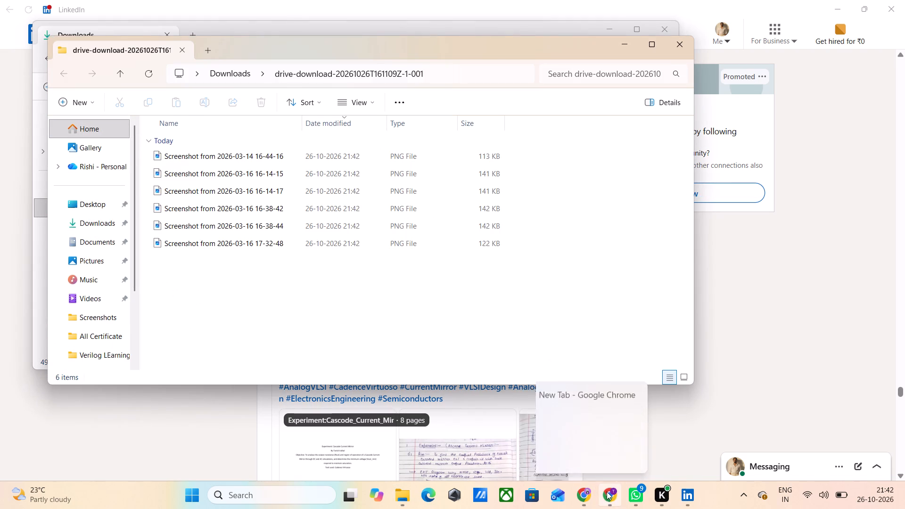
# Switch to the Canva design and upload all six screenshots from the extracted drive-download folder in Downloads.
pyautogui.click(606, 492)
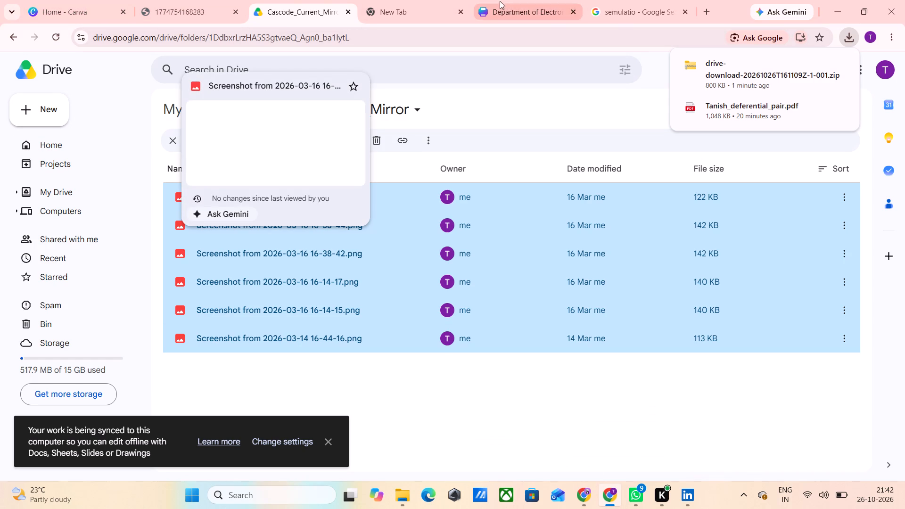
pyautogui.click(502, 5)
pyautogui.click(24, 319)
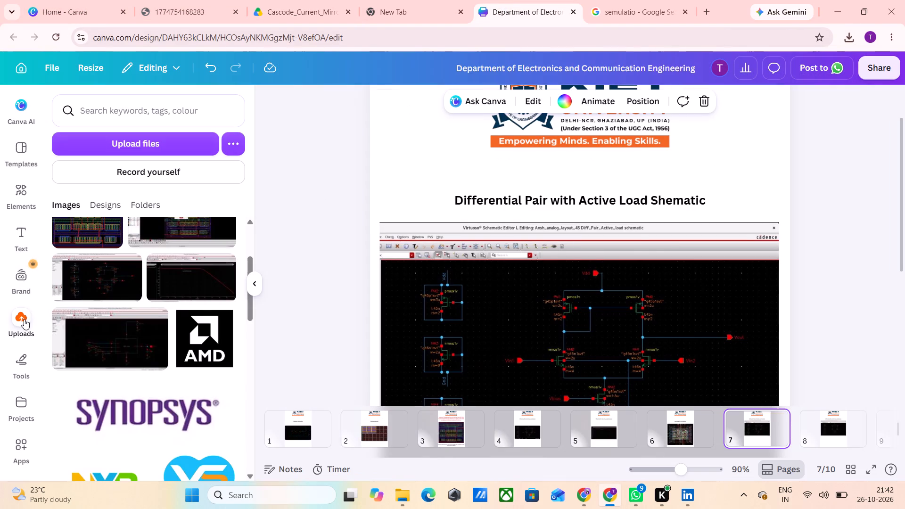
pyautogui.click(140, 147)
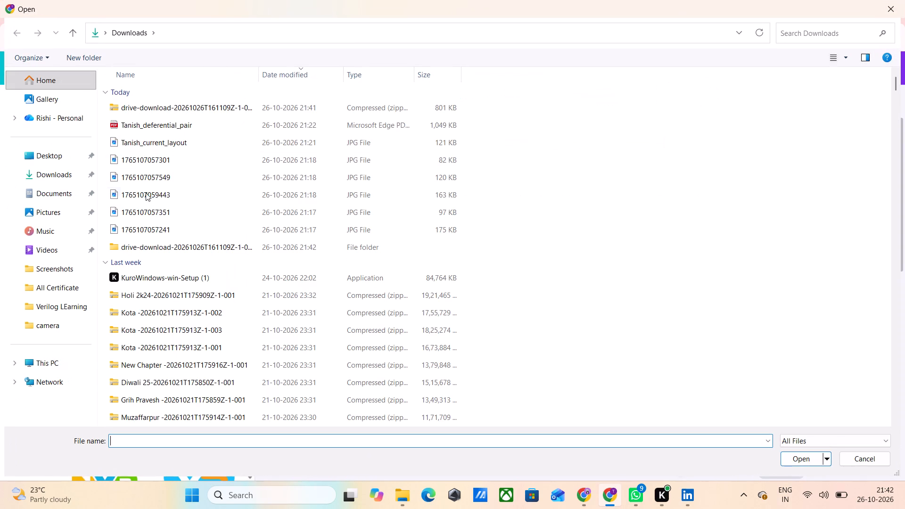
pyautogui.doubleClick(180, 249)
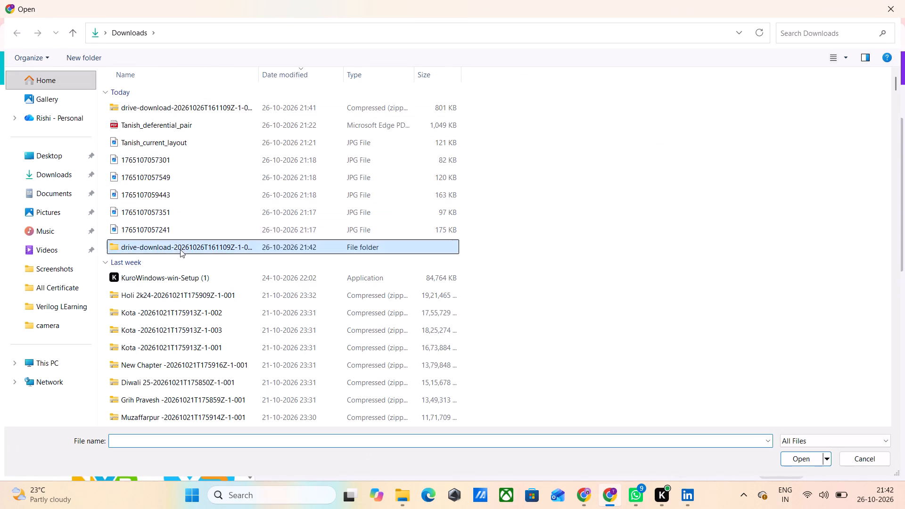
pyautogui.moveTo(181, 251); pyautogui.dragTo(185, 80)
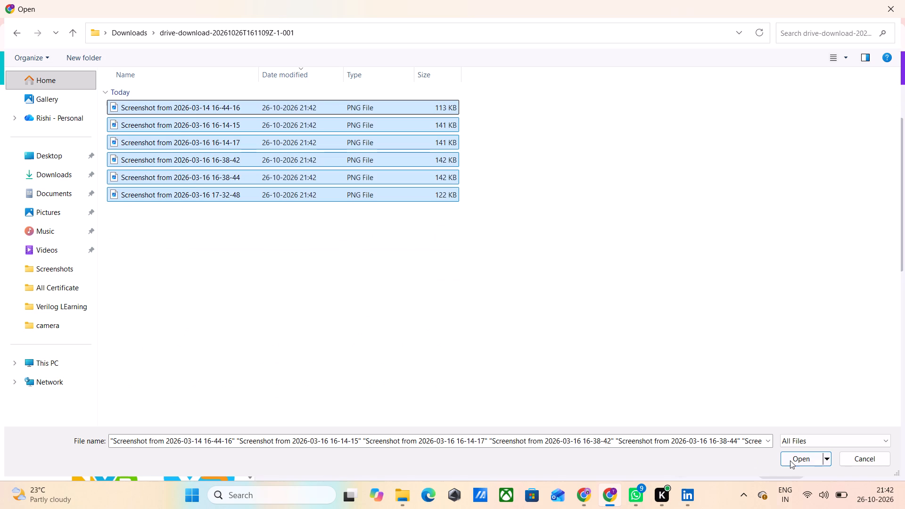
pyautogui.click(790, 460)
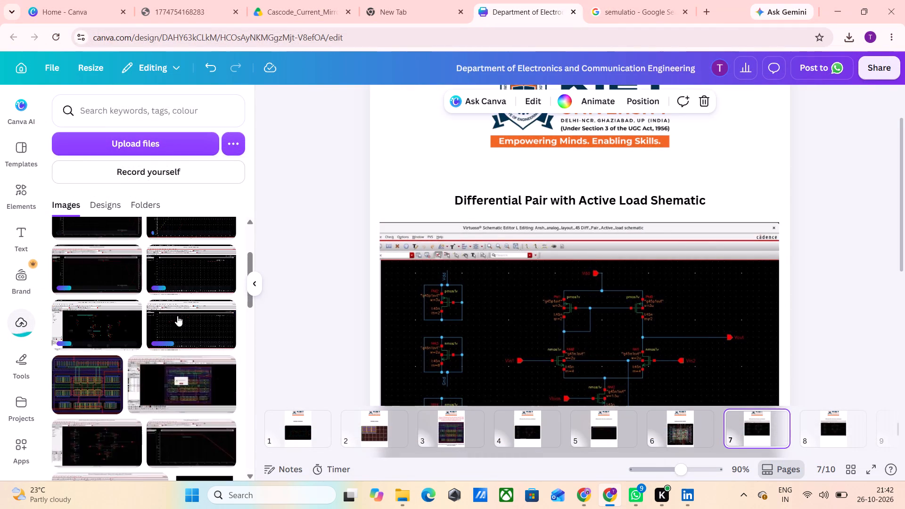
# Replace the differential pair schematic image on page 7 with the uploaded cascode current mirror schematic screenshot.
pyautogui.scroll(1, 176, 317)
pyautogui.scroll(-1, 176, 317)
pyautogui.scroll(4, 176, 317)
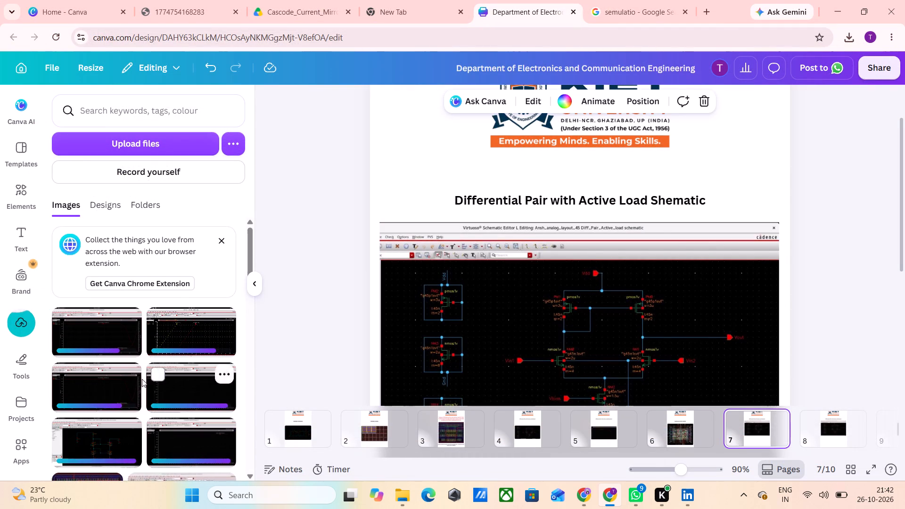
pyautogui.scroll(-1, 117, 415)
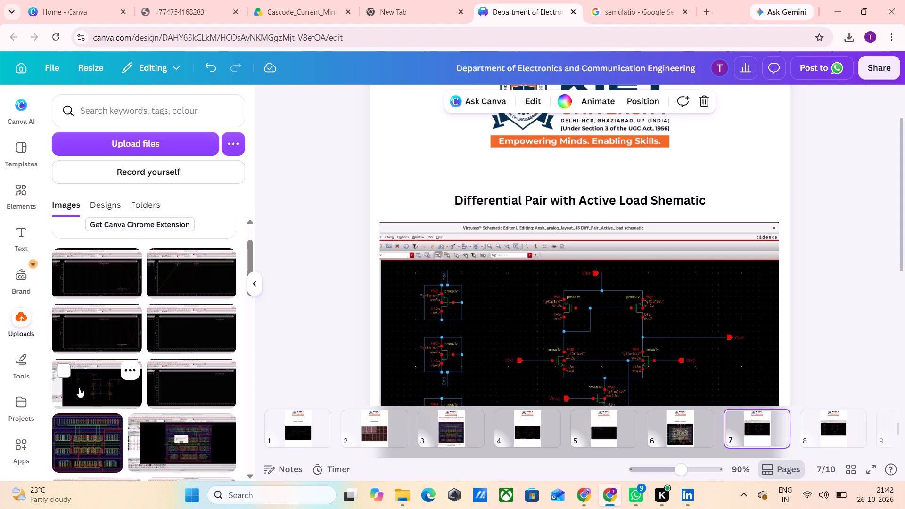
pyautogui.click(473, 356)
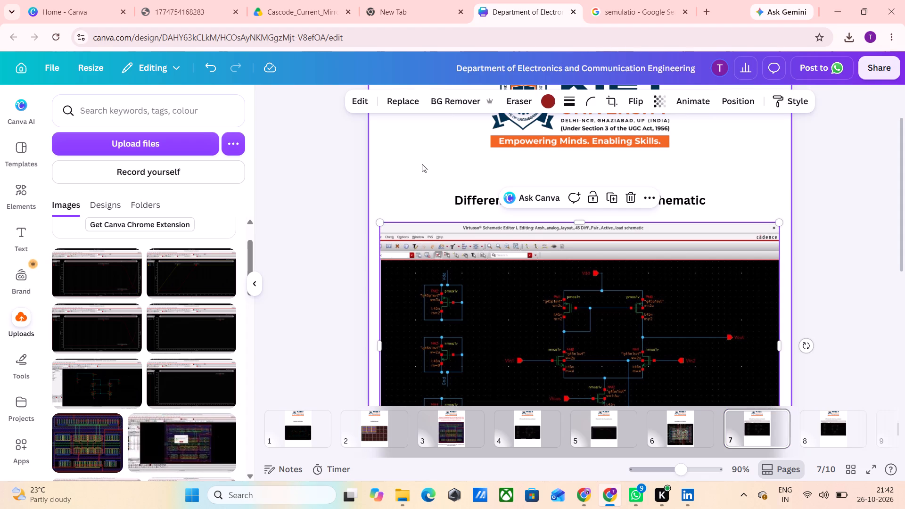
pyautogui.click(405, 101)
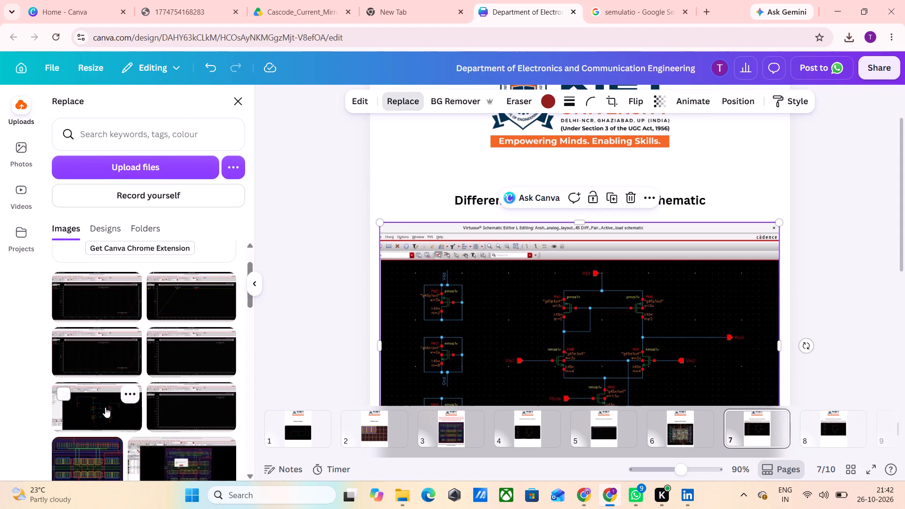
pyautogui.click(105, 407)
# Crop the new schematic image to the circuit, cutting off the side panel, toolbars, status bar and empty black margins.
pyautogui.scroll(-2, 494, 352)
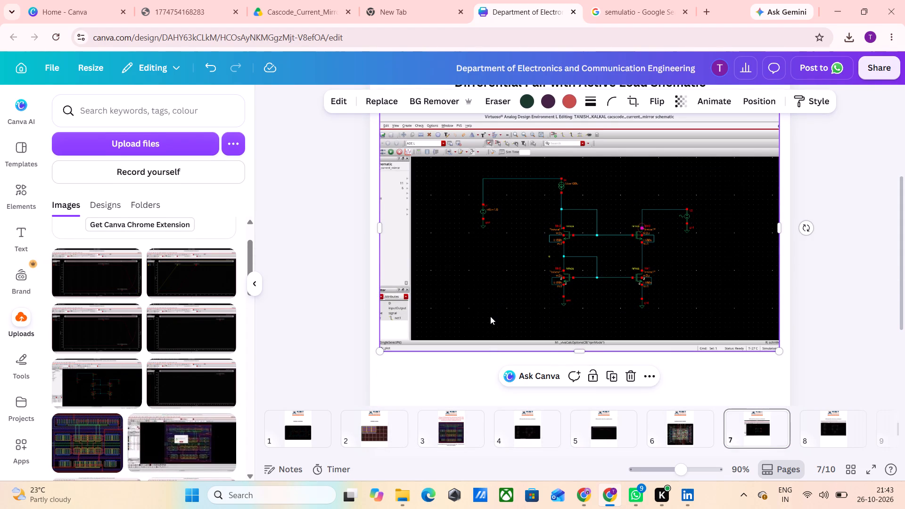
pyautogui.scroll(1, 490, 316)
pyautogui.click(478, 348)
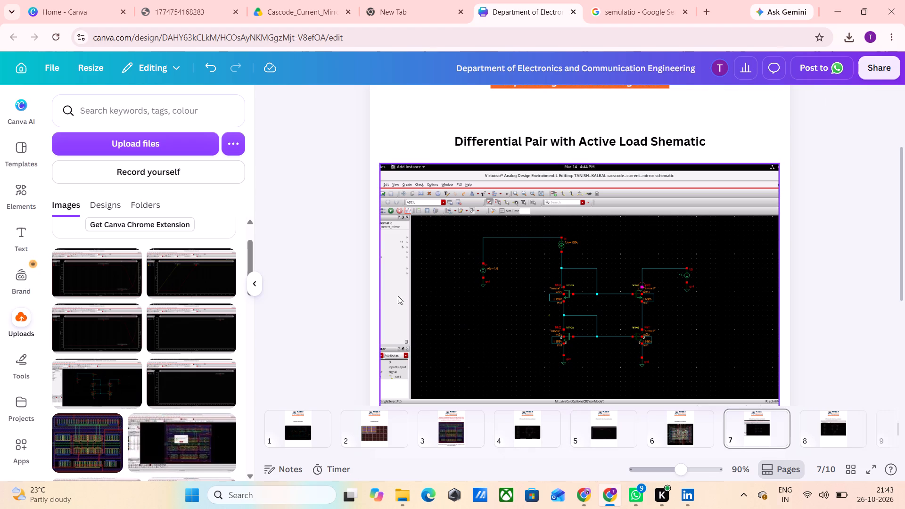
pyautogui.click(462, 305)
pyautogui.moveTo(383, 286); pyautogui.dragTo(413, 306)
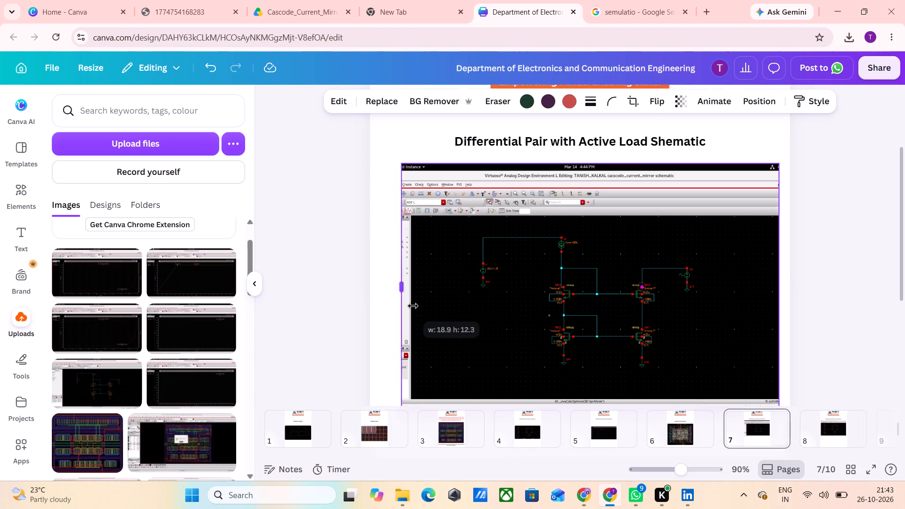
pyautogui.moveTo(413, 306); pyautogui.dragTo(431, 317)
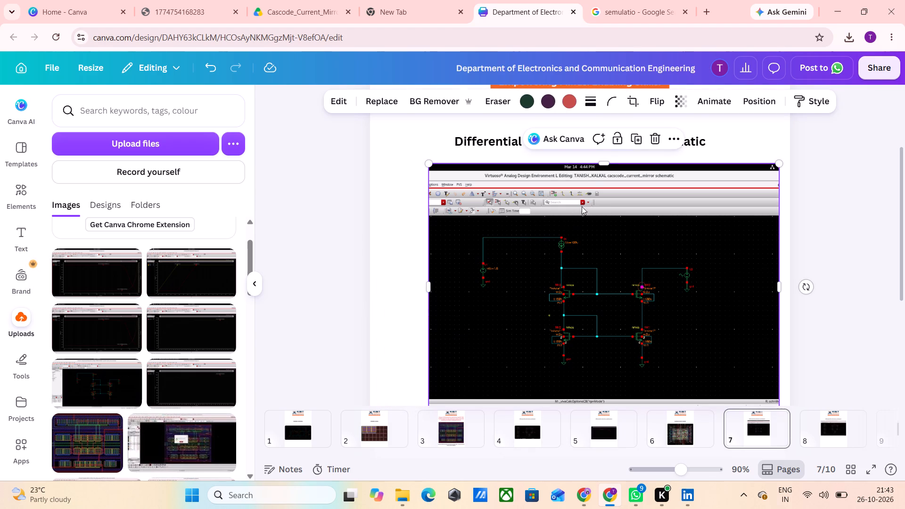
pyautogui.moveTo(609, 166); pyautogui.dragTo(601, 195)
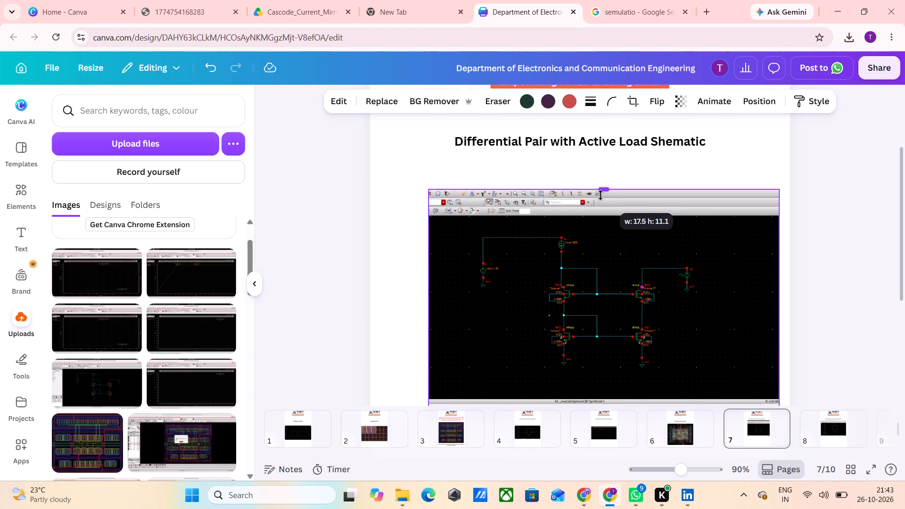
pyautogui.moveTo(601, 195); pyautogui.dragTo(594, 222)
pyautogui.scroll(-2, 591, 250)
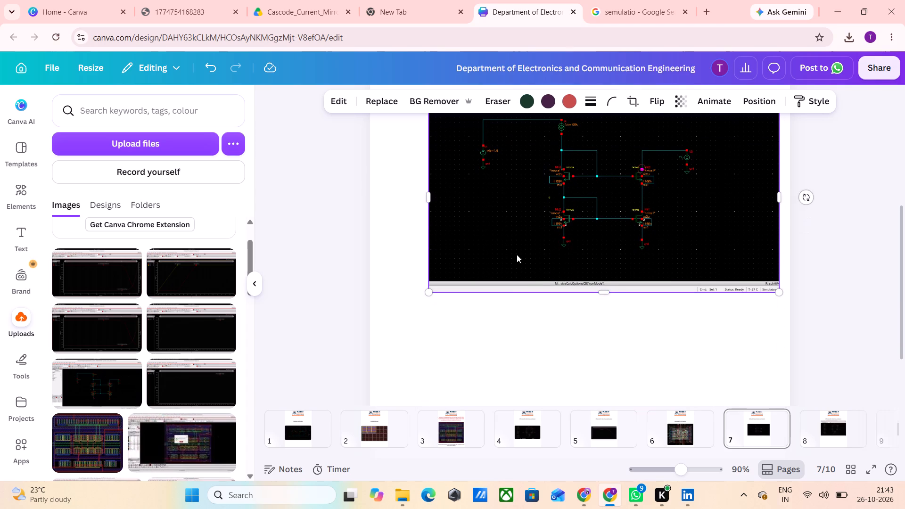
pyautogui.moveTo(601, 294); pyautogui.dragTo(602, 271)
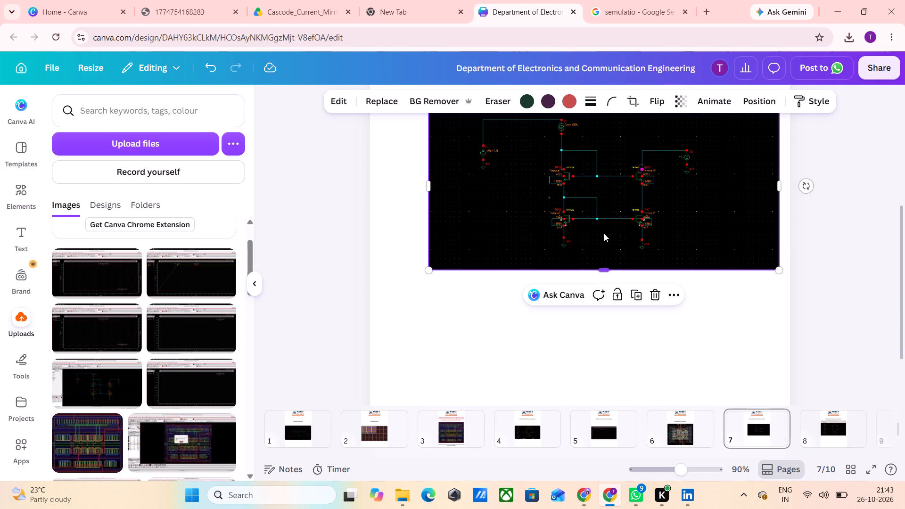
pyautogui.scroll(2, 608, 227)
pyautogui.moveTo(778, 306); pyautogui.dragTo(761, 304)
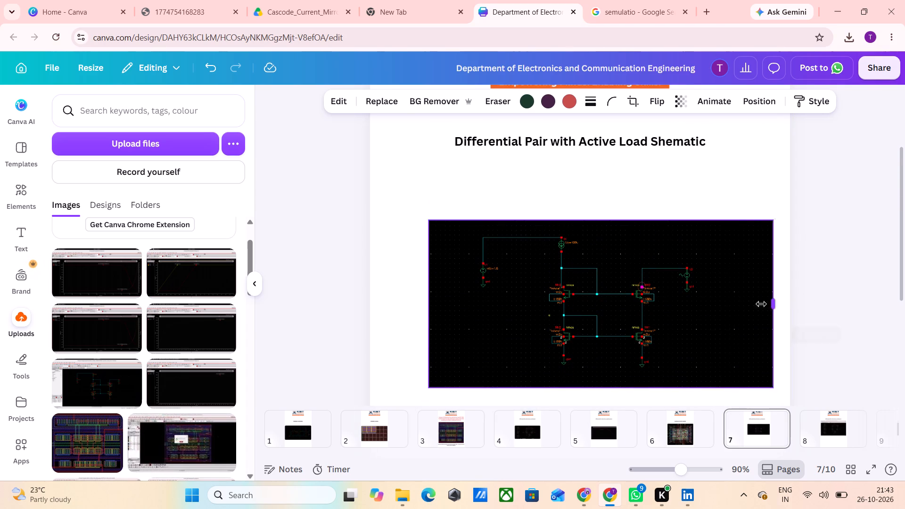
pyautogui.moveTo(761, 304); pyautogui.dragTo(710, 316)
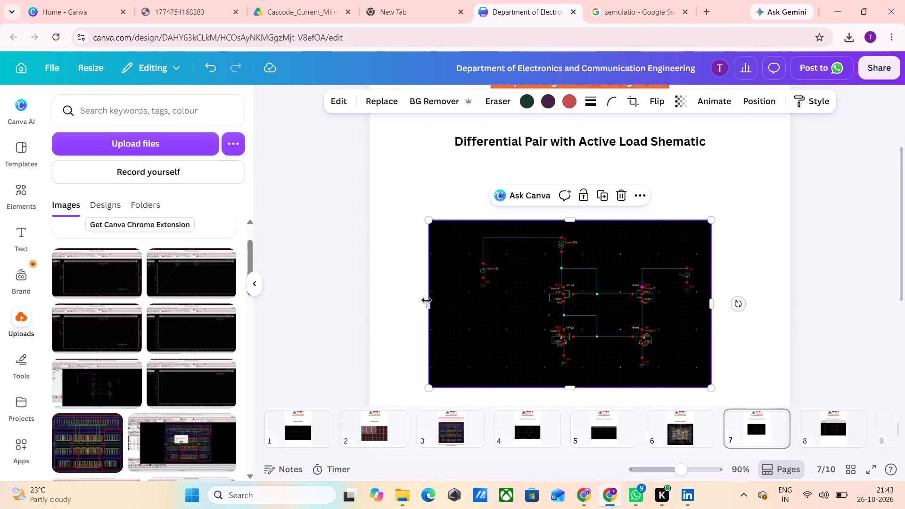
pyautogui.moveTo(427, 300); pyautogui.dragTo(464, 319)
# Reposition the cropped schematic on page 7 and enlarge it proportionally to span nearly the full page width.
pyautogui.click(506, 329)
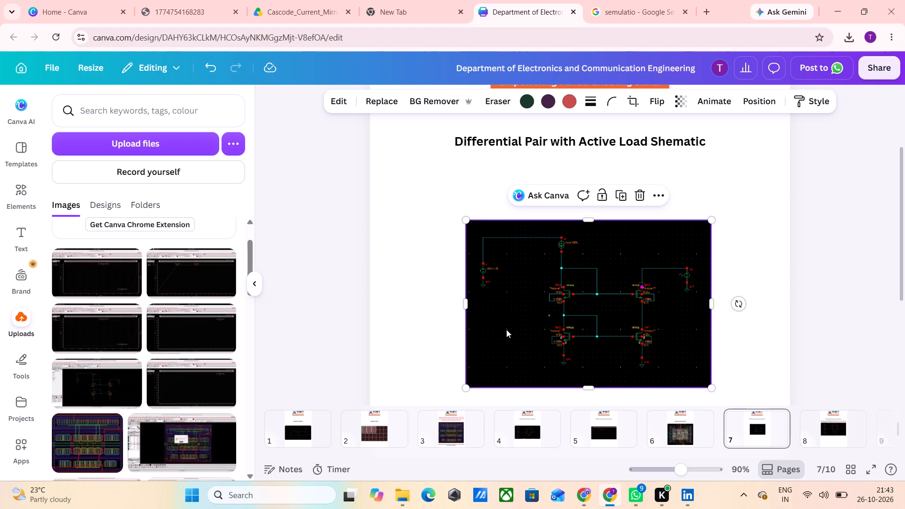
pyautogui.scroll(1, 507, 329)
pyautogui.scroll(-1, 507, 329)
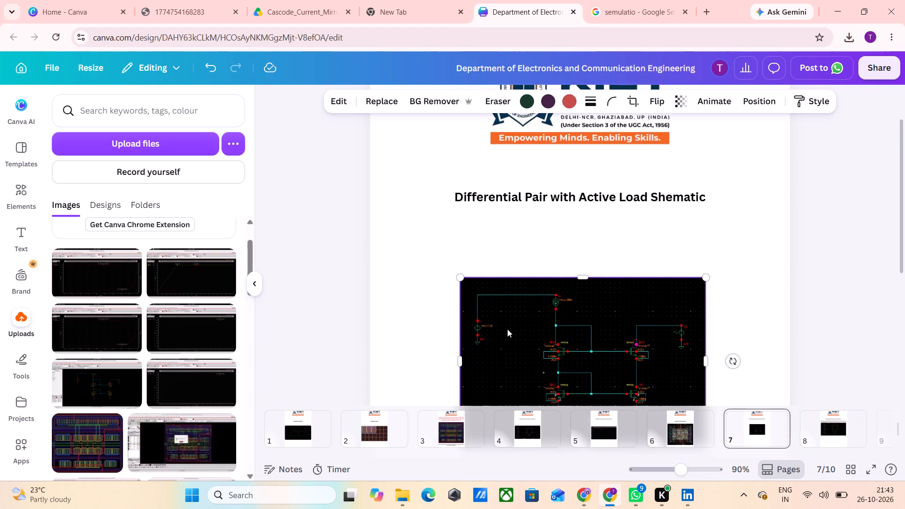
pyautogui.moveTo(495, 377); pyautogui.dragTo(481, 379)
pyautogui.click(505, 357)
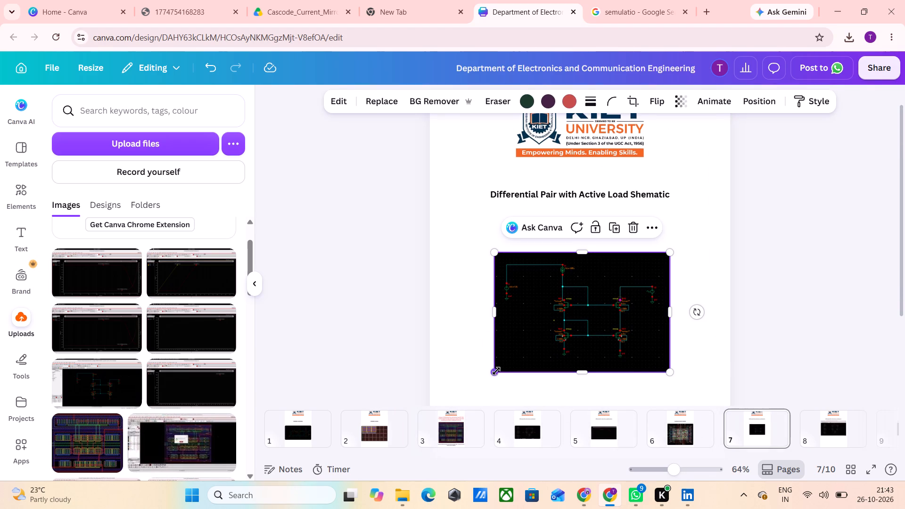
pyautogui.moveTo(496, 371); pyautogui.dragTo(428, 394)
pyautogui.scroll(-1, 662, 369)
pyautogui.moveTo(674, 354); pyautogui.dragTo(696, 362)
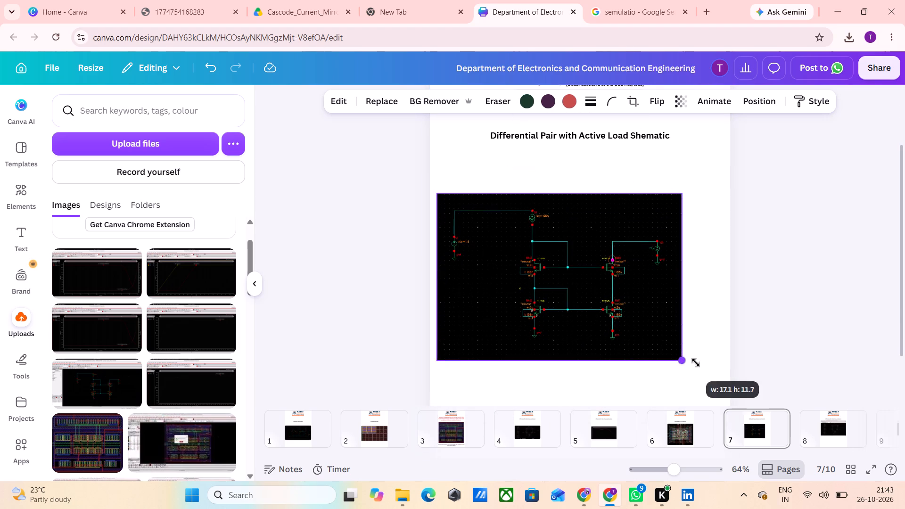
pyautogui.moveTo(696, 362); pyautogui.dragTo(732, 383)
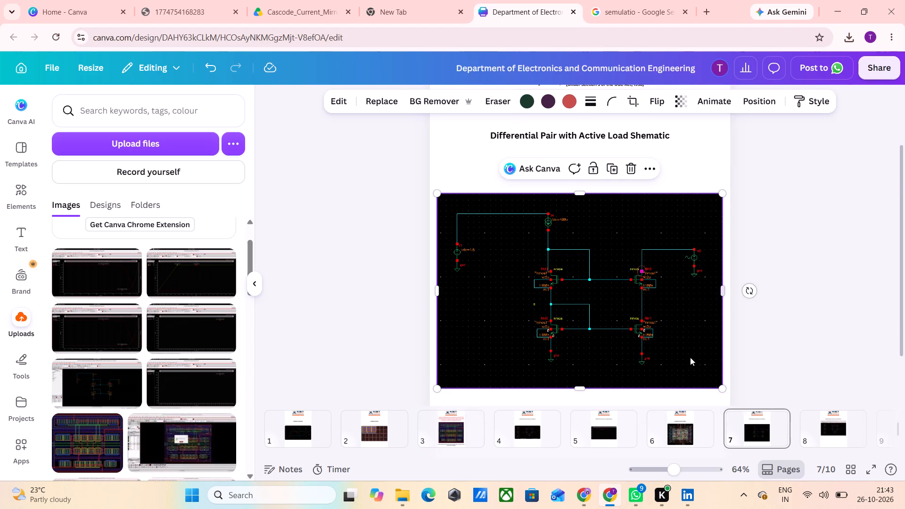
# Nudge the enlarged schematic image slightly upward, closer to the page heading.
pyautogui.scroll(-2, 687, 356)
pyautogui.scroll(3, 635, 347)
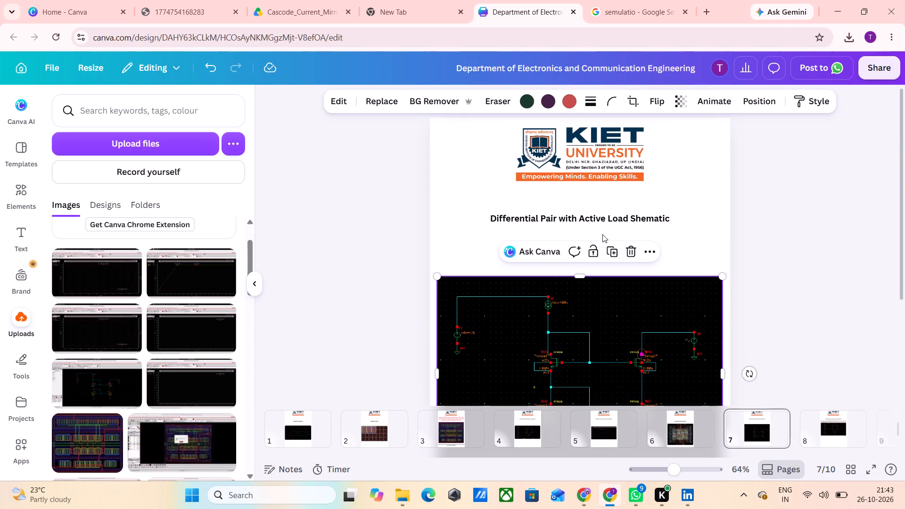
pyautogui.click(602, 332)
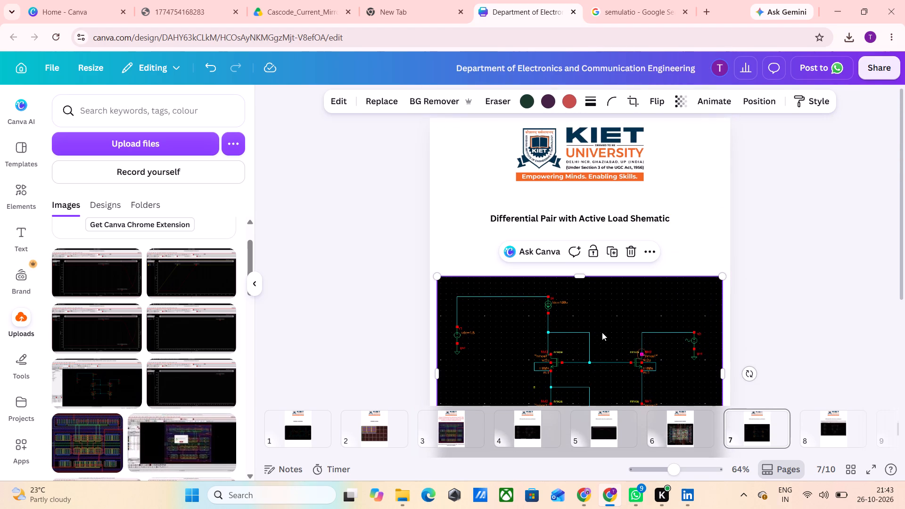
pyautogui.press('Up')
pyautogui.press('Up')
pyautogui.press('Up')
pyautogui.click(602, 332)
pyautogui.press('Up')
pyautogui.press('Up')
pyautogui.press('Up')
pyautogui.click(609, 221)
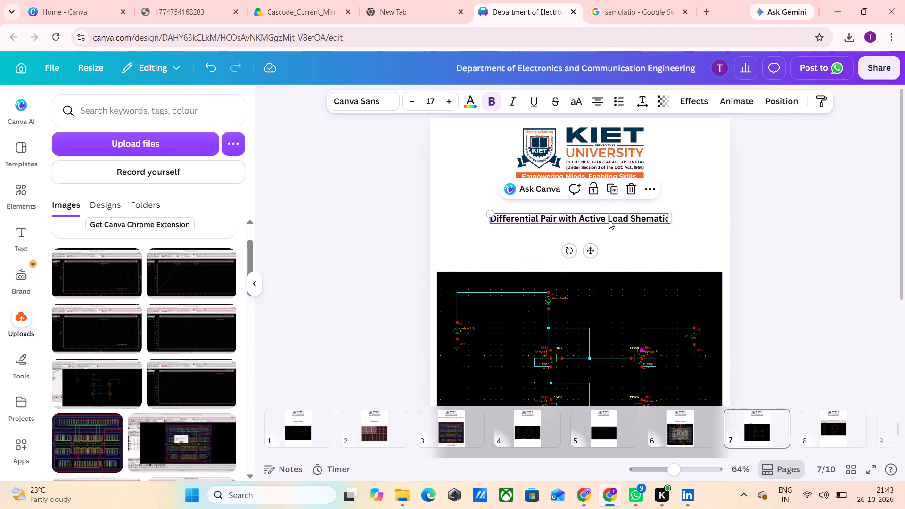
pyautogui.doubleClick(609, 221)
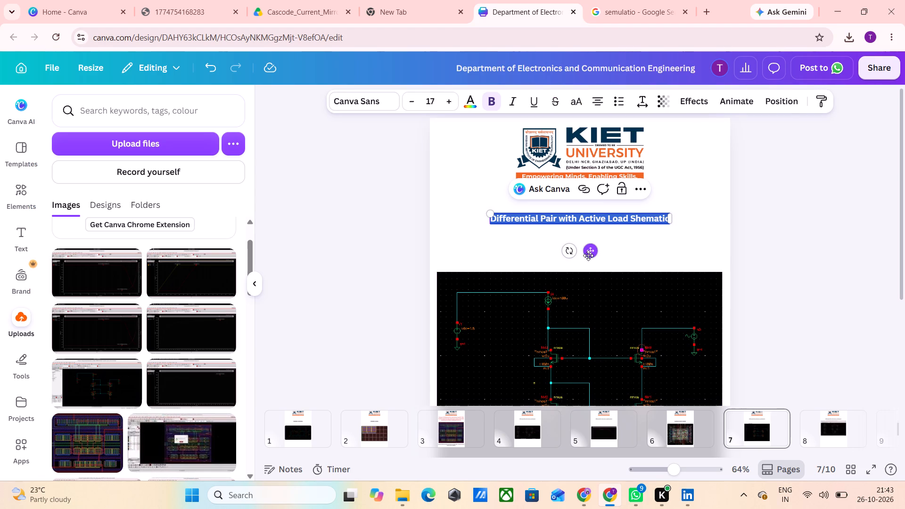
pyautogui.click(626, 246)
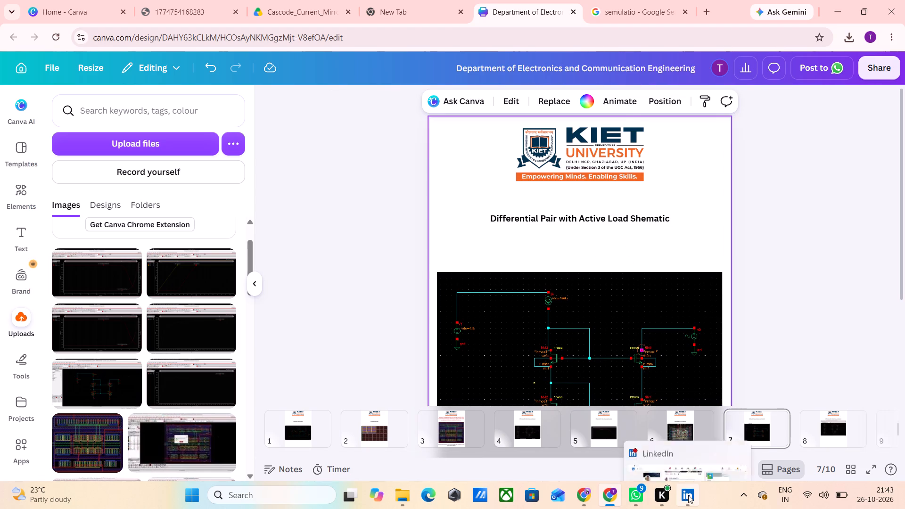
# Switch to LinkedIn and copy the words "Cascode Current Mirror" from the experiment post's title line.
pyautogui.click(691, 434)
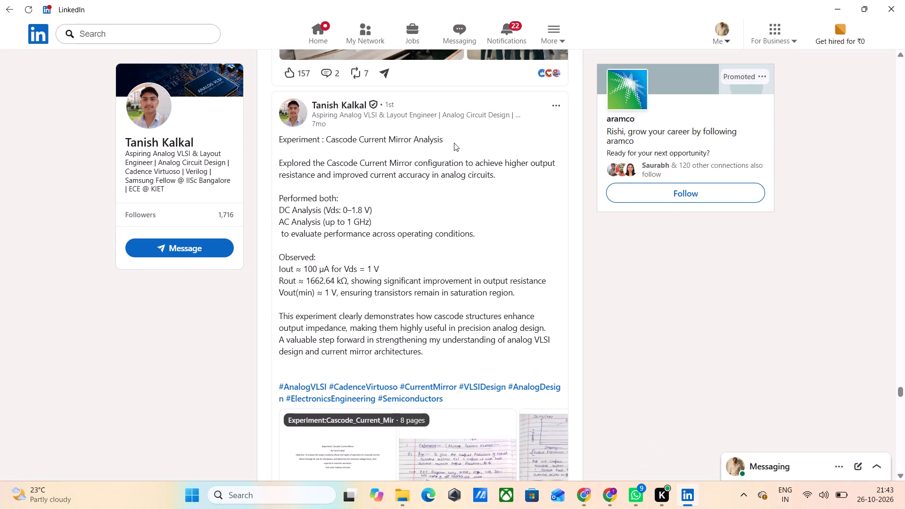
pyautogui.scroll(-1, 458, 223)
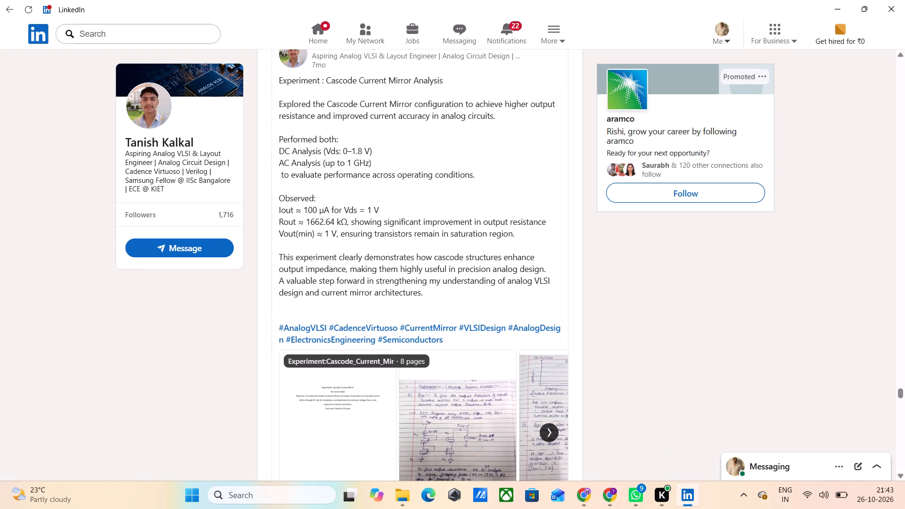
pyautogui.scroll(1, 458, 228)
pyautogui.moveTo(411, 141); pyautogui.dragTo(406, 138)
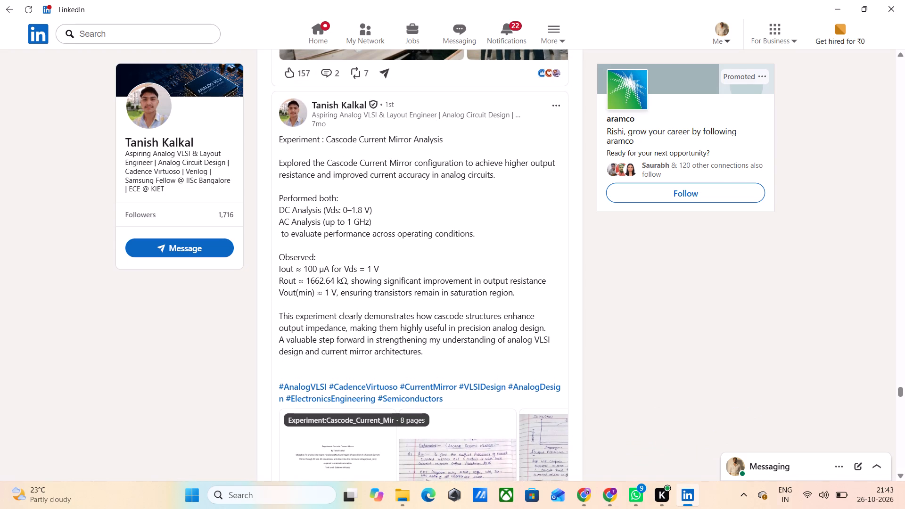
pyautogui.moveTo(406, 138); pyautogui.dragTo(325, 141)
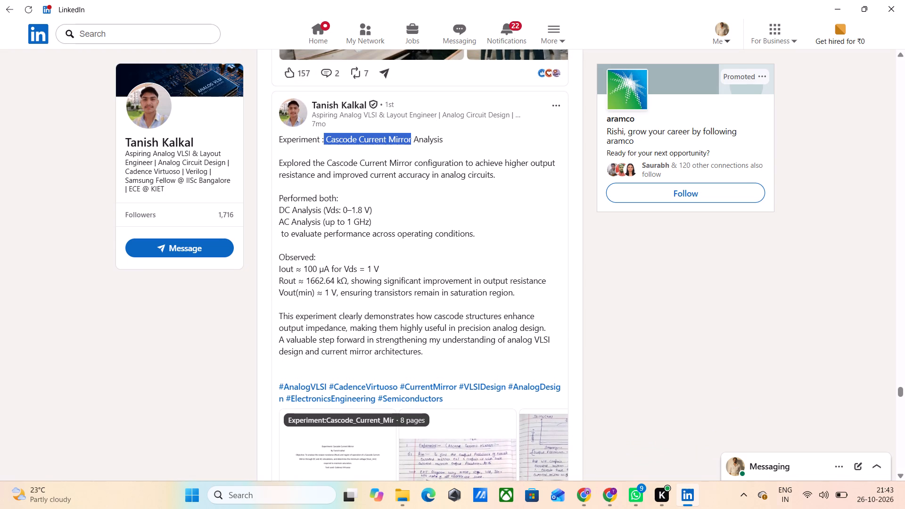
pyautogui.moveTo(325, 141); pyautogui.dragTo(326, 140)
pyautogui.hotkey('ctrl', 'c')
pyautogui.scroll(-1, 596, 421)
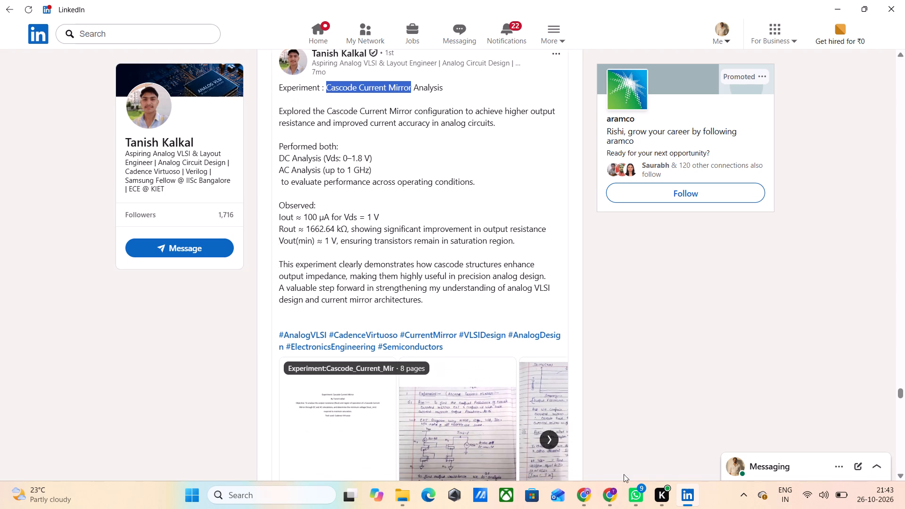
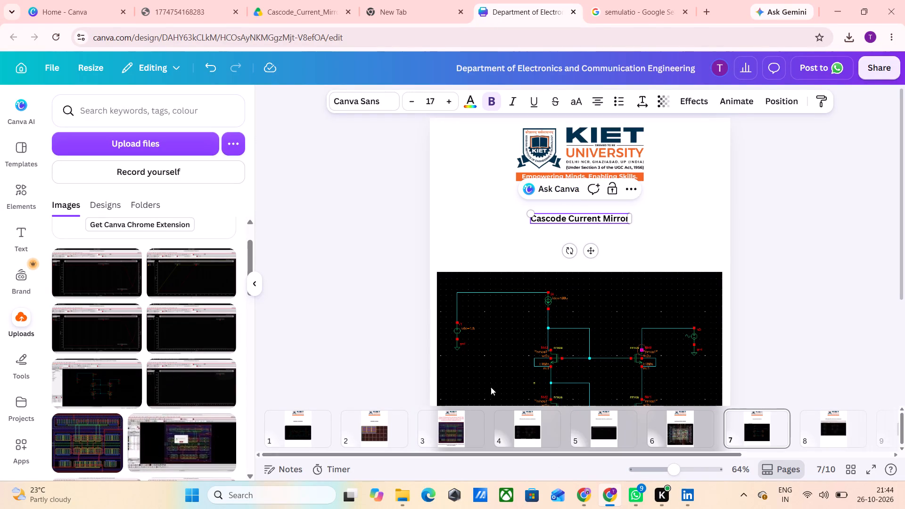
# Copy the word "Shematic" from page 4's heading and append it to page 7's heading, giving "Cascode Current Mirror Shematic".
pyautogui.hscroll(3, 298, 432)
pyautogui.click(521, 428)
pyautogui.doubleClick(629, 218)
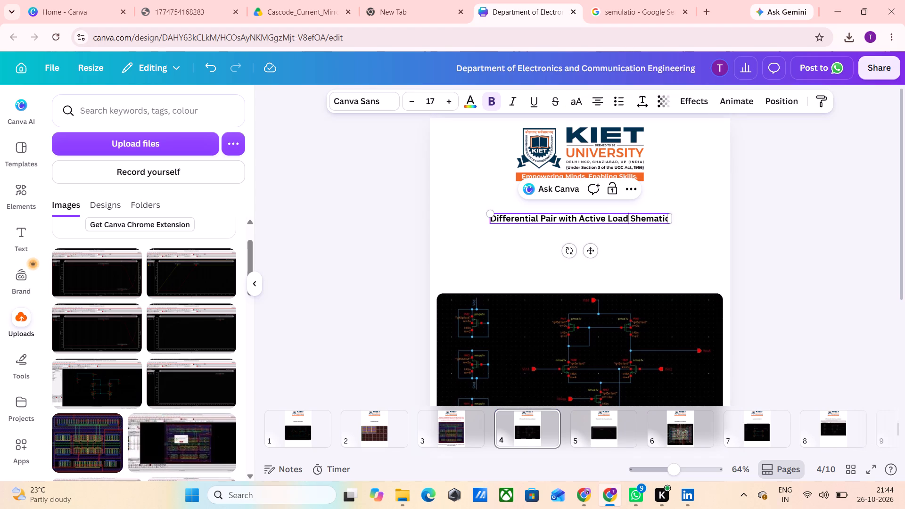
pyautogui.press('Right')
pyautogui.hotkey('ctrl', 'shift', 'Right')
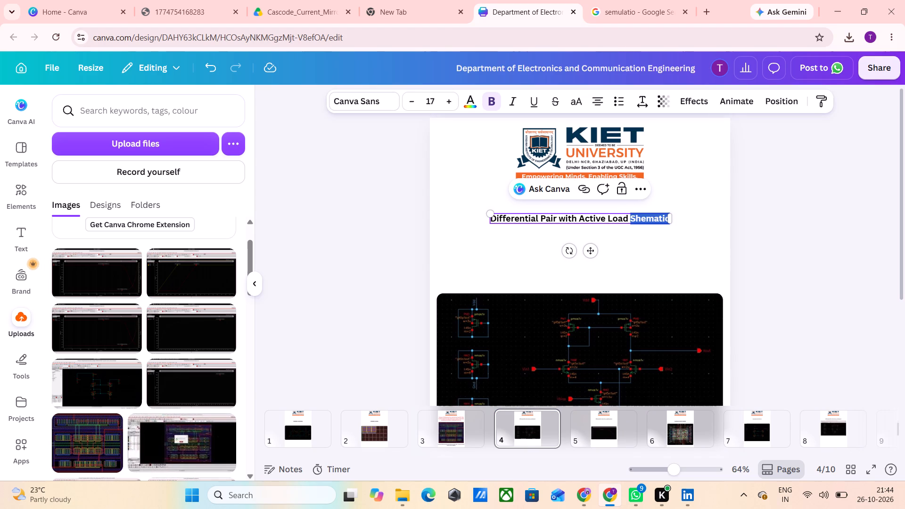
pyautogui.hotkey('ctrl', 'c')
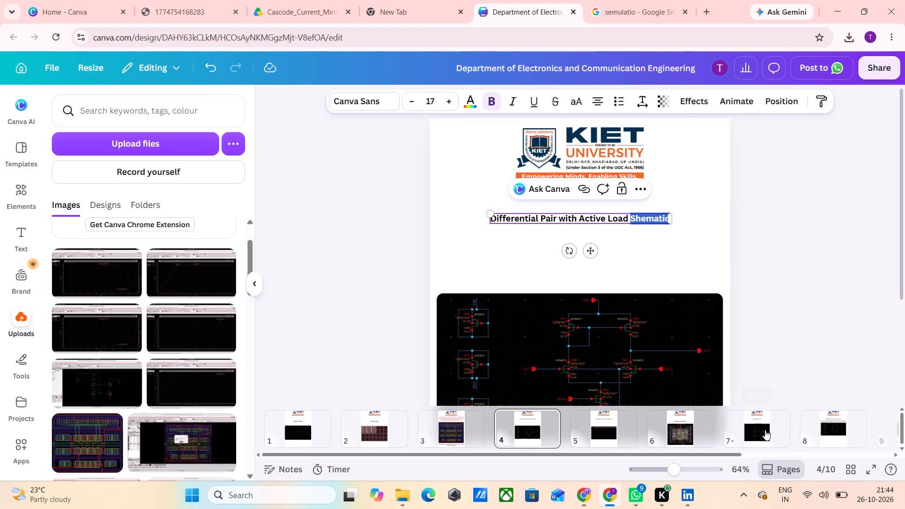
pyautogui.click(765, 430)
pyautogui.click(629, 214)
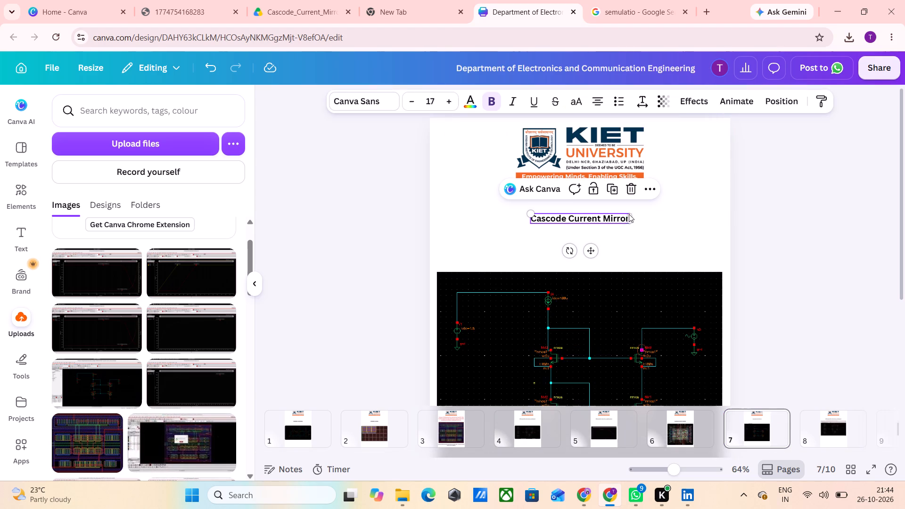
pyautogui.click(625, 220)
pyautogui.press('Right')
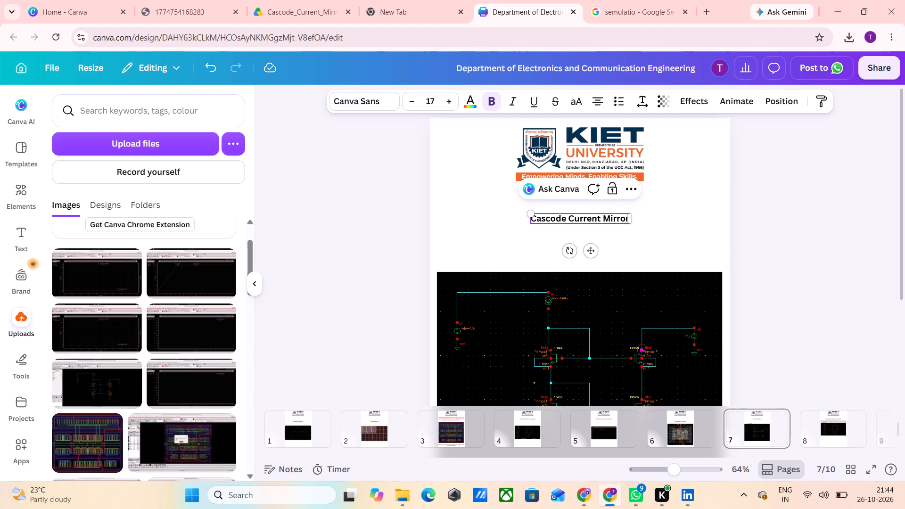
pyautogui.press('space')
pyautogui.hotkey('ctrl', 'v')
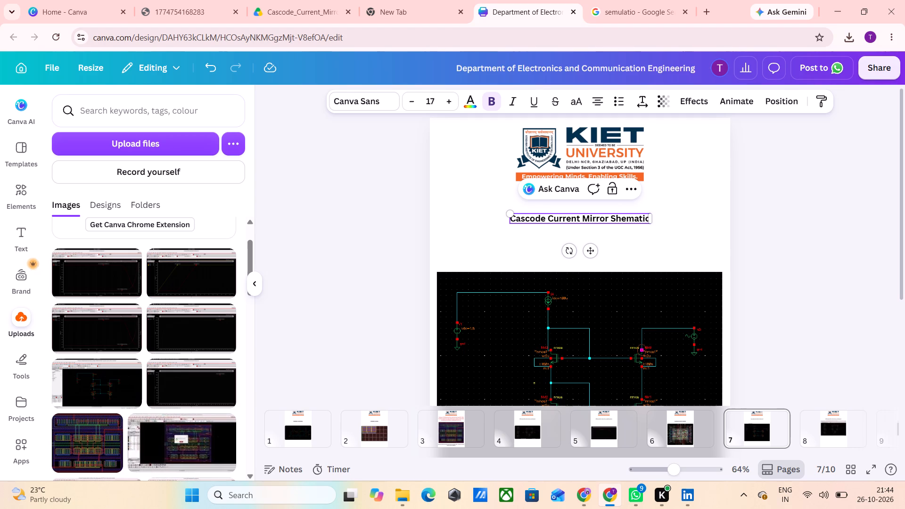
# Move the "Cascode Current Mirror Shematic" heading down to just above the schematic image, keeping it centred on the page.
pyautogui.moveTo(588, 254); pyautogui.dragTo(588, 256)
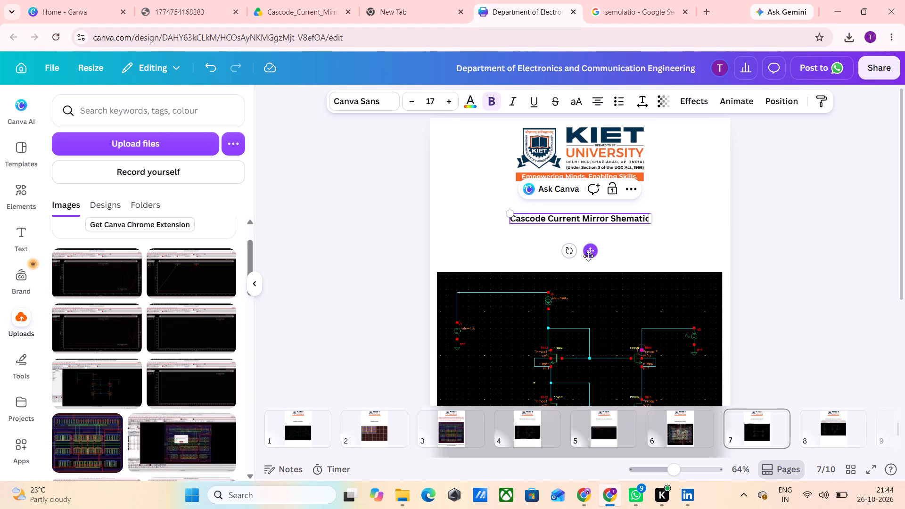
pyautogui.moveTo(588, 256); pyautogui.dragTo(592, 287)
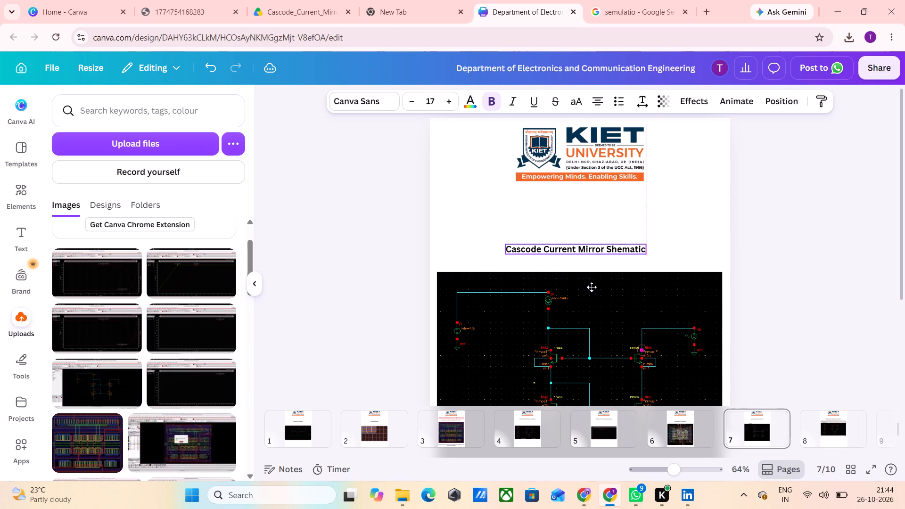
pyautogui.moveTo(592, 287); pyautogui.dragTo(587, 289)
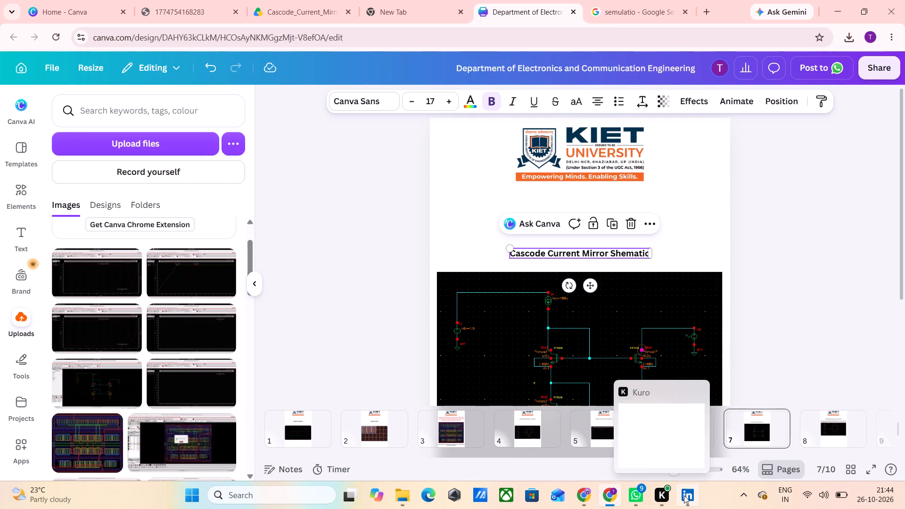
# Switch to LinkedIn and copy "Cascode Current Mirror configuration to achieve higher output resistance and improved current accuracy in analog circuits." from the experiment post.
pyautogui.click(690, 450)
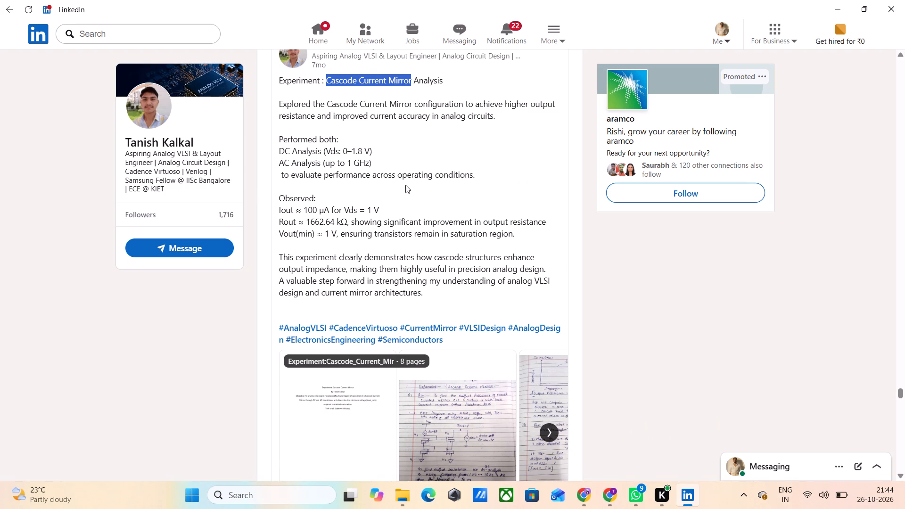
pyautogui.scroll(2, 405, 185)
pyautogui.scroll(-1, 417, 212)
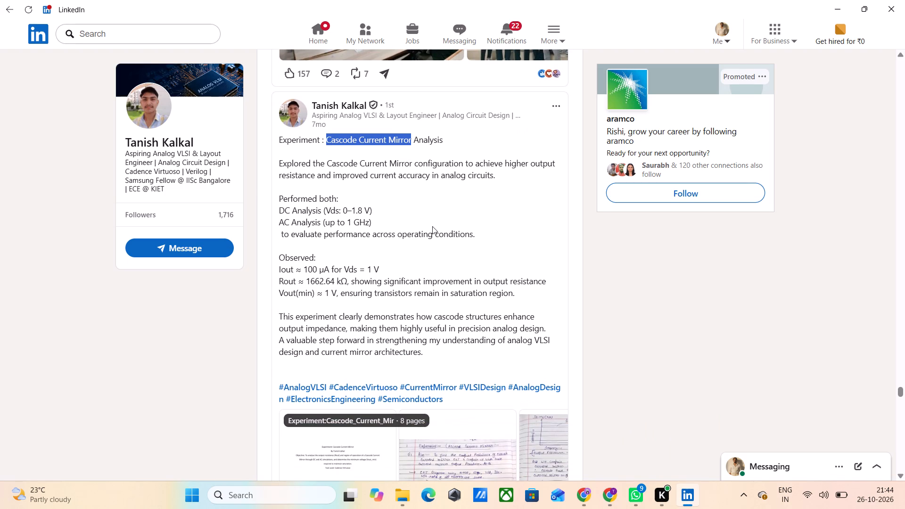
pyautogui.click(503, 178)
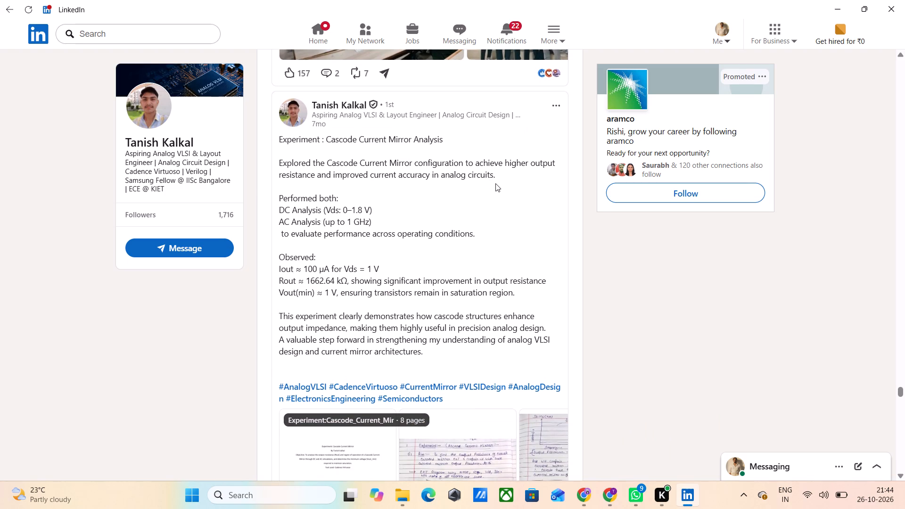
pyautogui.moveTo(501, 177); pyautogui.dragTo(359, 171)
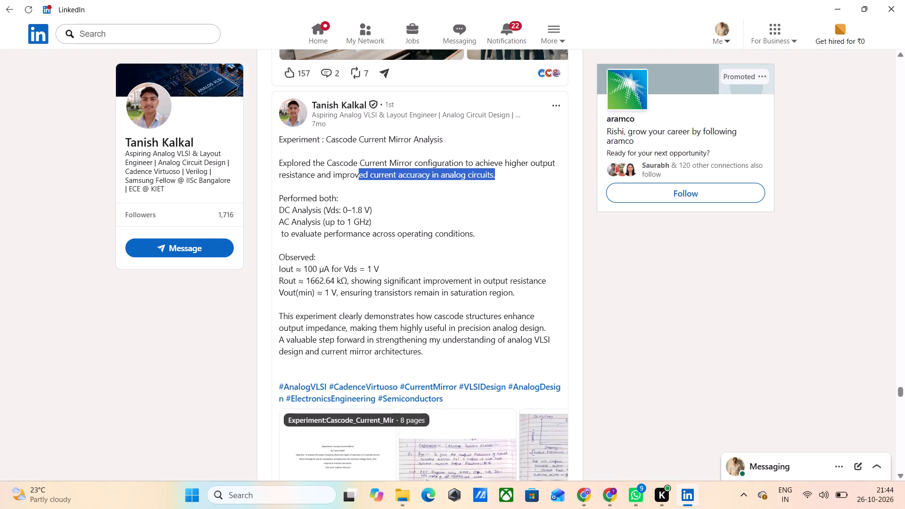
pyautogui.moveTo(359, 171); pyautogui.dragTo(326, 164)
pyautogui.hotkey('ctrl', 'c')
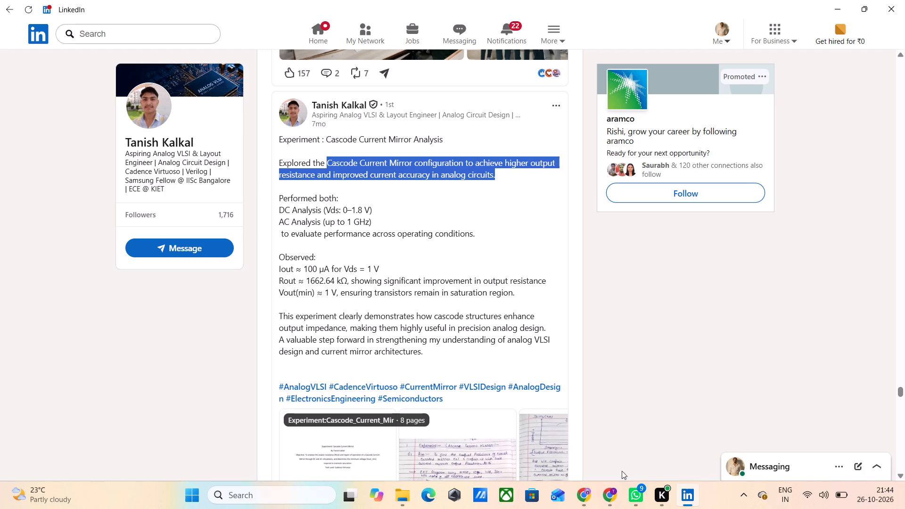
# Switch back to Canva, duplicate page 7's heading and place the copy centred between the KIET logo and the original heading.
pyautogui.click(613, 455)
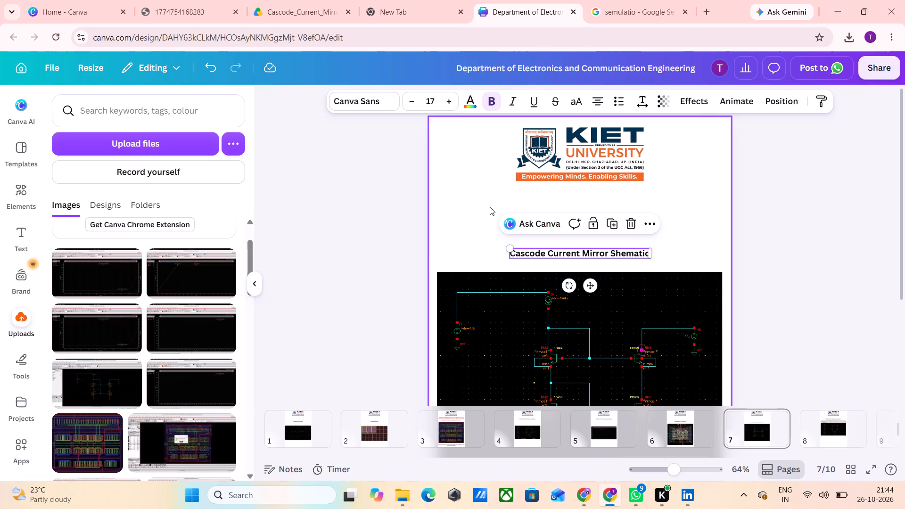
pyautogui.click(481, 203)
pyautogui.click(548, 249)
pyautogui.click(614, 221)
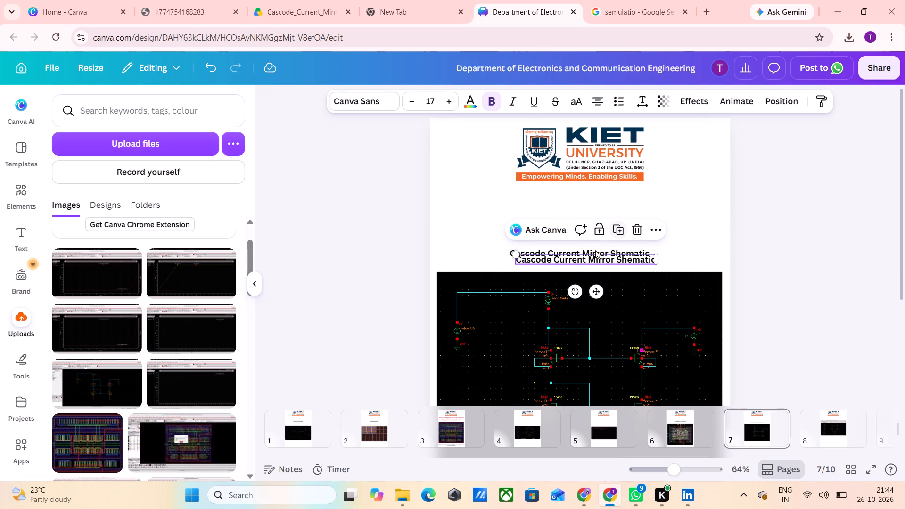
pyautogui.moveTo(598, 292); pyautogui.dragTo(597, 245)
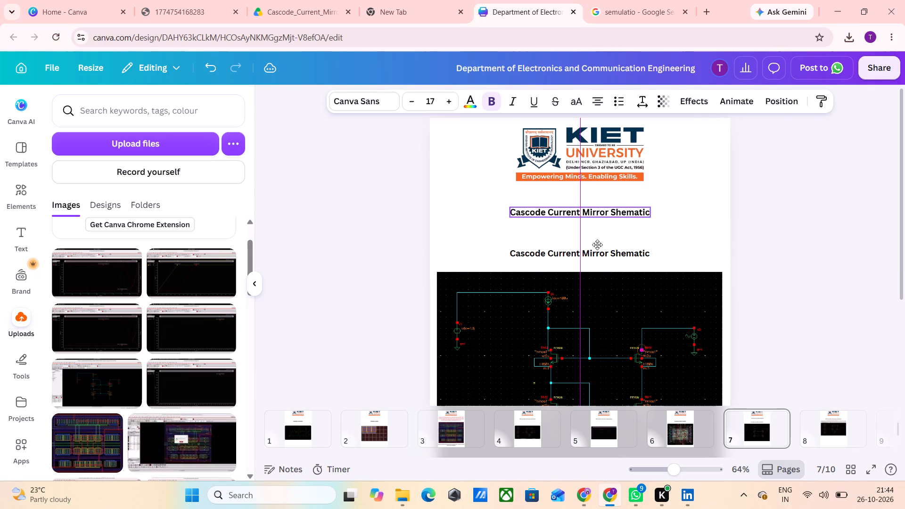
pyautogui.moveTo(597, 245); pyautogui.dragTo(597, 244)
# Replace the duplicate heading's text with the copied configuration sentence and centre it between the logo and the lower heading.
pyautogui.doubleClick(593, 210)
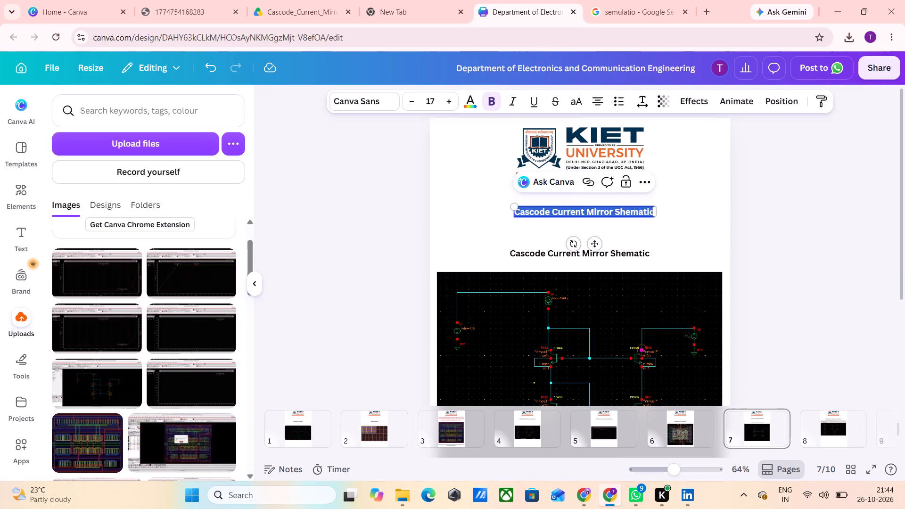
pyautogui.hotkey('ctrl', 'v')
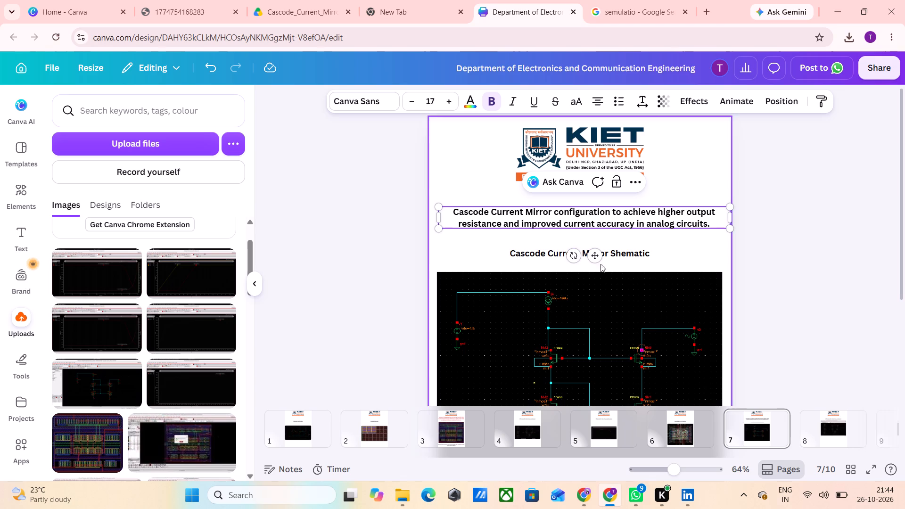
pyautogui.click(599, 254)
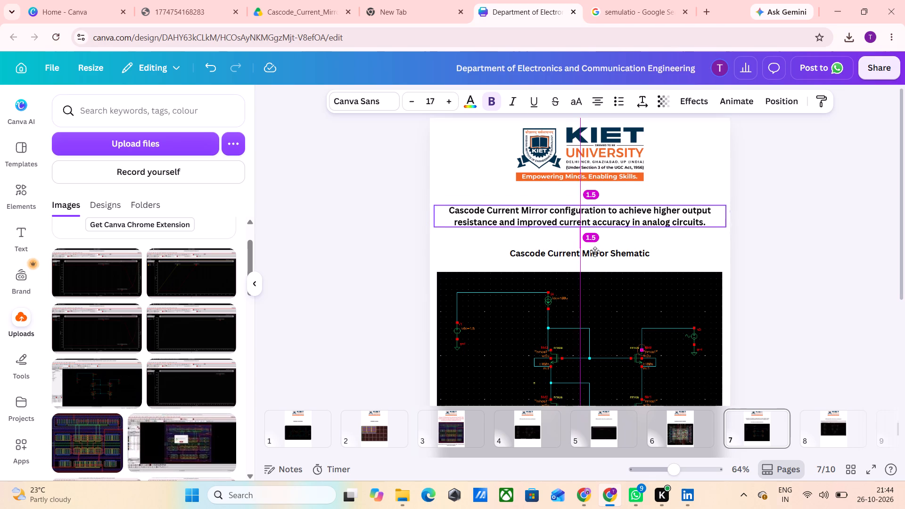
# Colour the entire configuration sentence on page 7 red.
pyautogui.click(562, 216)
pyautogui.doubleClick(538, 217)
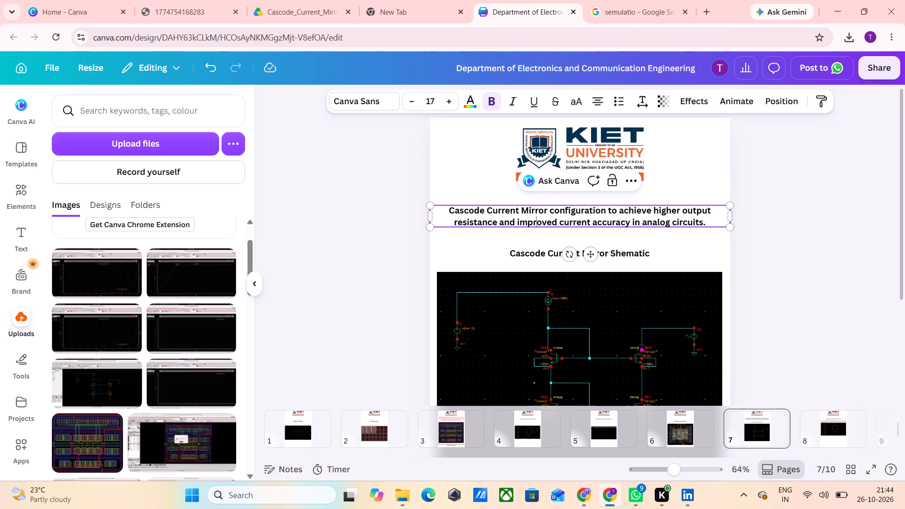
pyautogui.click(467, 106)
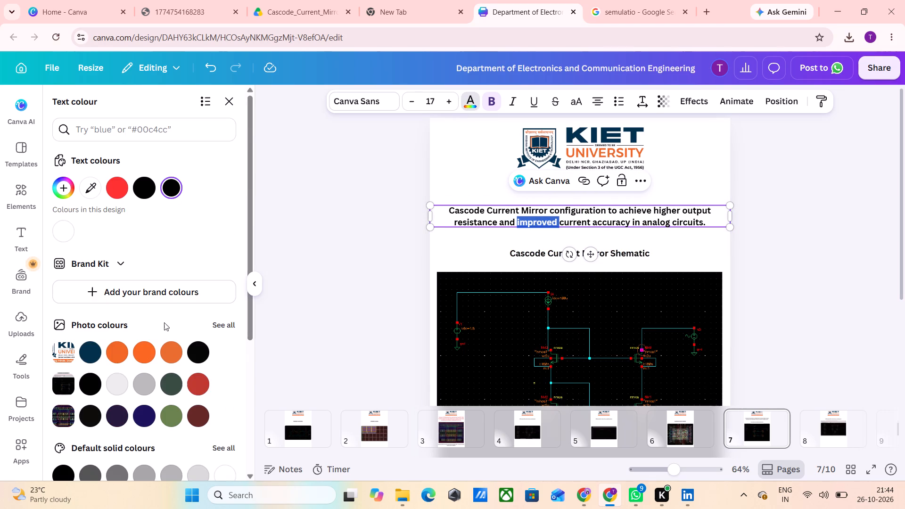
pyautogui.click(115, 178)
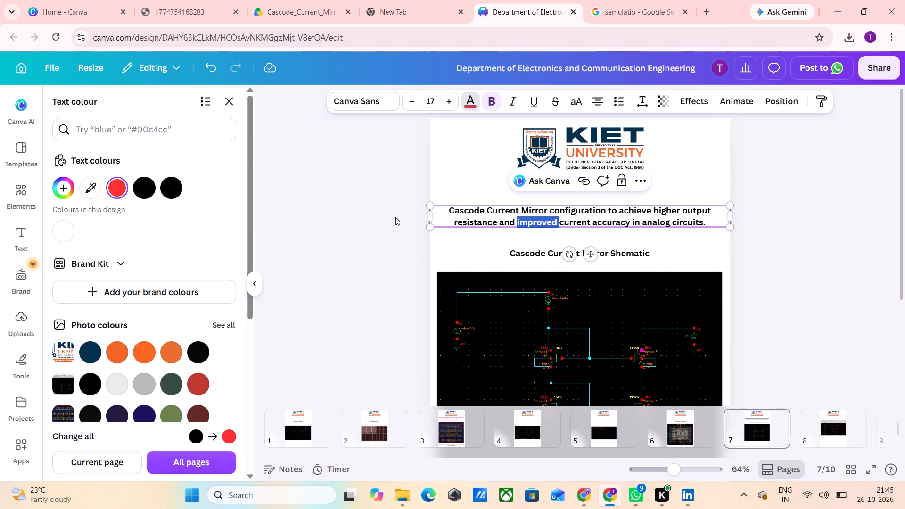
pyautogui.click(500, 210)
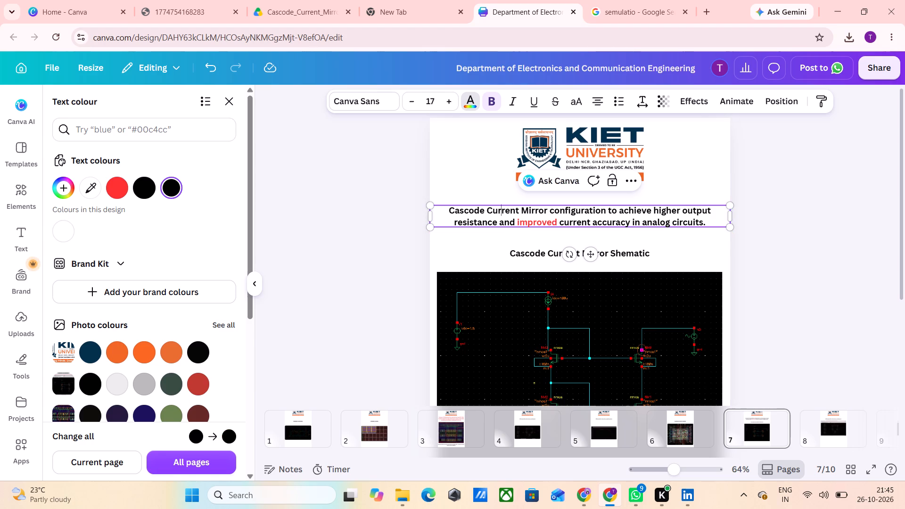
pyautogui.hotkey('ctrl', 'a')
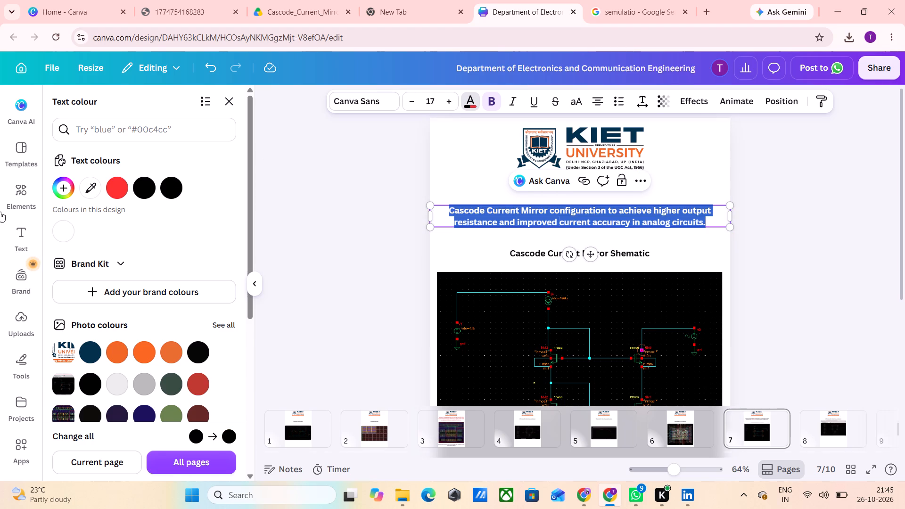
pyautogui.click(113, 189)
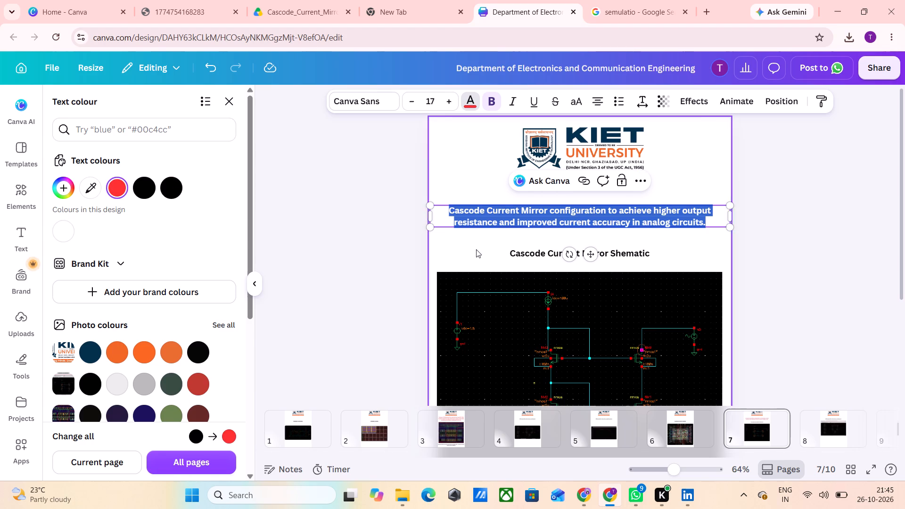
pyautogui.click(476, 249)
# Round the corners of page 7's schematic image with a corner rounding of 12.
pyautogui.scroll(-5, 522, 278)
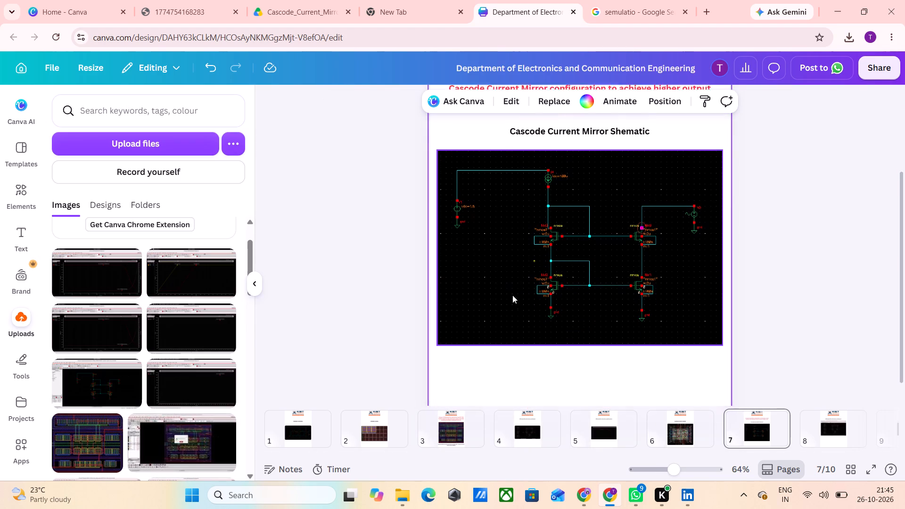
pyautogui.scroll(-1, 526, 327)
pyautogui.click(536, 236)
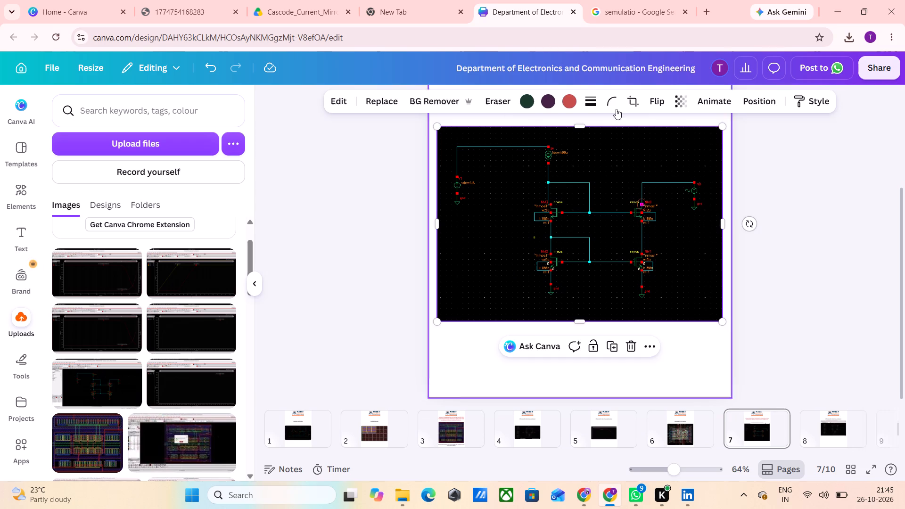
pyautogui.click(616, 109)
pyautogui.click(563, 151)
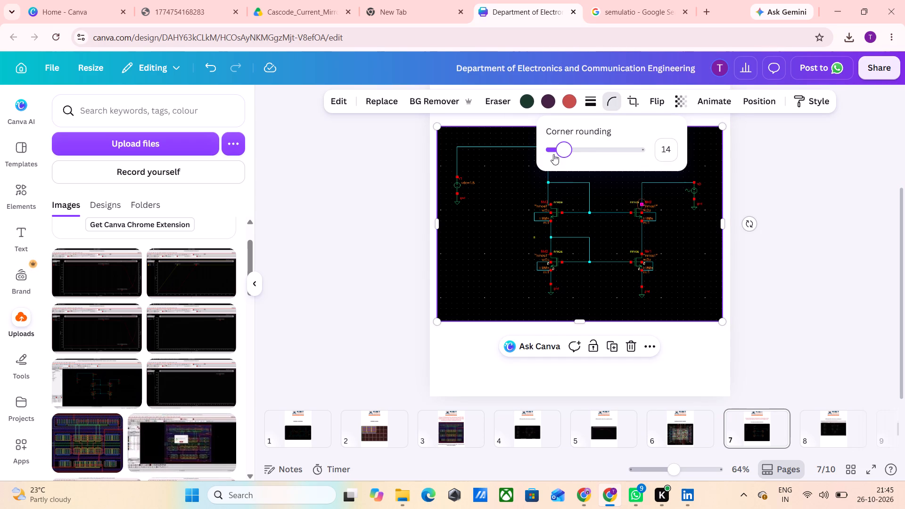
pyautogui.click(553, 154)
pyautogui.click(561, 156)
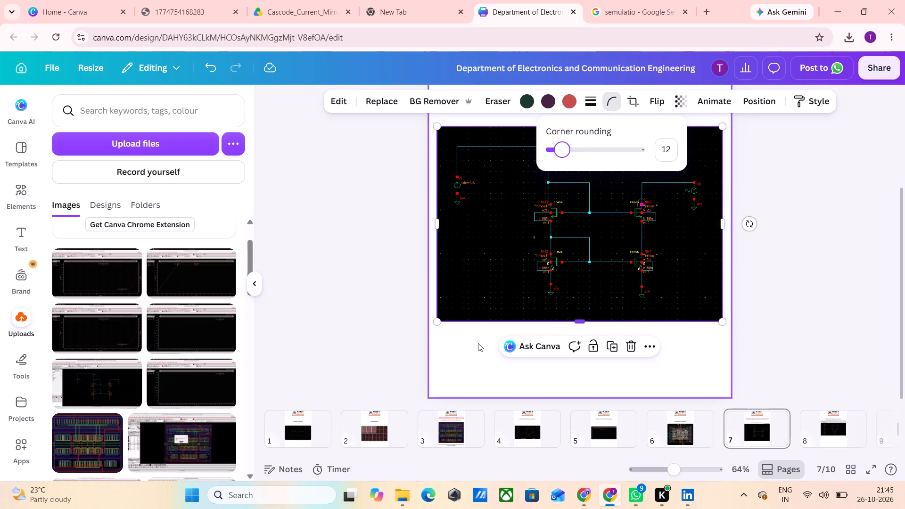
pyautogui.click(473, 351)
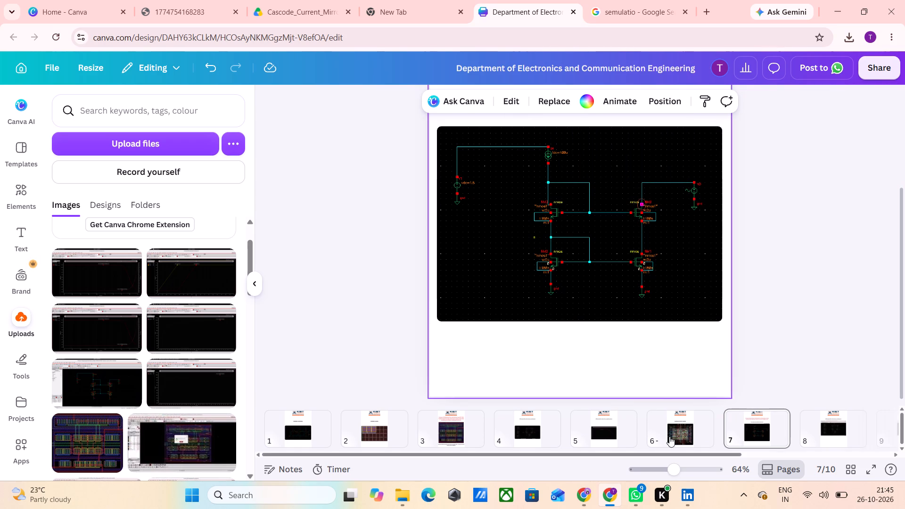
# Go to page 8, then switch to LinkedIn and examine the Cascode_Current_Mirror document's pages through its last simulation plot.
pyautogui.click(826, 428)
pyautogui.scroll(1, 599, 244)
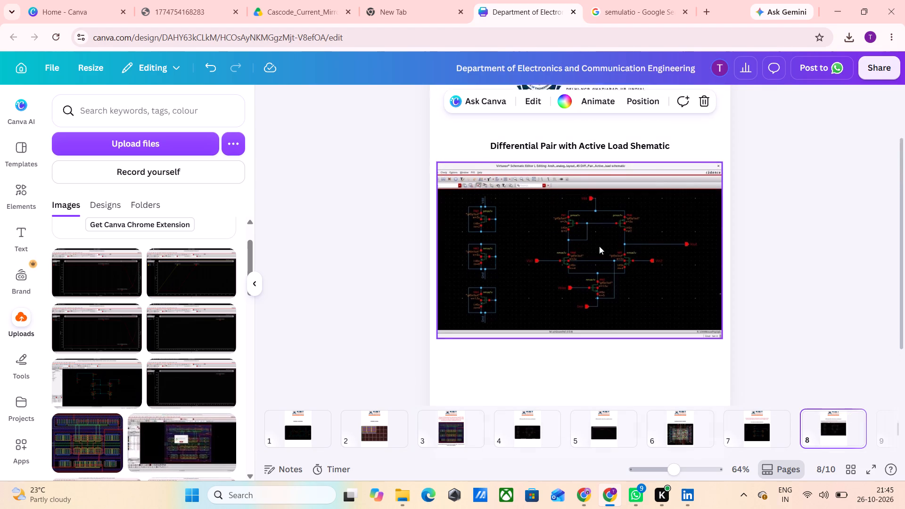
pyautogui.scroll(2, 599, 246)
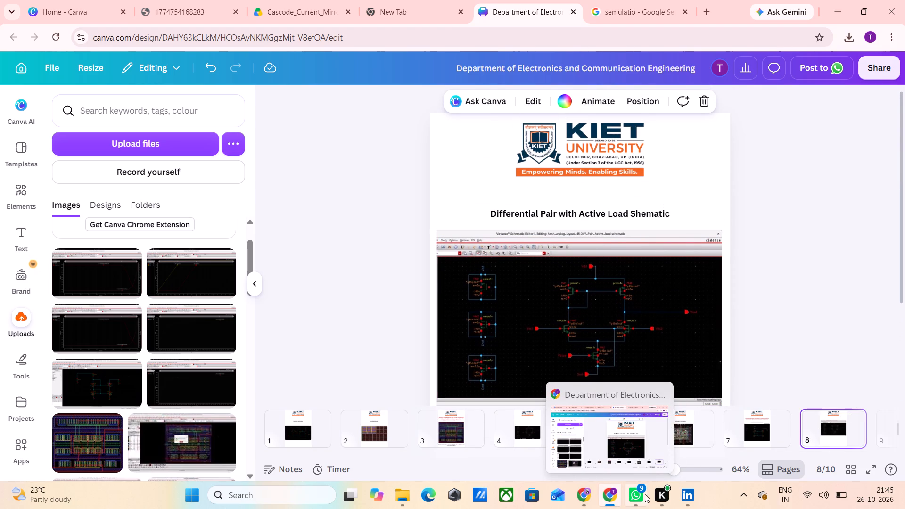
pyautogui.click(698, 439)
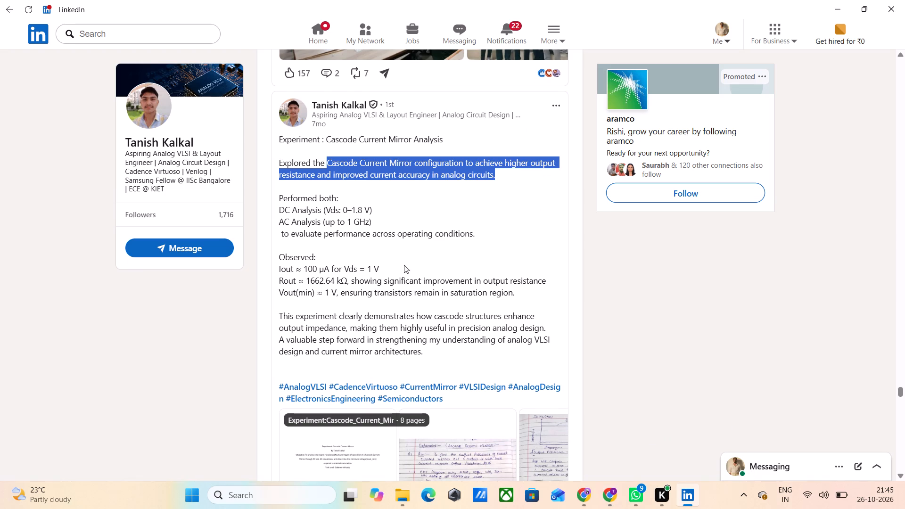
pyautogui.scroll(-3, 408, 289)
pyautogui.click(555, 318)
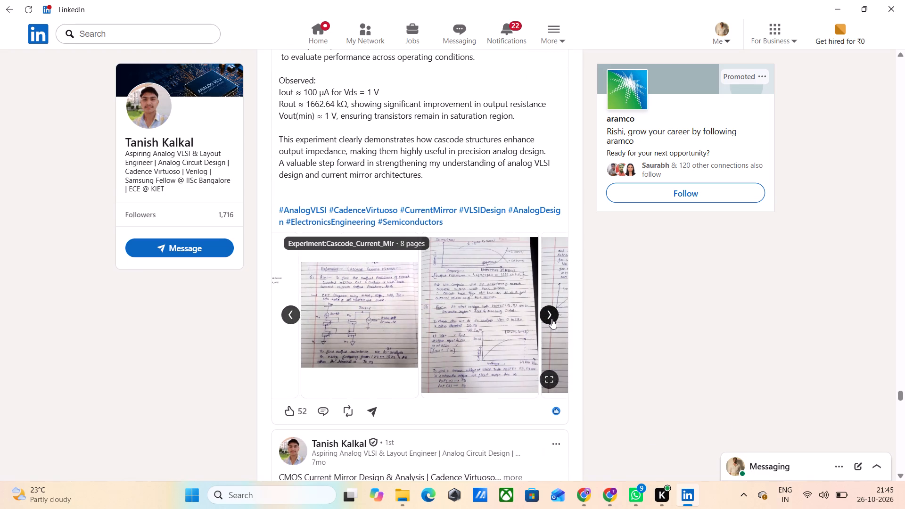
pyautogui.click(551, 319)
pyautogui.click(551, 319)
pyautogui.click(551, 319)
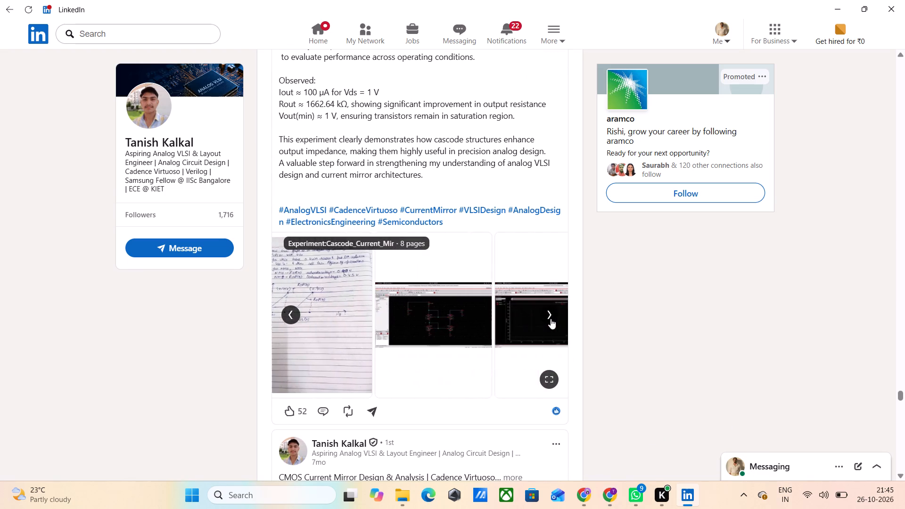
pyautogui.click(551, 319)
pyautogui.click(551, 319)
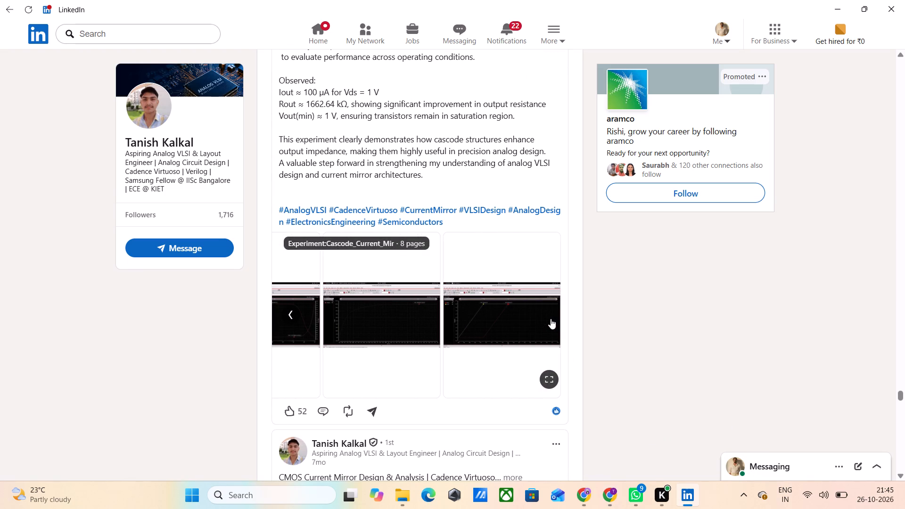
pyautogui.click(551, 319)
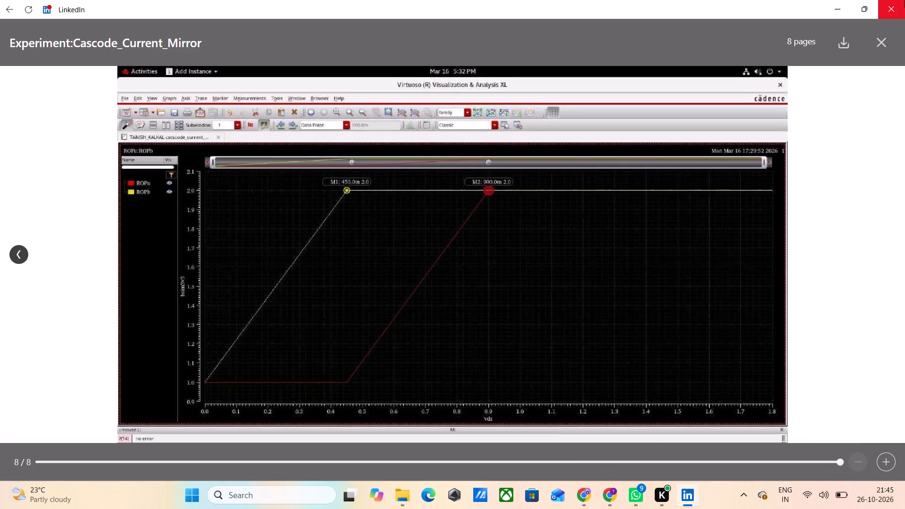
pyautogui.click(891, 52)
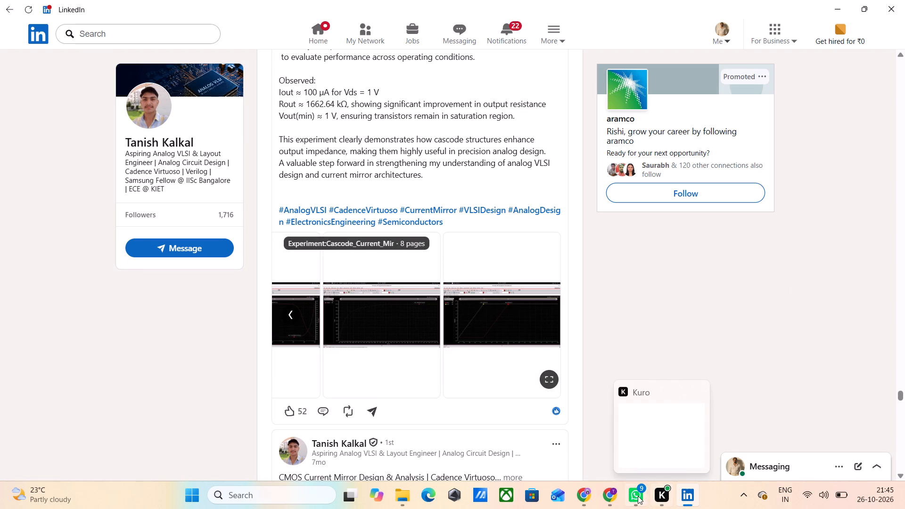
# Return to Canva, copy "Simulation" from page 5's heading and paste it over "Shematic" in page 8's heading.
pyautogui.click(617, 494)
pyautogui.click(595, 214)
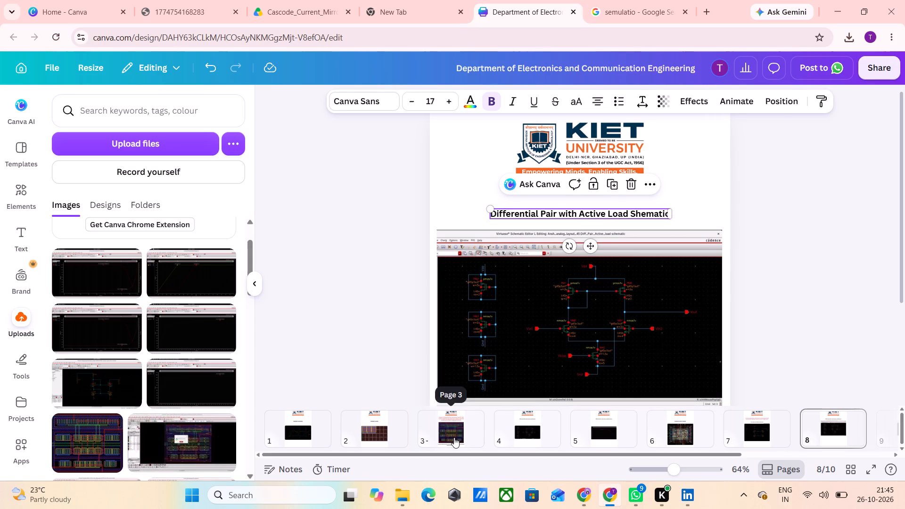
pyautogui.click(540, 430)
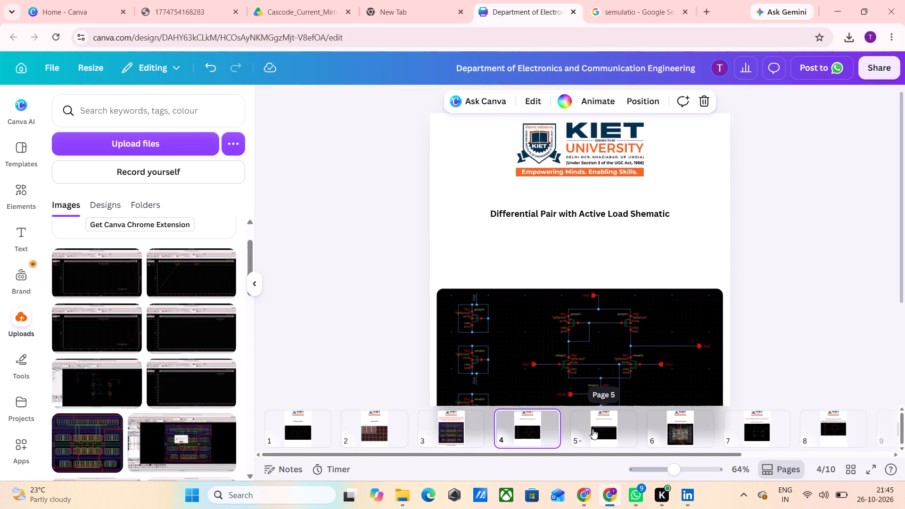
pyautogui.click(595, 429)
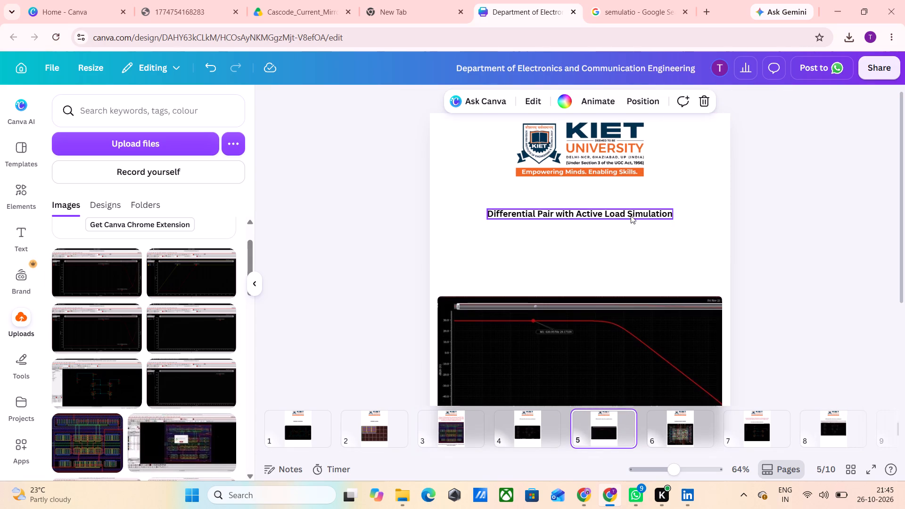
pyautogui.doubleClick(629, 217)
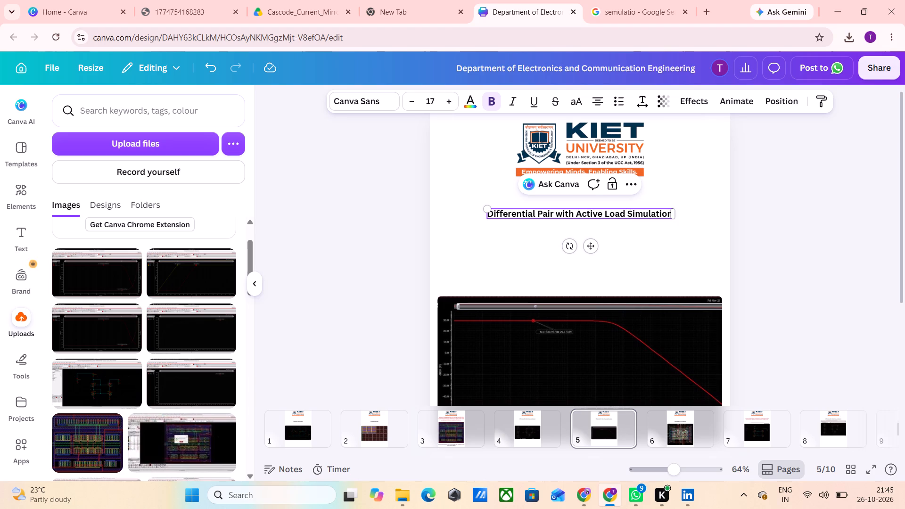
pyautogui.hotkey('ctrl', 'shift', 'Right')
pyautogui.hotkey('ctrl', 'c')
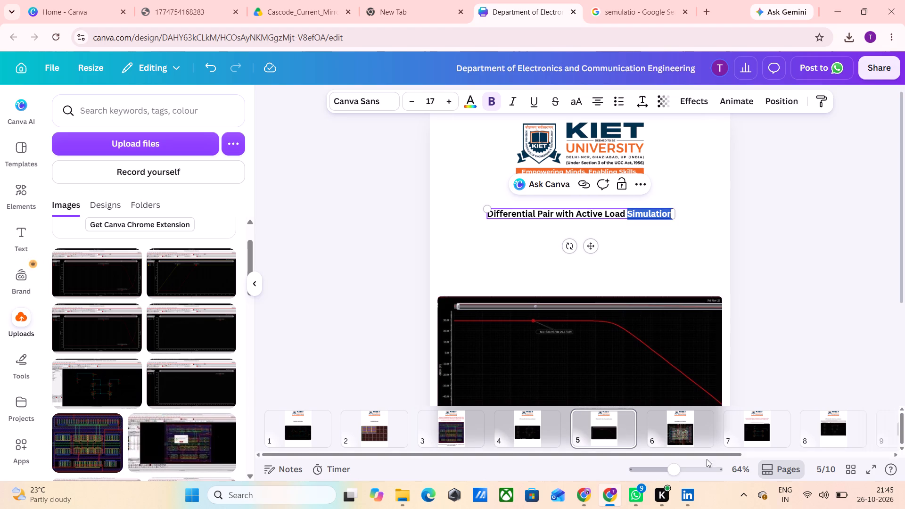
pyautogui.click(766, 435)
pyautogui.click(853, 431)
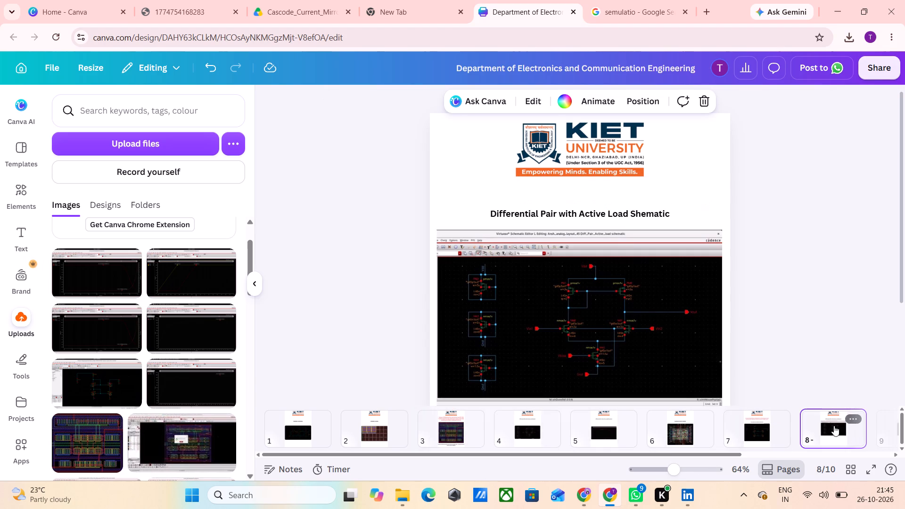
pyautogui.doubleClick(633, 212)
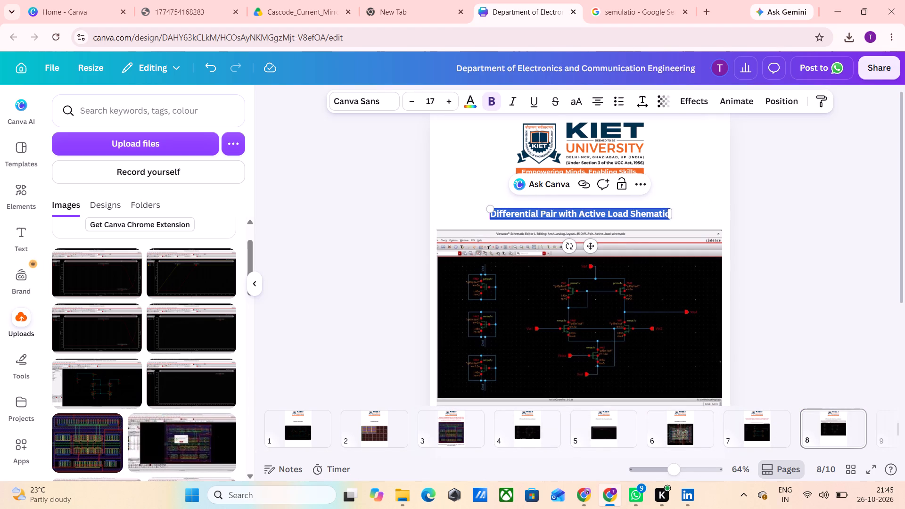
pyautogui.click(633, 212)
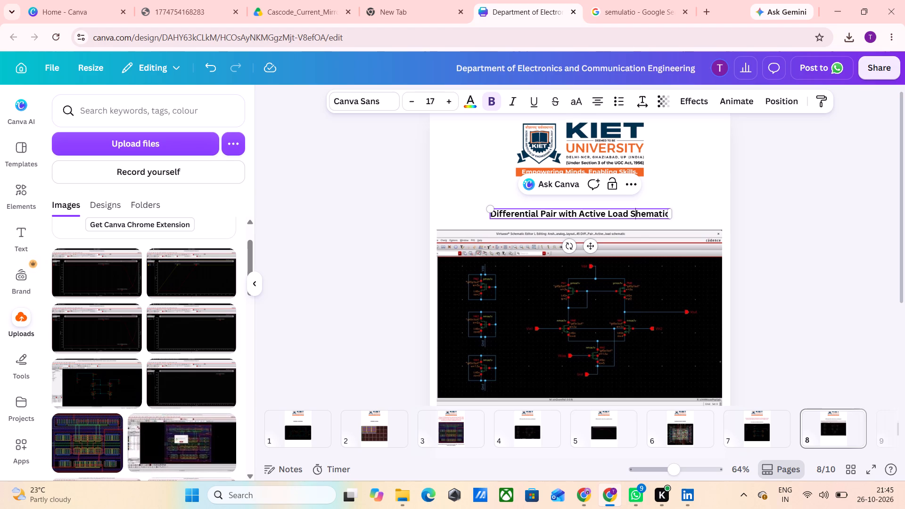
pyautogui.moveTo(628, 210); pyautogui.dragTo(692, 217)
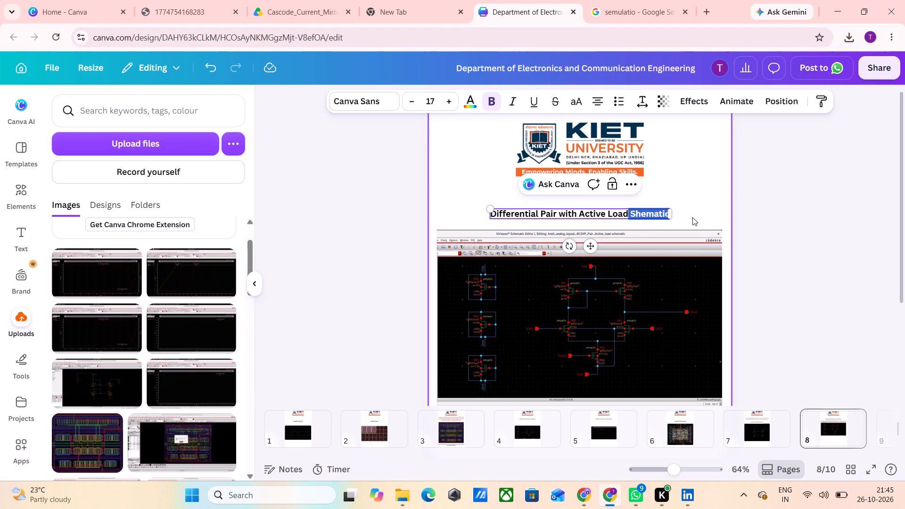
pyautogui.moveTo(692, 217); pyautogui.dragTo(704, 213)
pyautogui.hotkey('ctrl', 'v')
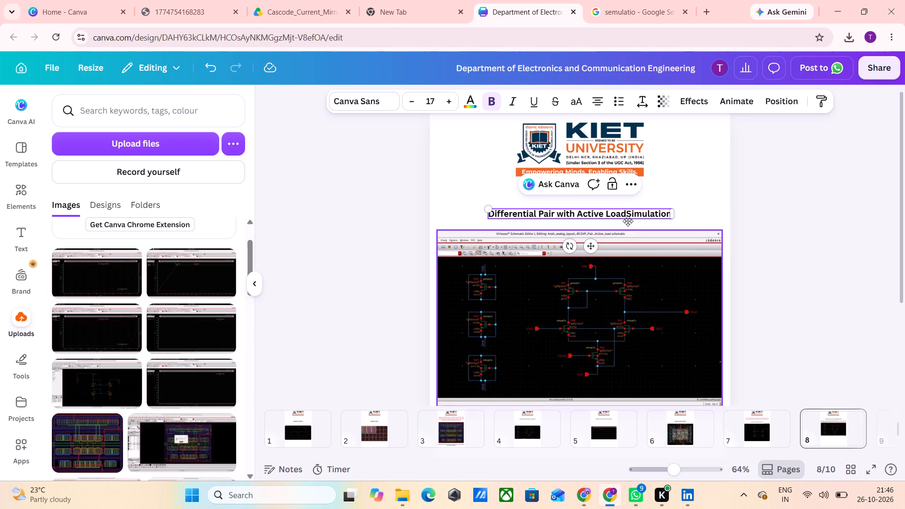
# Copy the words "Cascode Current Mirror" from page 7's schematic heading.
pyautogui.click(768, 427)
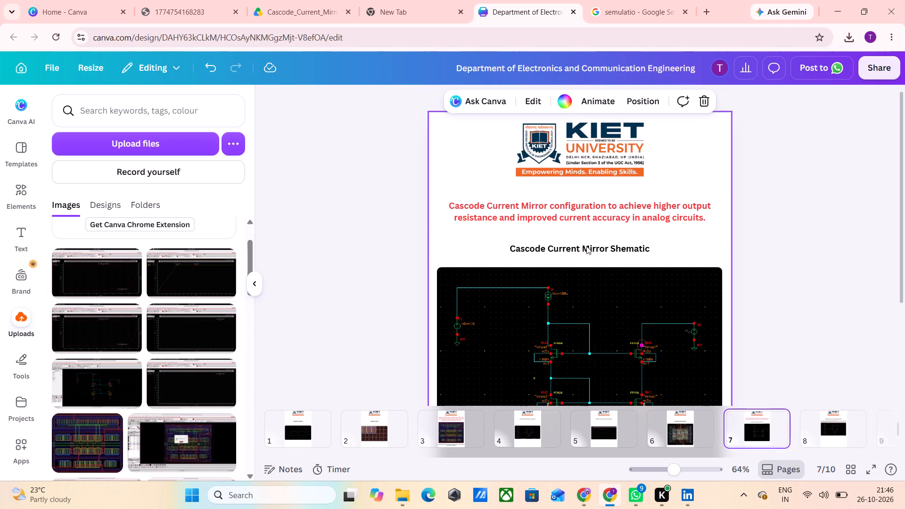
pyautogui.doubleClick(586, 246)
pyautogui.click(607, 252)
pyautogui.moveTo(607, 252); pyautogui.dragTo(450, 255)
pyautogui.hotkey('ctrl', 'c')
# Insert the missing space between "Load" and "Simulation" in page 8's heading.
pyautogui.click(822, 428)
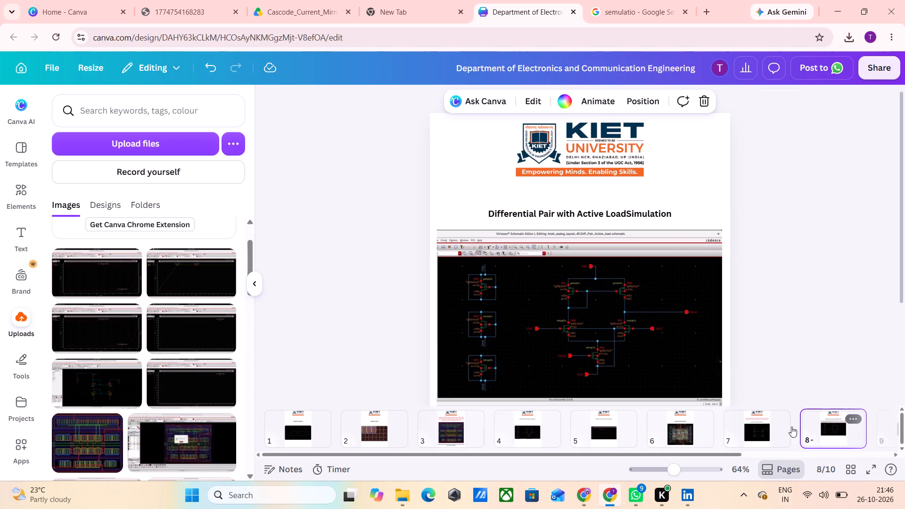
pyautogui.click(625, 215)
pyautogui.click(625, 215)
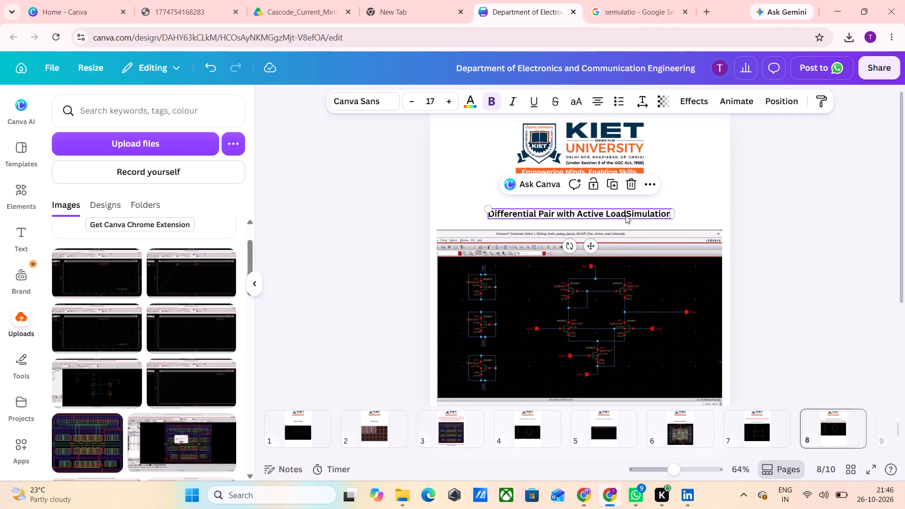
pyautogui.press('space')
pyautogui.press('Left')
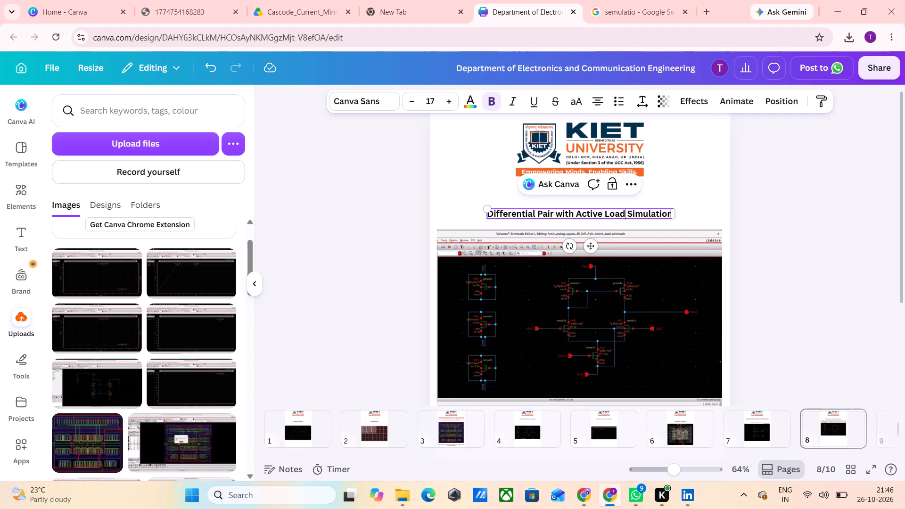
# Replace "Differential Pair with Active Load" with the copied circuit name so page 8's heading reads "Cascode Current Mirror Simulation".
pyautogui.hotkey('ctrl', 'shift', 'Left')
pyautogui.hotkey('ctrl', 'shift', 'Left')
pyautogui.hotkey('ctrl', 'shift', 'Left')
pyautogui.hotkey('ctrl', 'shift', 'Left')
pyautogui.hotkey('ctrl', 'shift', 'Left')
pyautogui.hotkey('ctrl', 'shift', 'Left')
pyautogui.hotkey('ctrl', 'shift', 'Left')
pyautogui.hotkey('ctrl', 'shift', 'Left')
pyautogui.hotkey('ctrl', 'shift', 'Left')
pyautogui.hotkey('ctrl', 'shift', 'Left')
pyautogui.hotkey('ctrl', 'shift', 'Left')
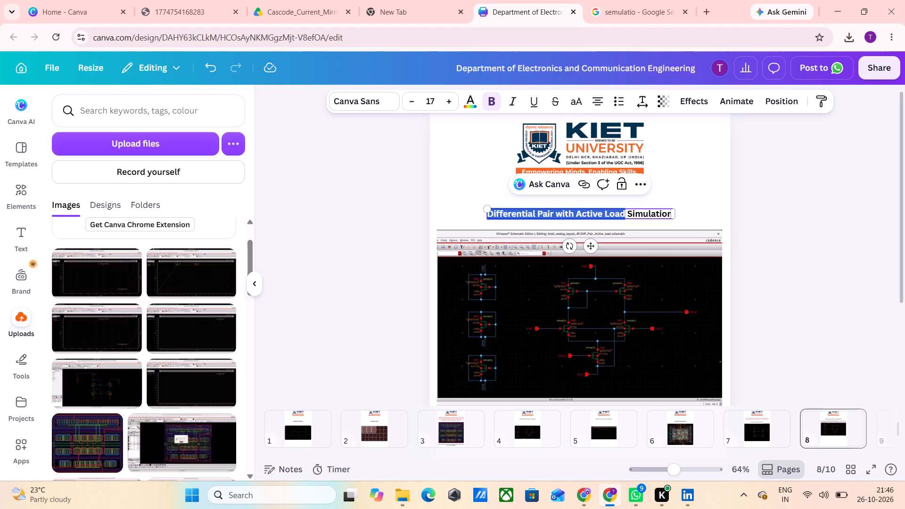
pyautogui.hotkey('ctrl', 'v')
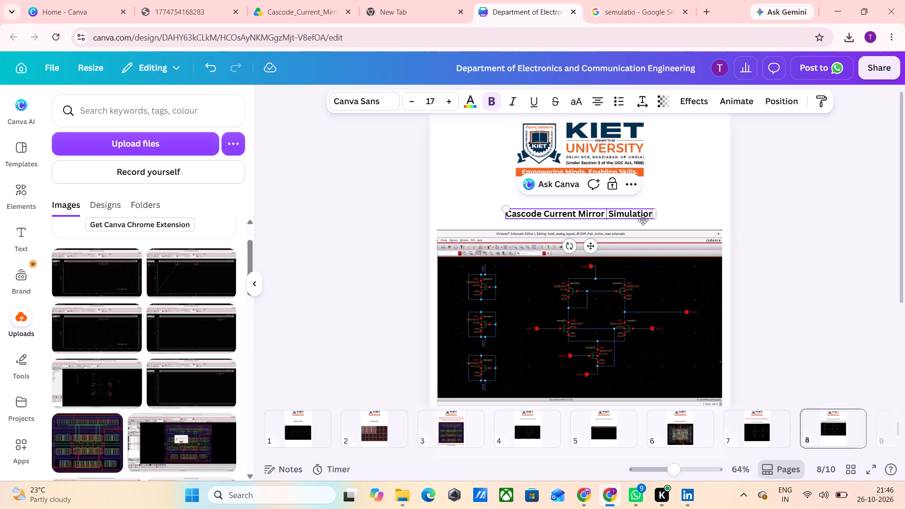
pyautogui.press('BackSpace')
pyautogui.click(663, 221)
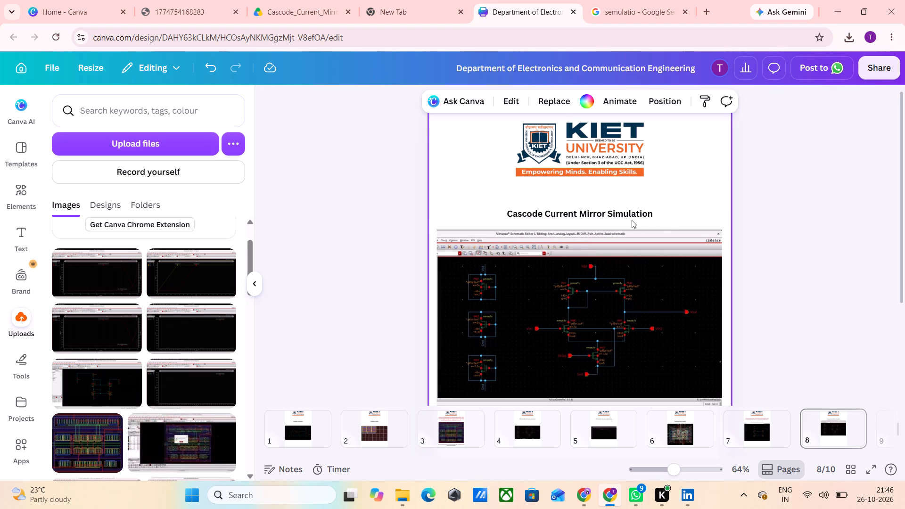
# Replace page 8's schematic image with the uploaded frequency-response plot showing two crossing red curves.
pyautogui.scroll(-1, 610, 207)
pyautogui.click(598, 268)
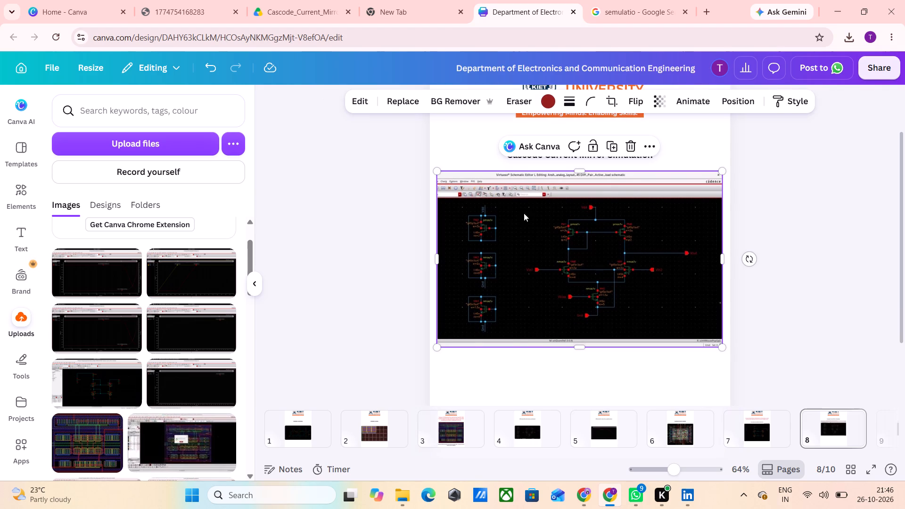
pyautogui.click(401, 104)
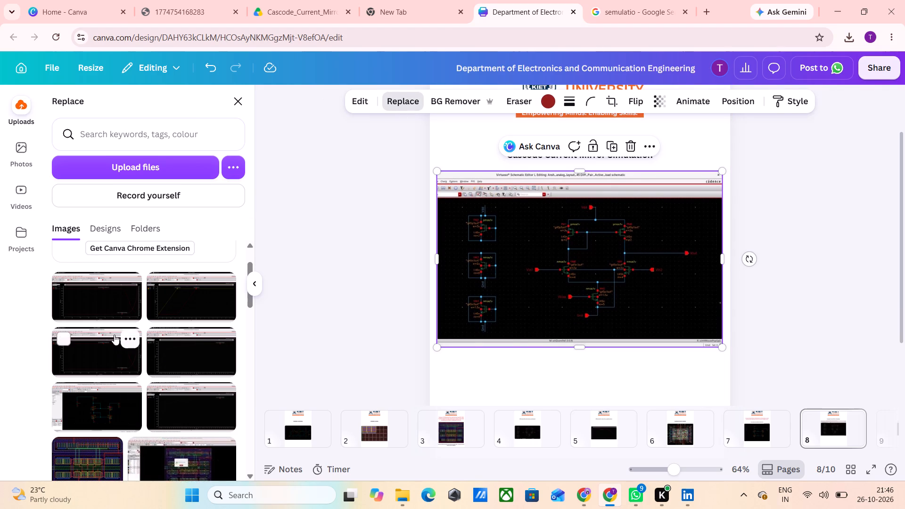
pyautogui.hscroll(2, 114, 335)
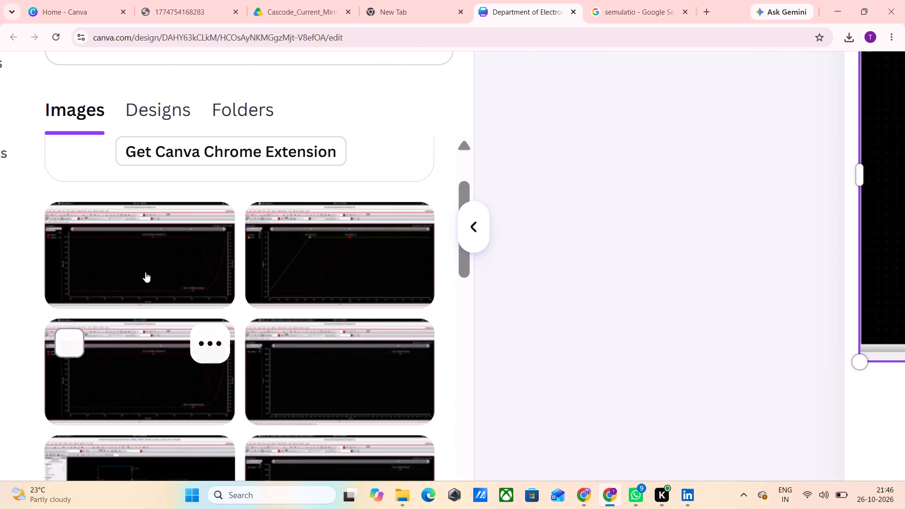
pyautogui.hscroll(1, 149, 264)
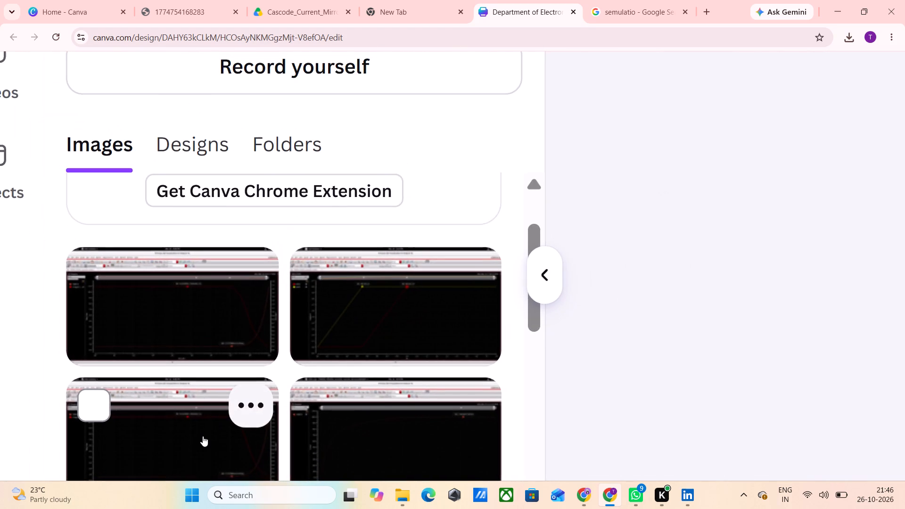
pyautogui.scroll(-1, 199, 440)
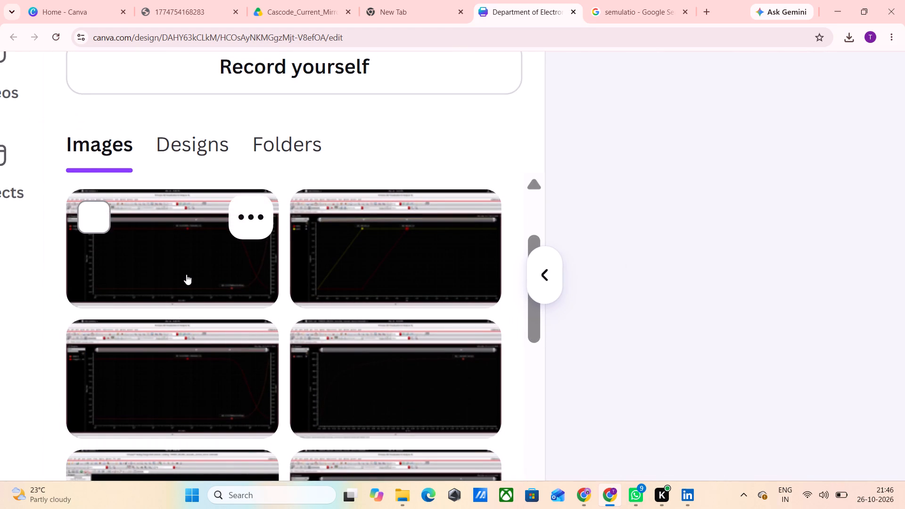
pyautogui.scroll(-1, 186, 274)
pyautogui.click(186, 274)
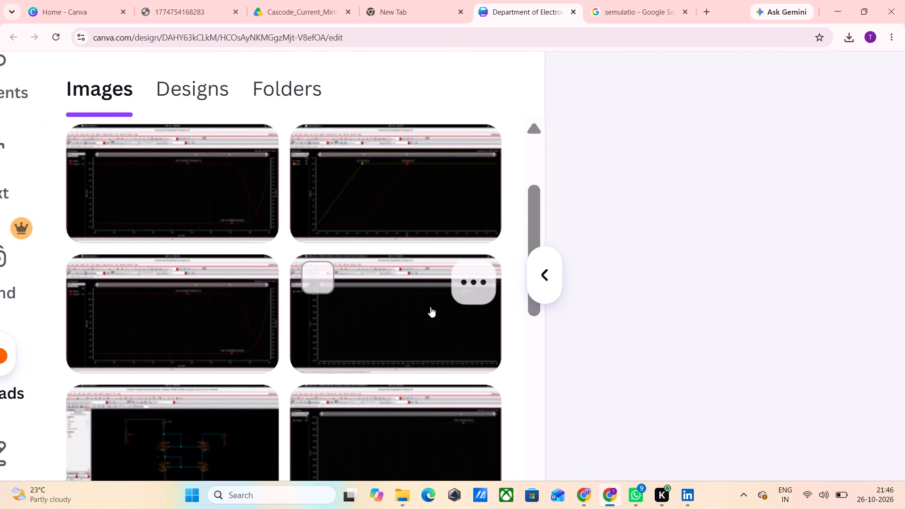
pyautogui.scroll(-1, 430, 307)
pyautogui.hscroll(-1, 489, 344)
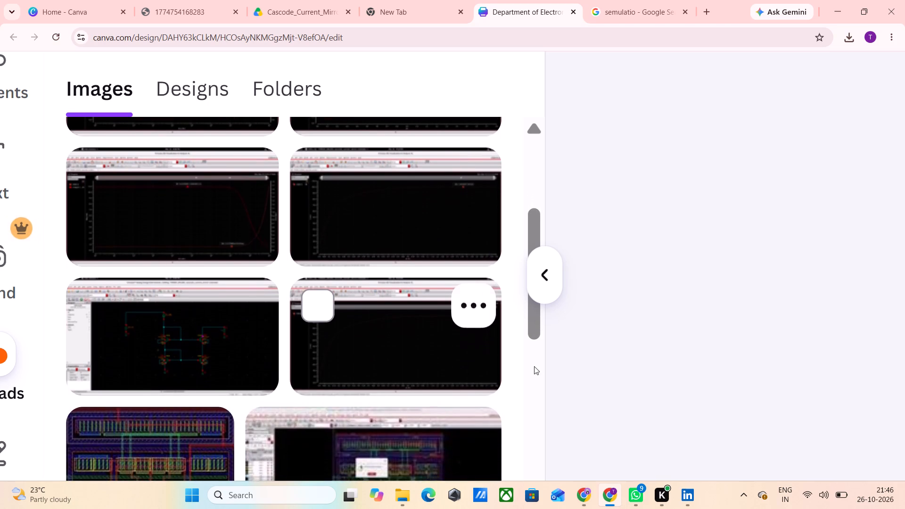
pyautogui.hscroll(-1, 534, 366)
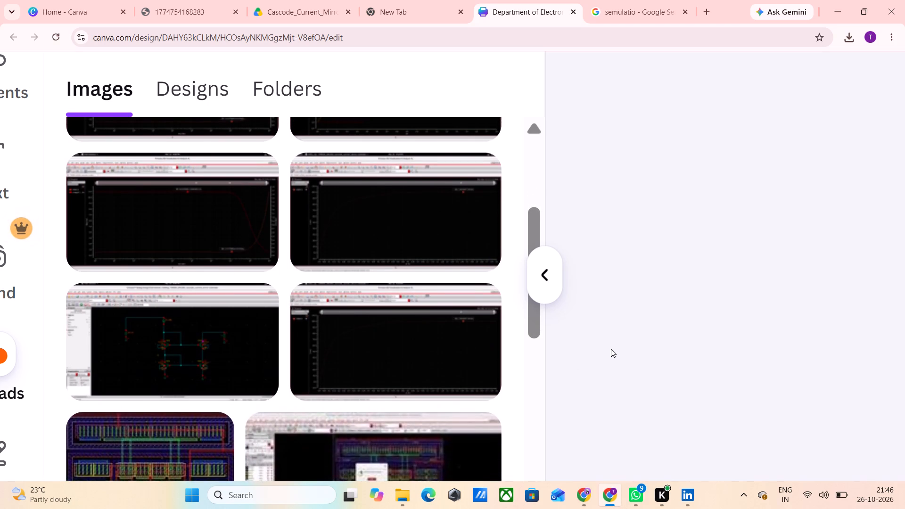
pyautogui.hscroll(-1, 611, 349)
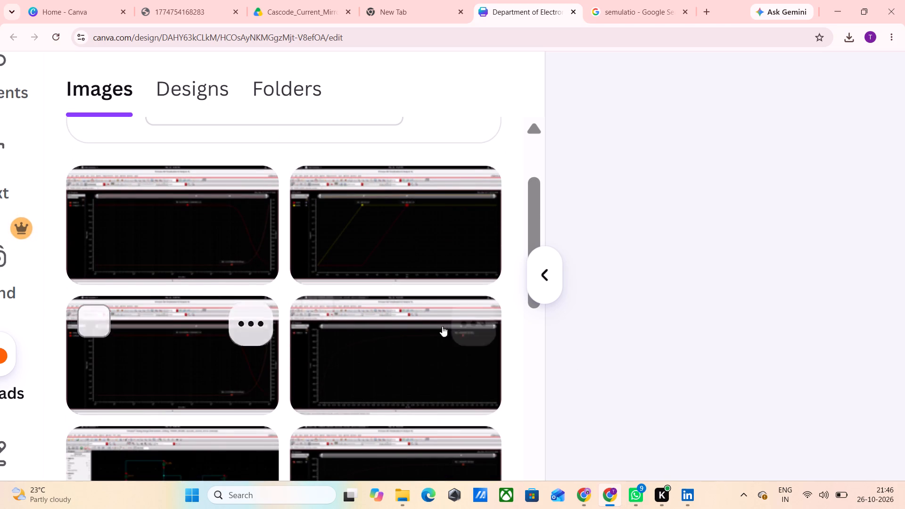
pyautogui.hscroll(-7, 565, 326)
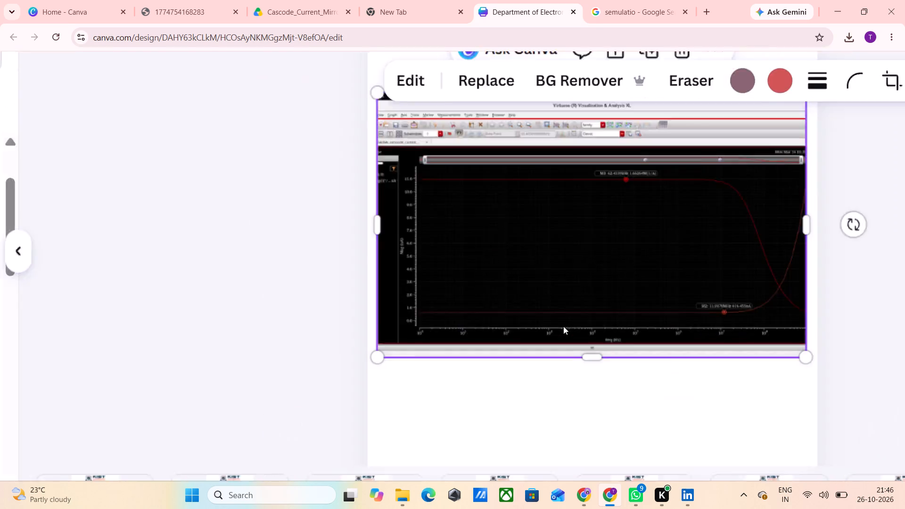
# Crop page 8's frequency-response plot to its graph area and enlarge it to about 20.1 by 9.4.
pyautogui.scroll(1, 559, 326)
pyautogui.scroll(1, 526, 374)
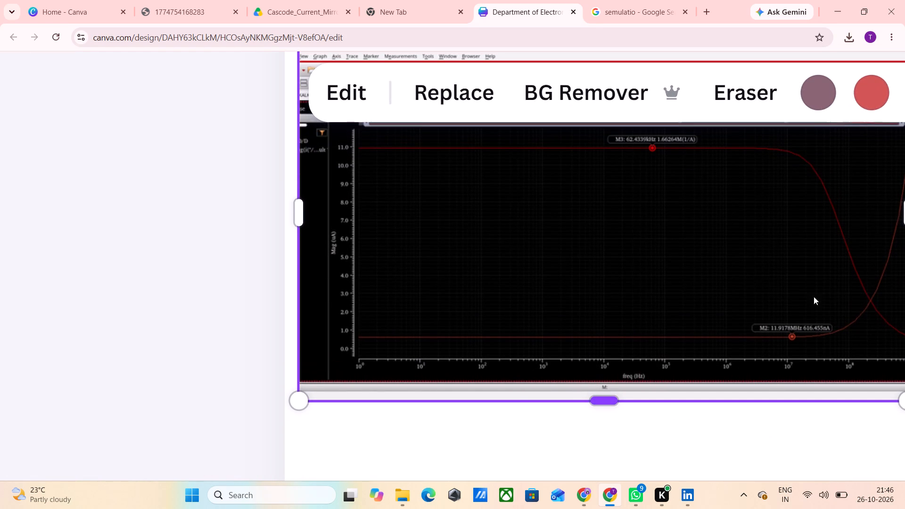
pyautogui.scroll(1, 789, 300)
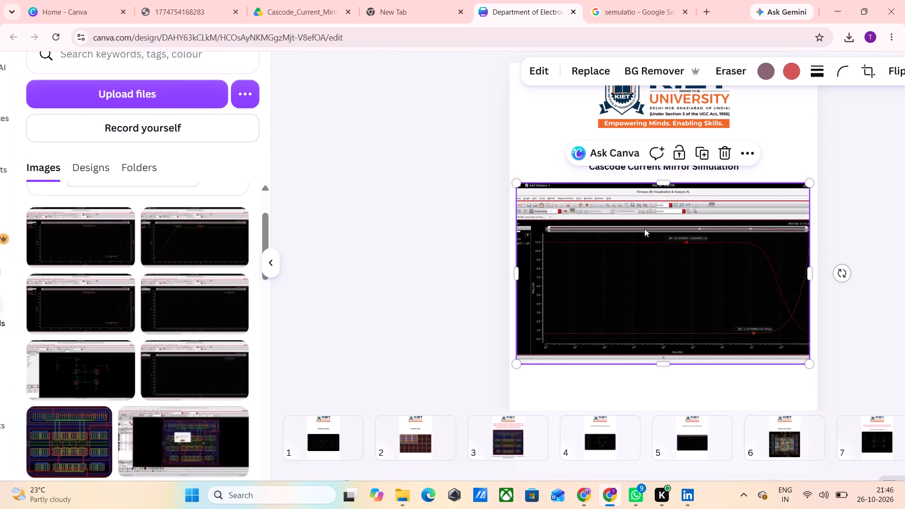
pyautogui.moveTo(662, 186); pyautogui.dragTo(652, 224)
pyautogui.moveTo(517, 289); pyautogui.dragTo(518, 290)
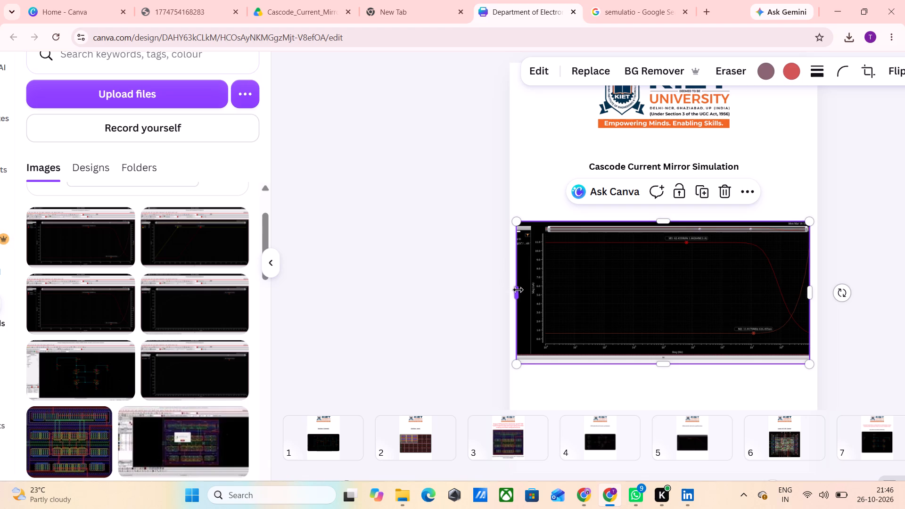
pyautogui.moveTo(518, 290); pyautogui.dragTo(530, 292)
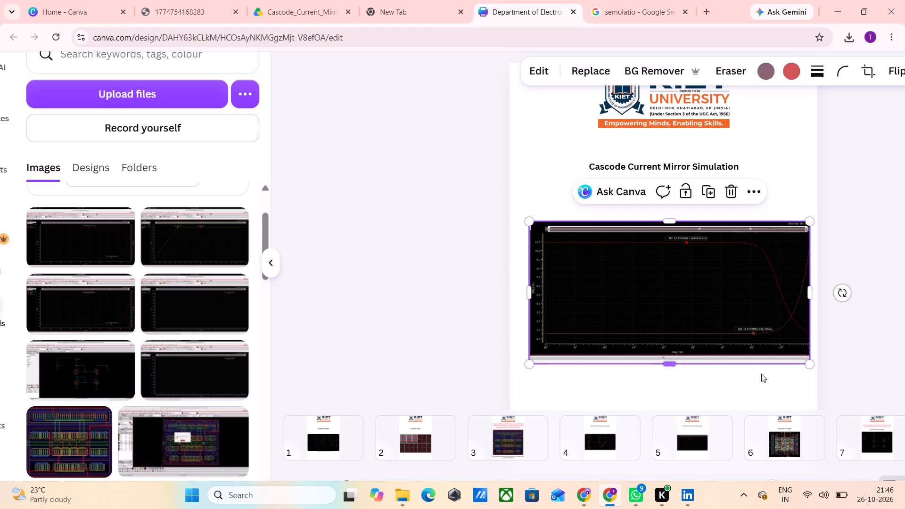
pyautogui.moveTo(674, 366); pyautogui.dragTo(673, 354)
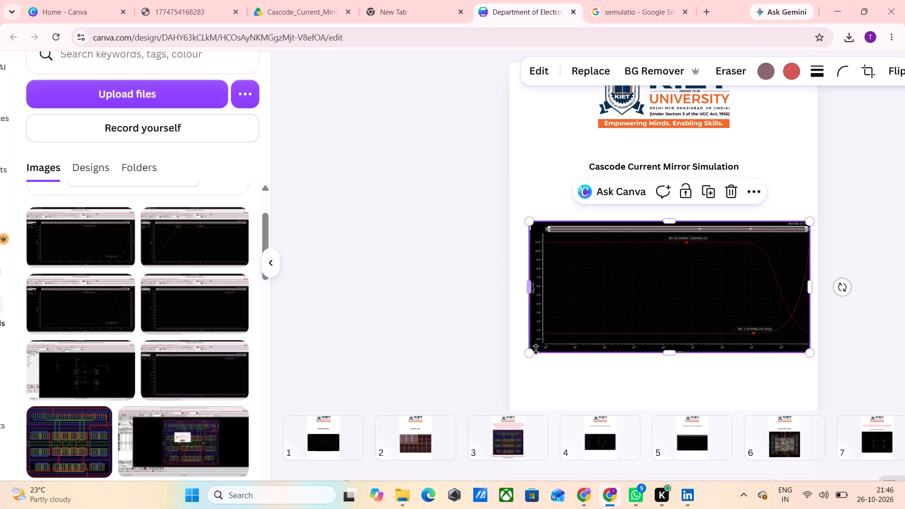
pyautogui.moveTo(529, 358); pyautogui.dragTo(518, 365)
pyautogui.click(812, 359)
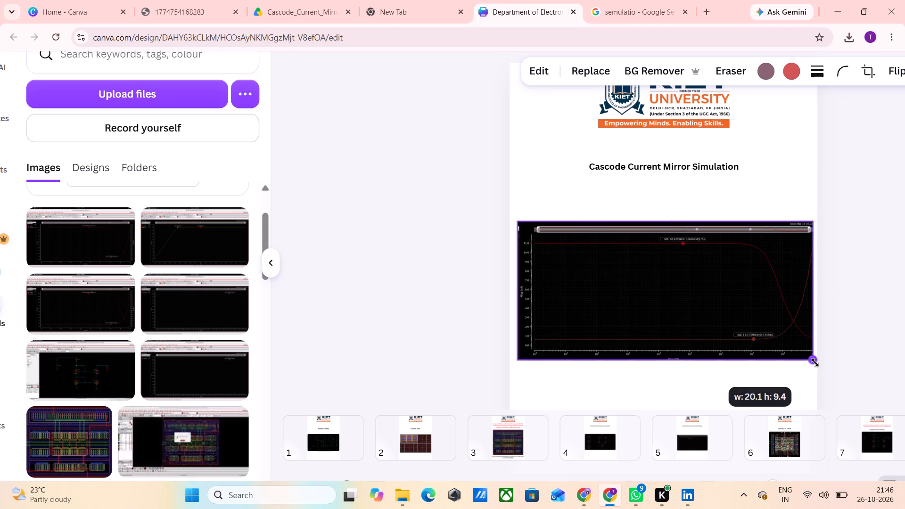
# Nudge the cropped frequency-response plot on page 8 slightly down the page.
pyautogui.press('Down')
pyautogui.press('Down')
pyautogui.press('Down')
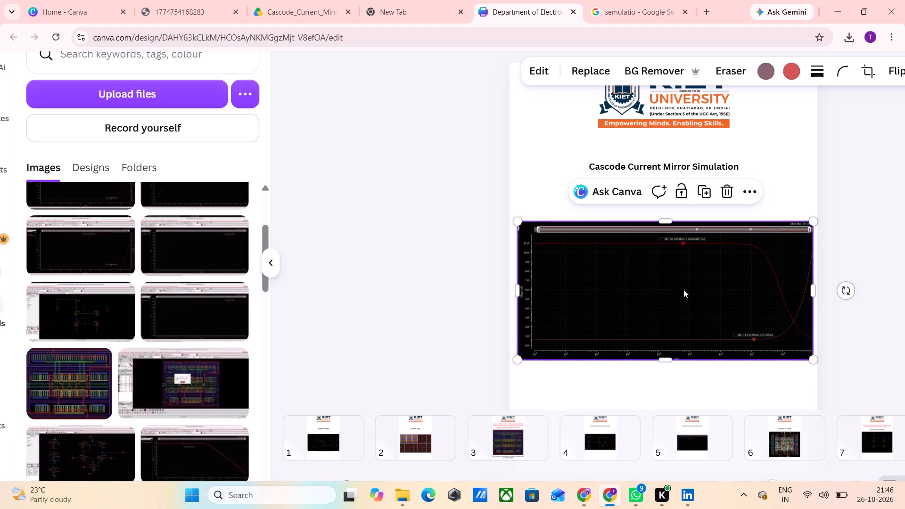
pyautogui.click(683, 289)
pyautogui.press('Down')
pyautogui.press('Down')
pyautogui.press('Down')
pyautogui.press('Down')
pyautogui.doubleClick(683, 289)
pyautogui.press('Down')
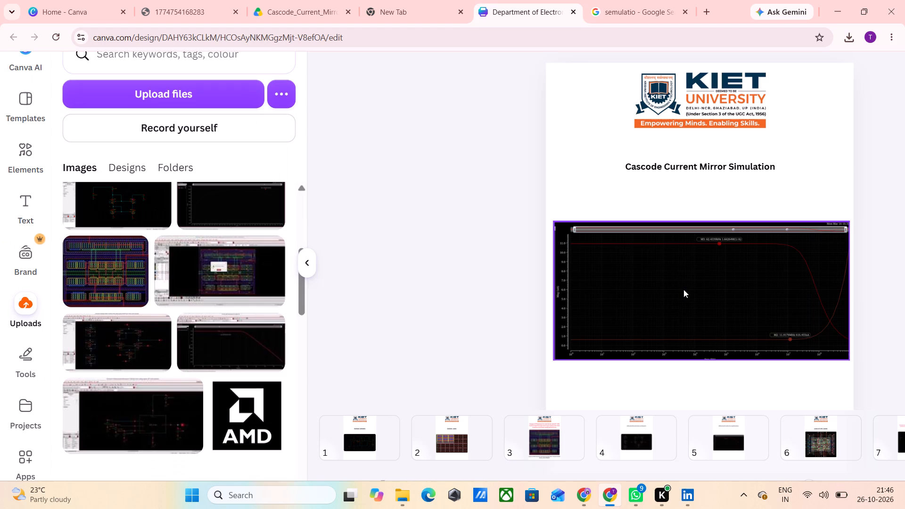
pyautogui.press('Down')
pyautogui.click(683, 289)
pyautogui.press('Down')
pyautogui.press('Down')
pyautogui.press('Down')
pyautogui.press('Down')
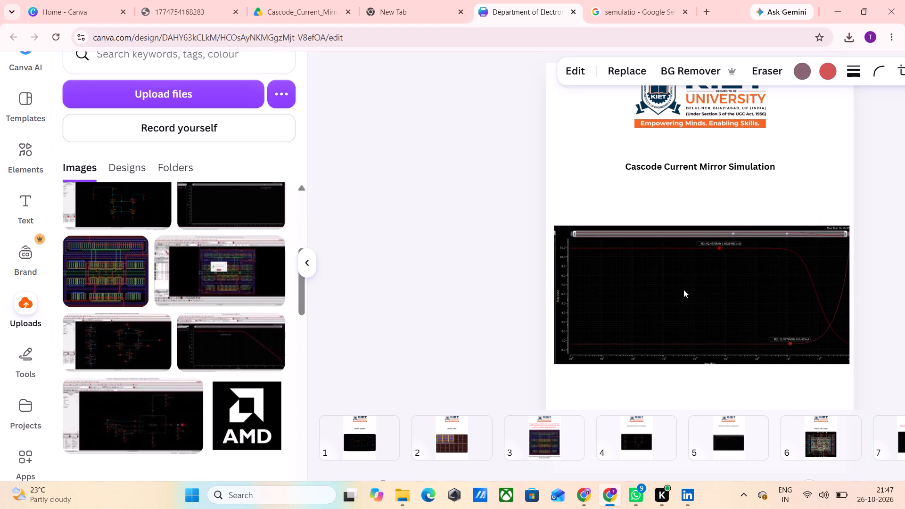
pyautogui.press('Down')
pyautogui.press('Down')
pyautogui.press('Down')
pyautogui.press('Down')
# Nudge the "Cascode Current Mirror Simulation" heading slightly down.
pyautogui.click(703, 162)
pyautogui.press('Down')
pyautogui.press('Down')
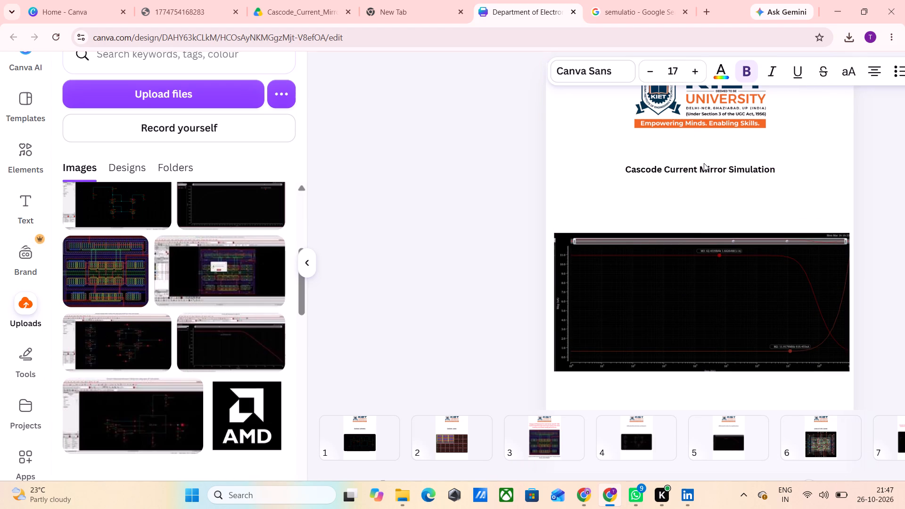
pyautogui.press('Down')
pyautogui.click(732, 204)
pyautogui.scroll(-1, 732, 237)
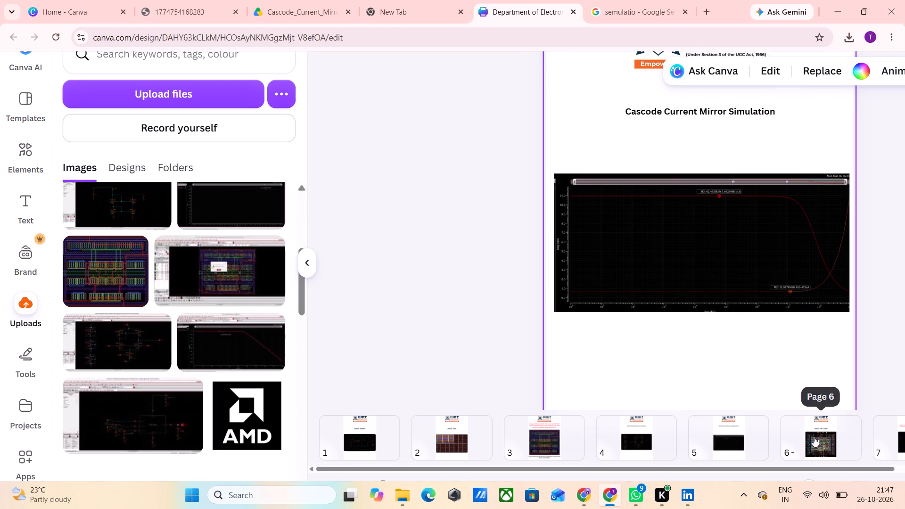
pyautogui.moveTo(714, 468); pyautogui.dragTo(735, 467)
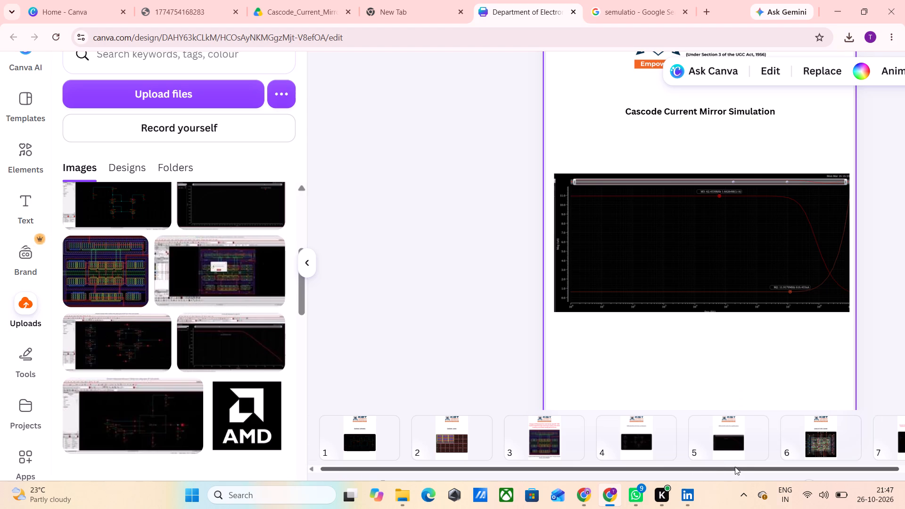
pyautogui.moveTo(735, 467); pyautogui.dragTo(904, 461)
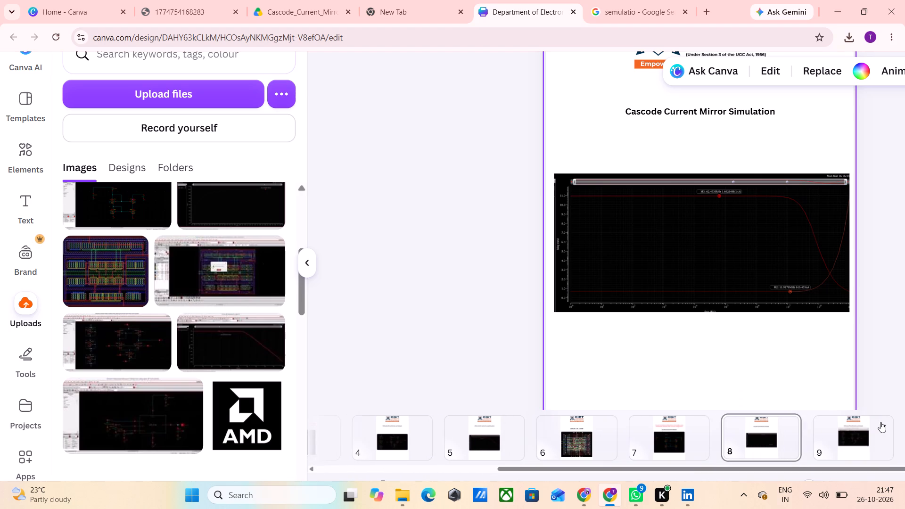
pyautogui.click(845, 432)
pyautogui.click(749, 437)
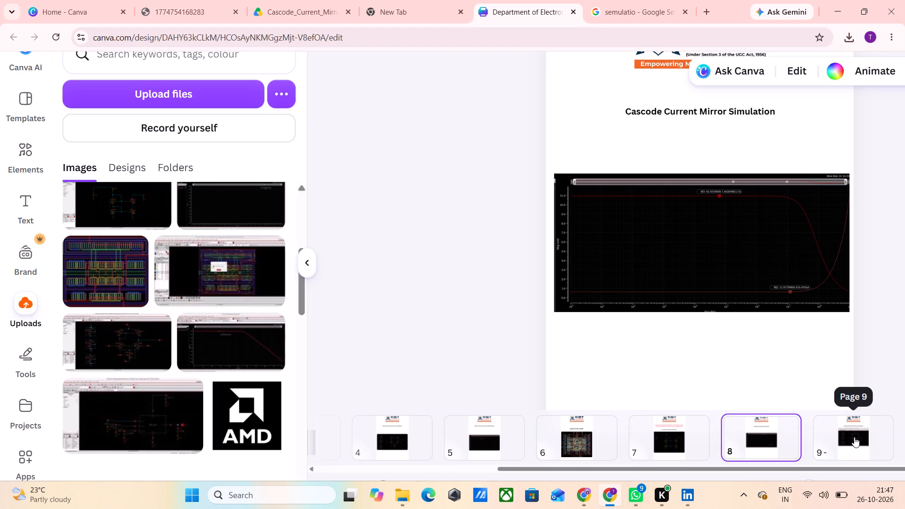
# Move page 8's frequency-response plot up toward the heading in small increments.
pyautogui.click(757, 260)
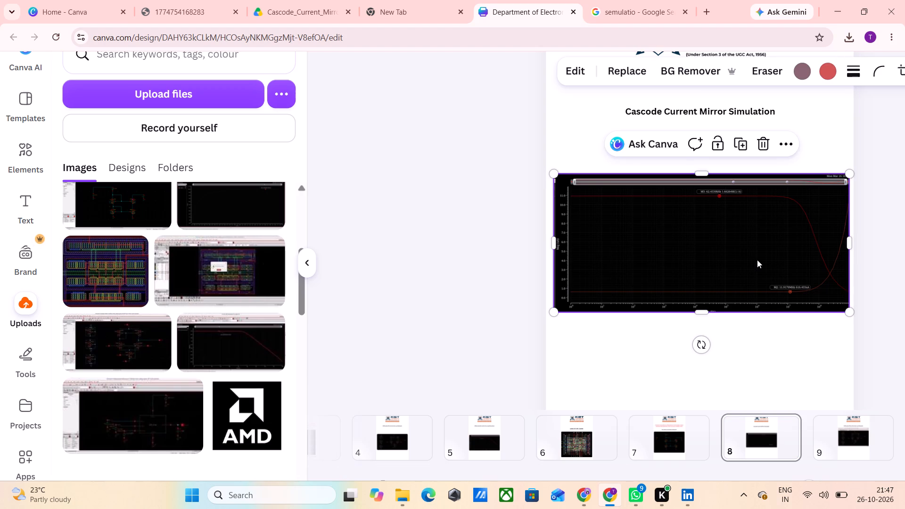
pyautogui.press('Up')
pyautogui.press('Up')
pyautogui.press('Up')
pyautogui.press('Up')
pyautogui.press('Up')
pyautogui.press('Up')
pyautogui.press('Up')
pyautogui.press('Up')
pyautogui.press('Up')
pyautogui.press('Up')
pyautogui.press('Up')
pyautogui.press('Up')
pyautogui.press('Up')
pyautogui.press('Up')
pyautogui.scroll(-3, 757, 260)
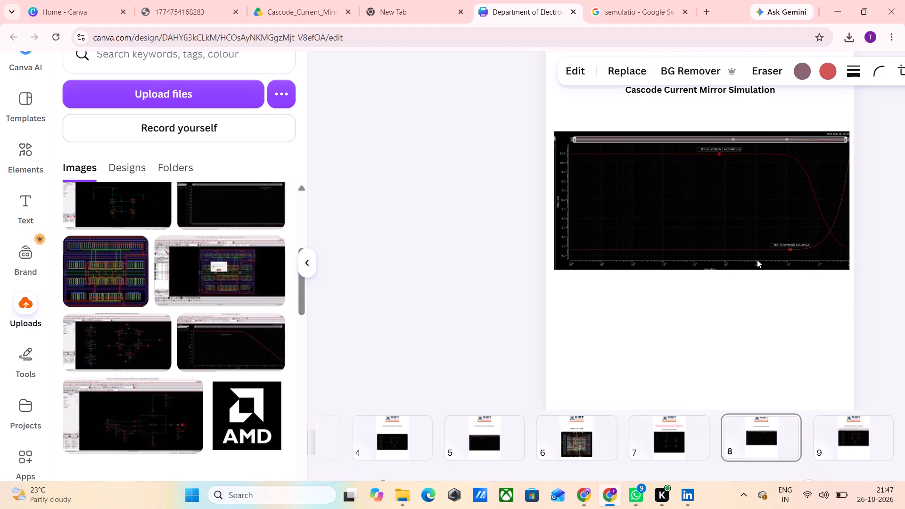
pyautogui.scroll(3, 756, 262)
# Move the "Cascode Current Mirror Simulation" heading up, closer to the KIET logo.
pyautogui.click(691, 167)
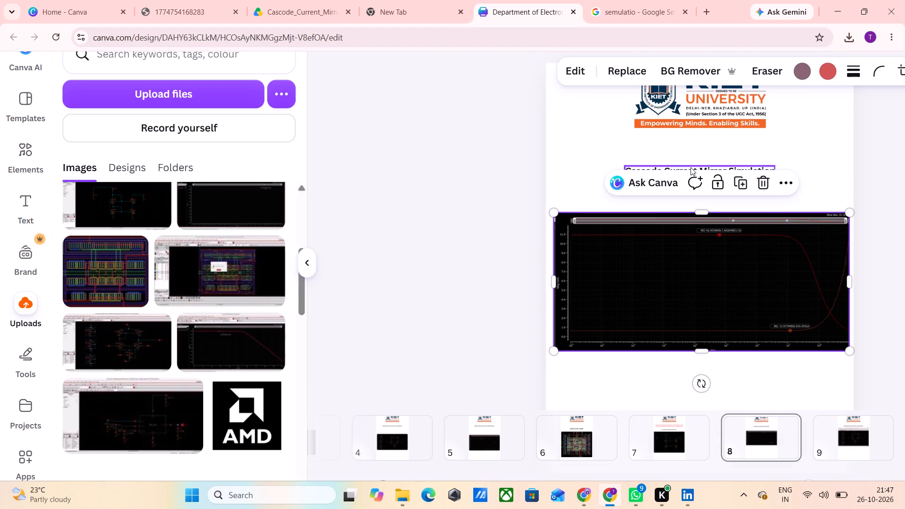
pyautogui.press('Up')
pyautogui.press('Up')
pyautogui.press('Up')
pyautogui.press('Up')
pyautogui.press('Up')
pyautogui.press('Up')
pyautogui.press('Up')
pyautogui.press('Up')
pyautogui.press('Up')
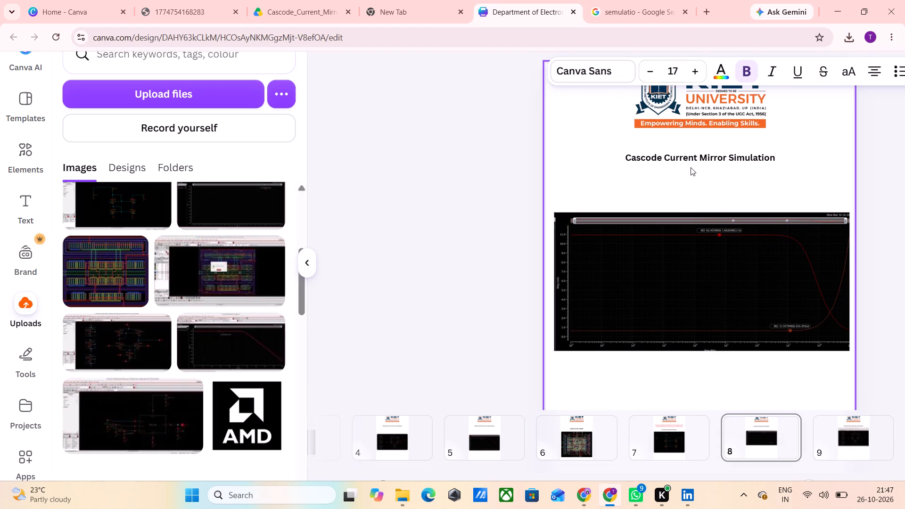
pyautogui.click(690, 157)
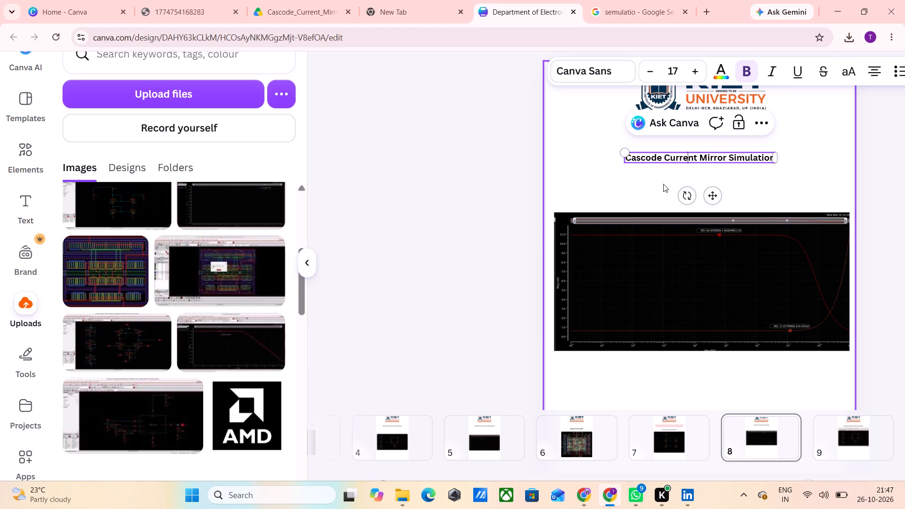
pyautogui.click(663, 184)
pyautogui.click(688, 163)
pyautogui.press('Up')
pyautogui.press('Up')
pyautogui.press('Up')
# Move the frequency-response plot further up so it sits closer beneath the raised heading.
pyautogui.click(684, 221)
pyautogui.press('Up')
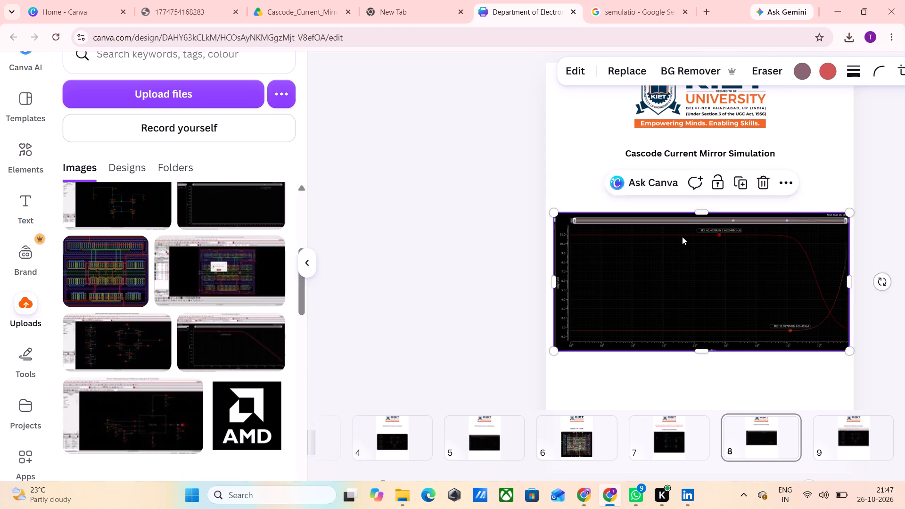
pyautogui.press('Up')
pyautogui.press('Up')
pyautogui.press('Up')
pyautogui.press('Up')
pyautogui.press('Up')
pyautogui.press('Up')
pyautogui.press('Up')
pyautogui.press('Up')
pyautogui.press('Up')
pyautogui.press('Up')
pyautogui.press('Up')
pyautogui.press('Up')
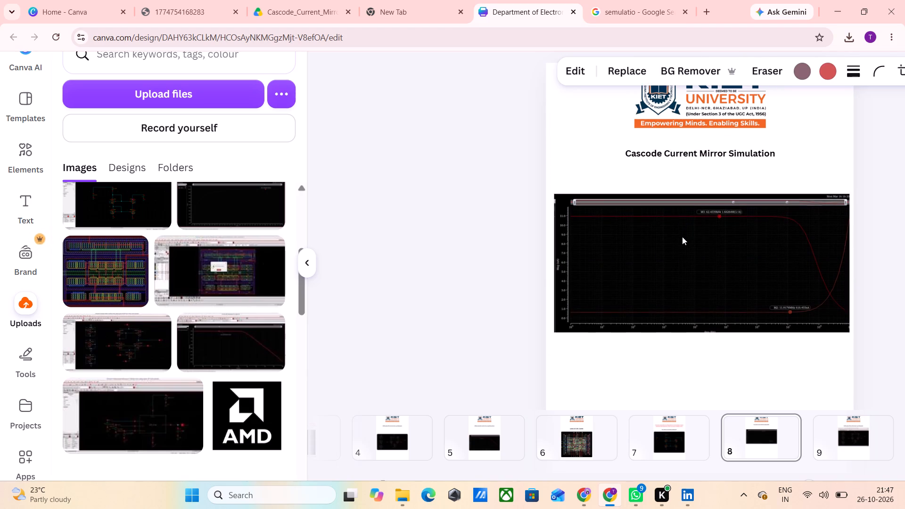
pyautogui.press('Up')
pyautogui.press('Up')
pyautogui.press('Up')
pyautogui.press('Up')
pyautogui.press('Up')
pyautogui.press('Up')
# Duplicate page 8's frequency-response plot and place the copy directly below the original with a small gap.
pyautogui.click(682, 237)
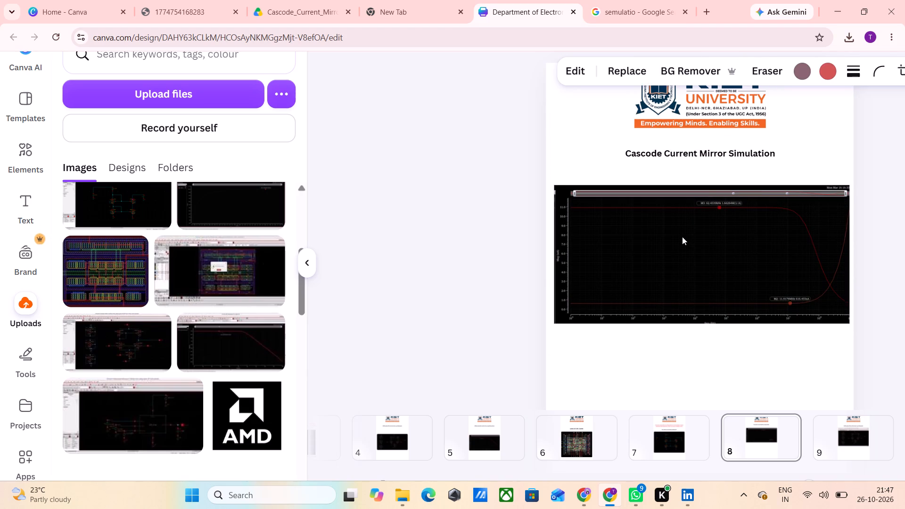
pyautogui.click(697, 250)
pyautogui.click(740, 157)
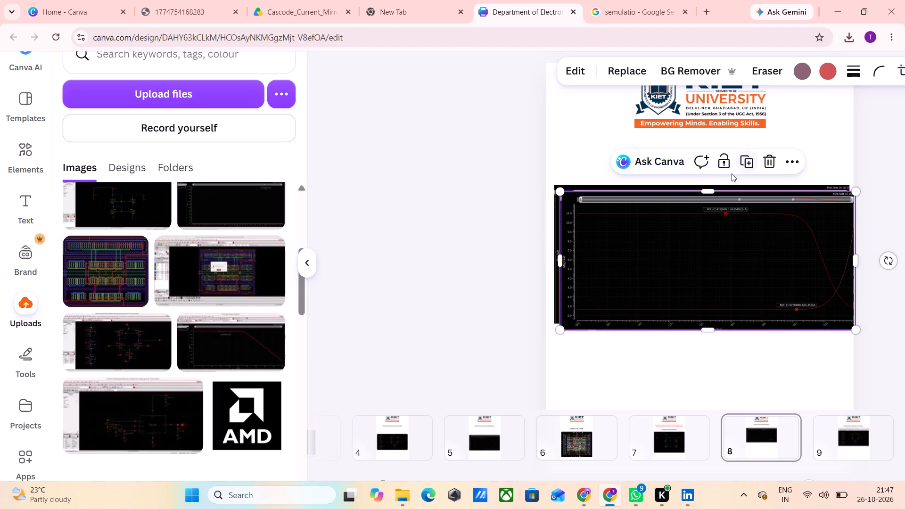
pyautogui.moveTo(713, 264); pyautogui.dragTo(708, 467)
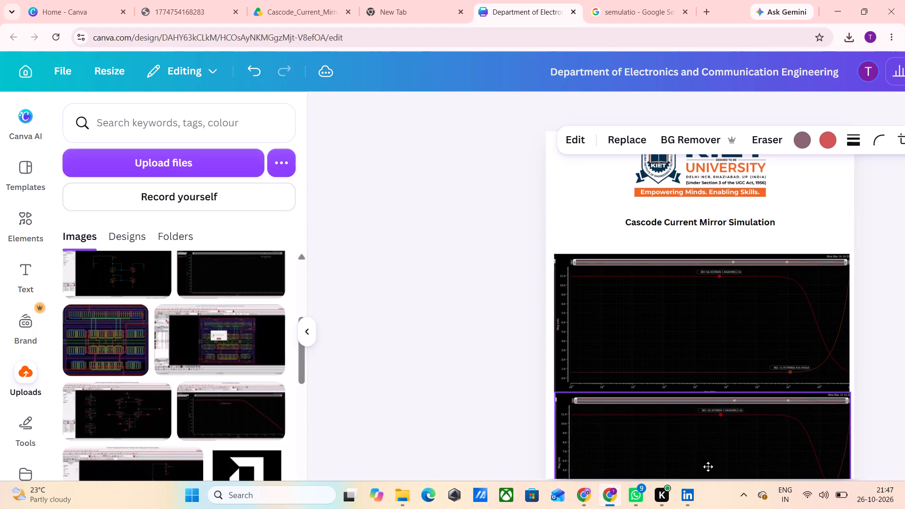
pyautogui.moveTo(708, 467); pyautogui.dragTo(704, 476)
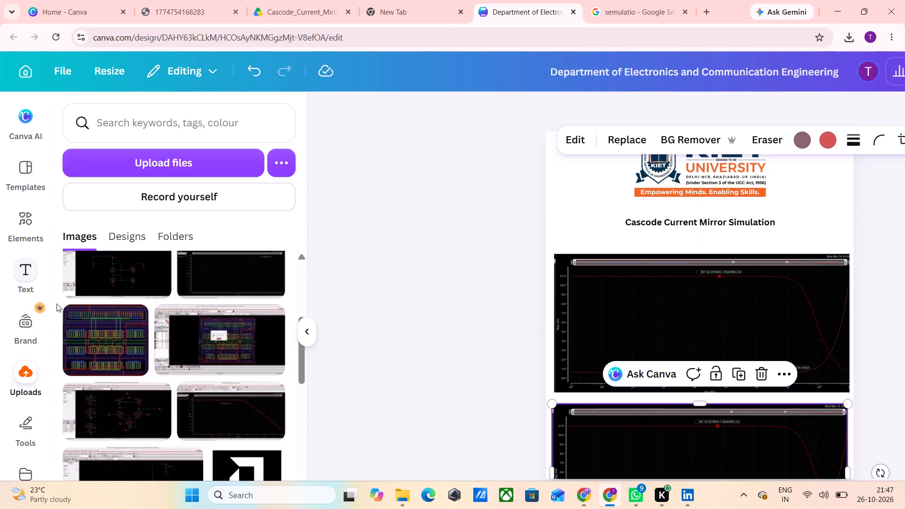
# Replace the lower duplicate plot with the uploaded DC response plot showing a single rising curve.
pyautogui.scroll(3, 120, 337)
pyautogui.scroll(2, 122, 433)
pyautogui.scroll(-1, 122, 441)
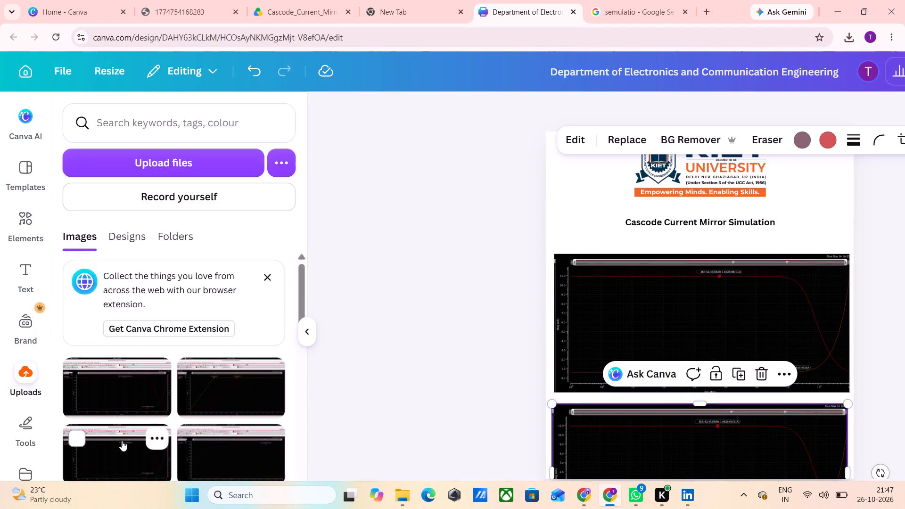
pyautogui.scroll(-1, 122, 441)
pyautogui.scroll(-3, 511, 356)
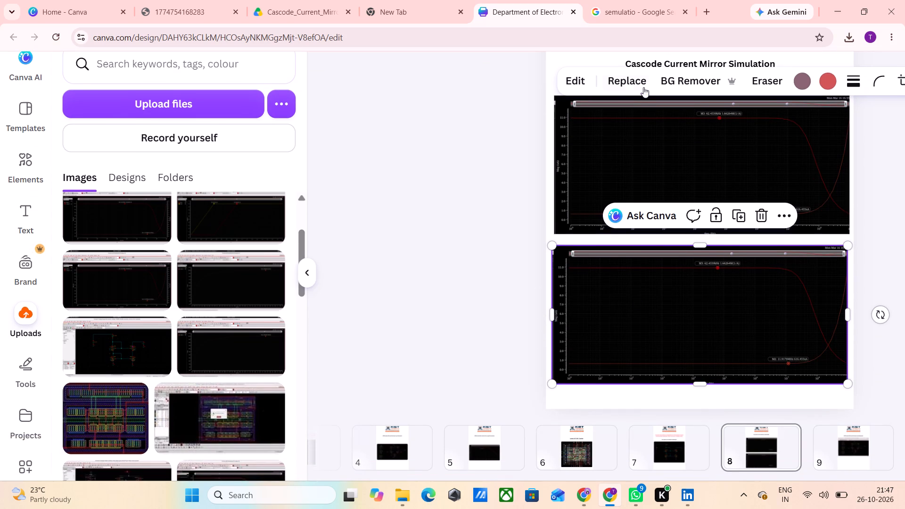
pyautogui.click(623, 82)
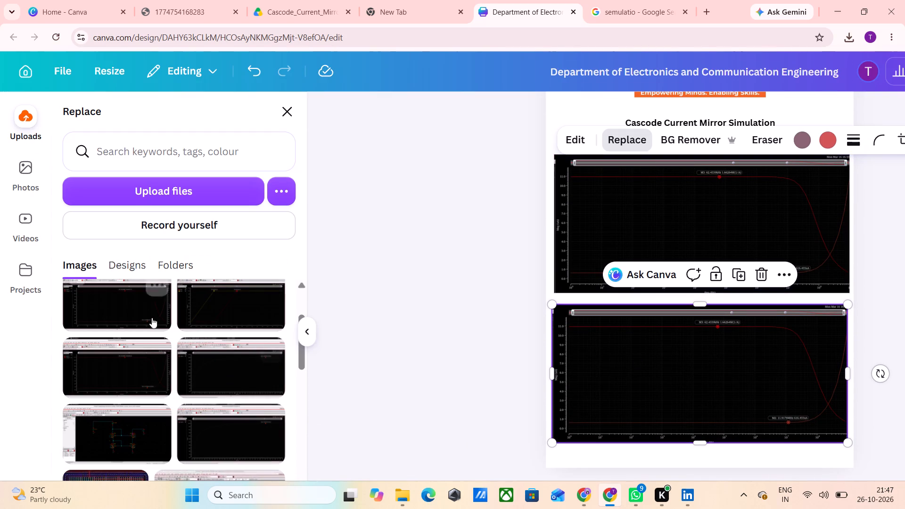
pyautogui.click(200, 369)
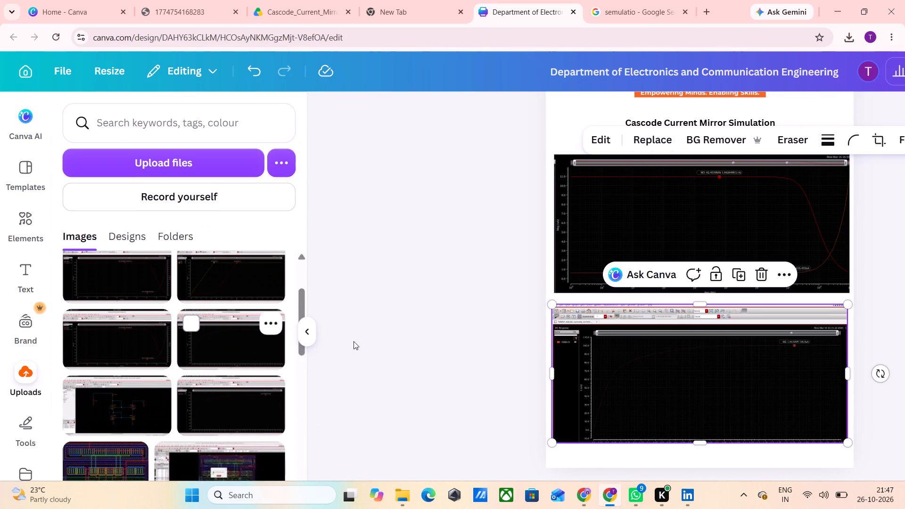
# Examine the lower DC response plot and the frequency-response plot above it up close.
pyautogui.scroll(-1, 361, 340)
pyautogui.click(742, 313)
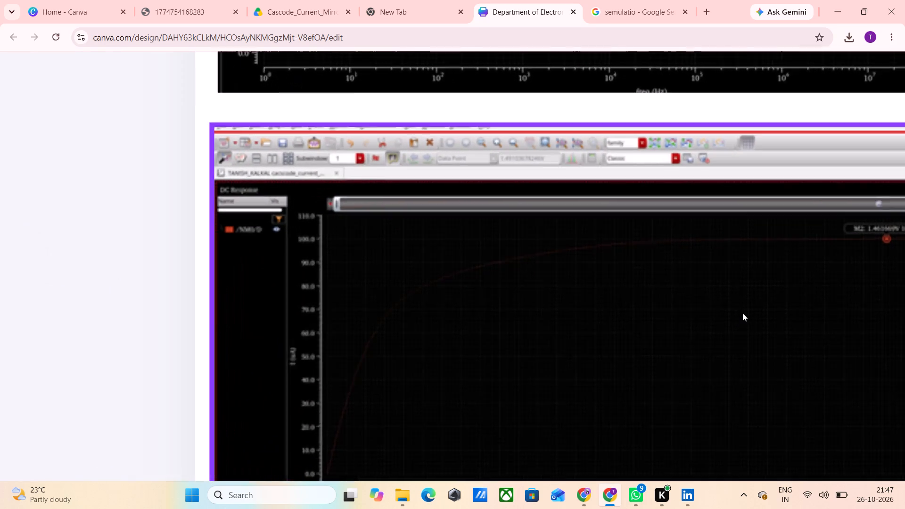
pyautogui.click(635, 309)
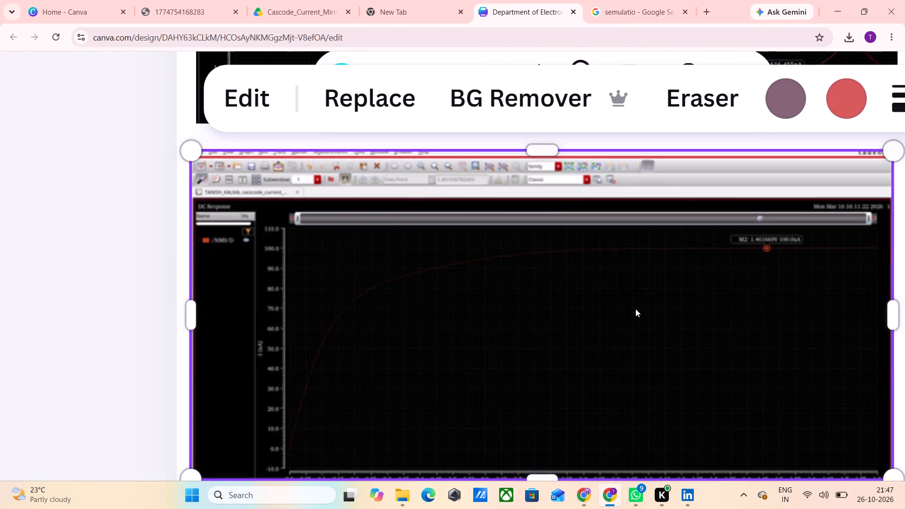
pyautogui.scroll(6, 635, 309)
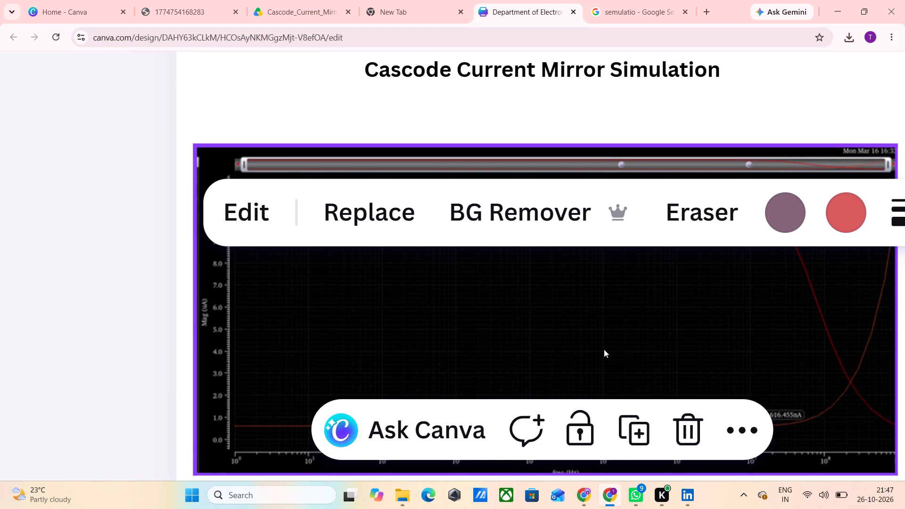
pyautogui.click(604, 349)
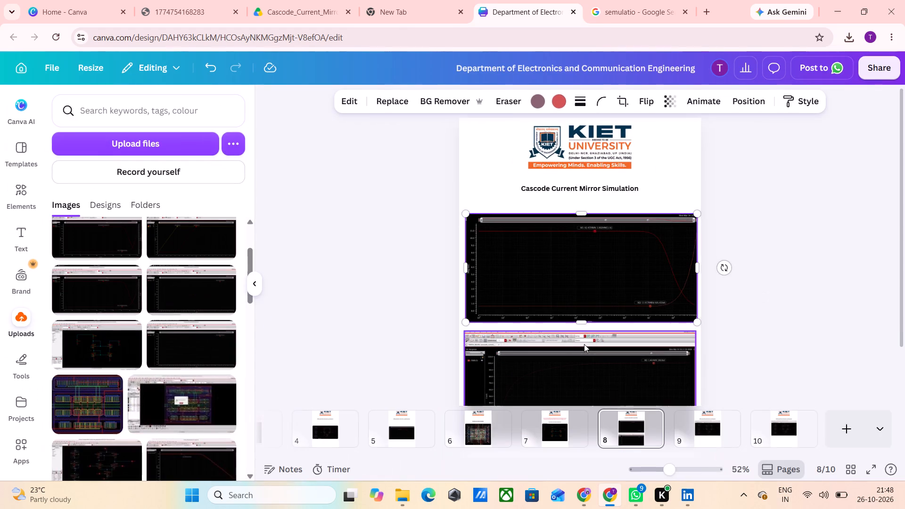
pyautogui.hscroll(2, 319, 329)
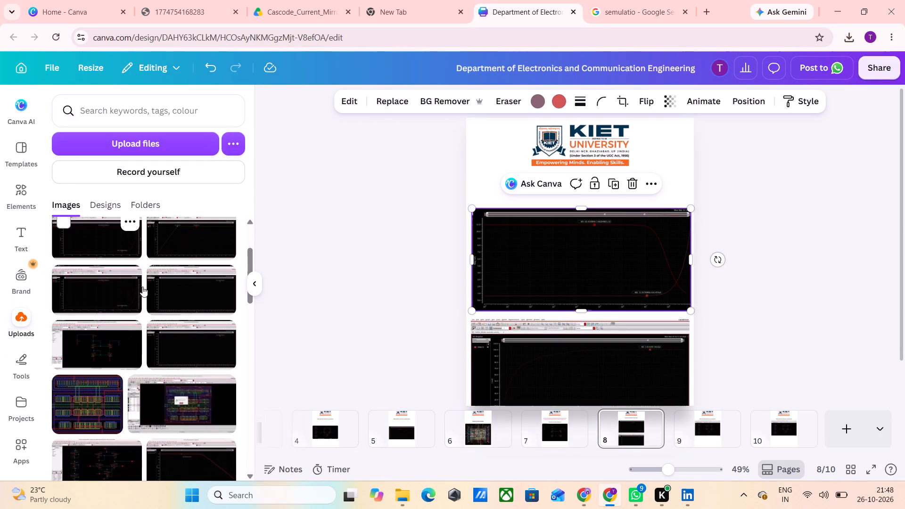
# Replace page 8's lower plot with the uploaded DC response plot whose curve rises steeply and levels off.
pyautogui.click(535, 374)
pyautogui.click(388, 97)
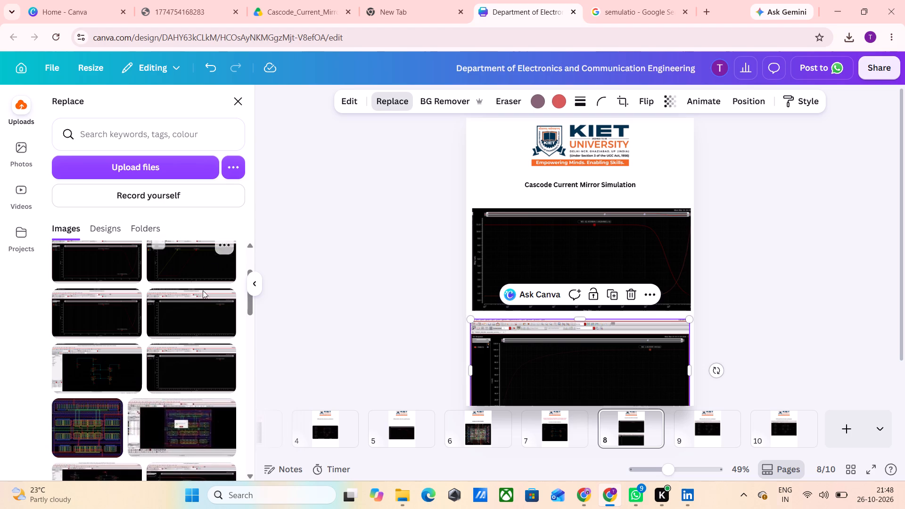
pyautogui.click(195, 318)
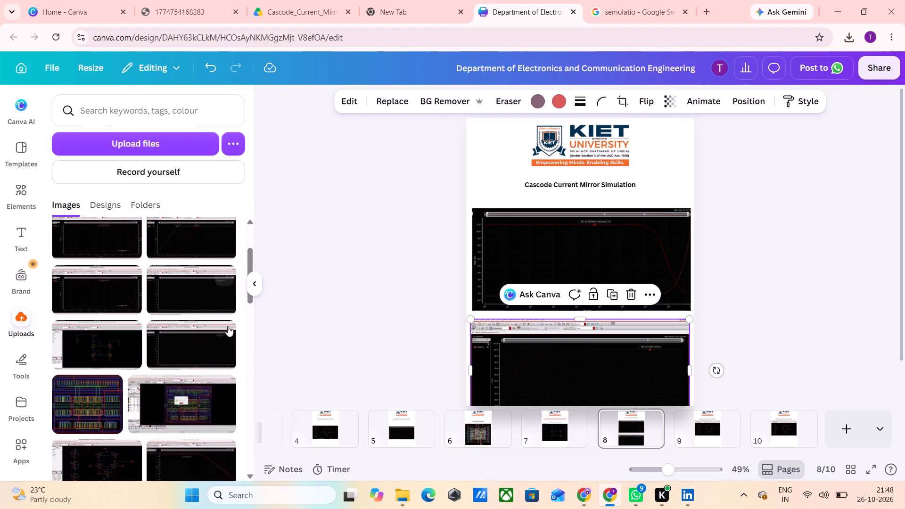
# Crop the toolbar rows off the top and the signal-list strip off the left side of page 8's lower plot.
pyautogui.scroll(-1, 633, 378)
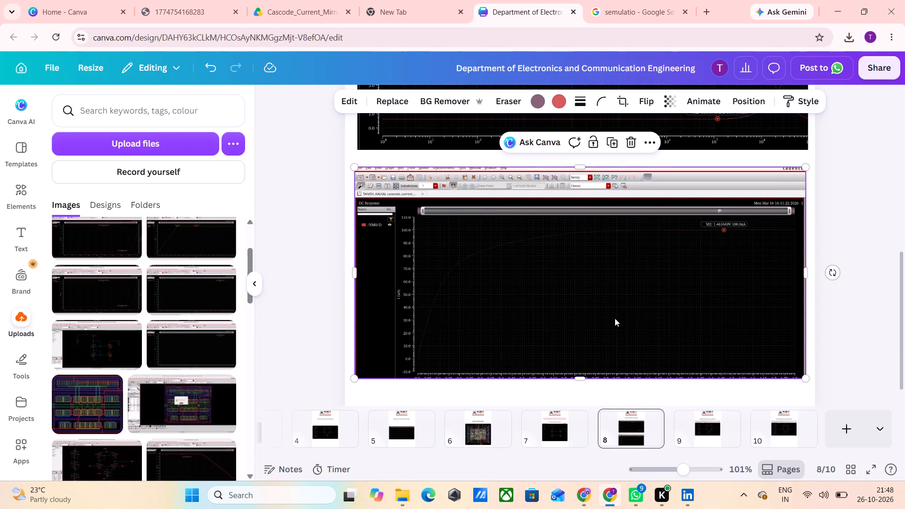
pyautogui.scroll(2, 613, 317)
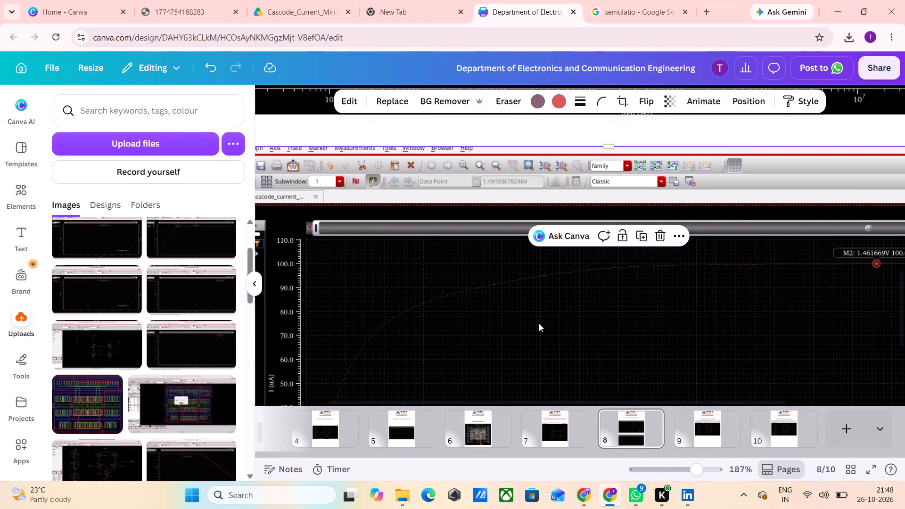
pyautogui.hscroll(-1, 539, 323)
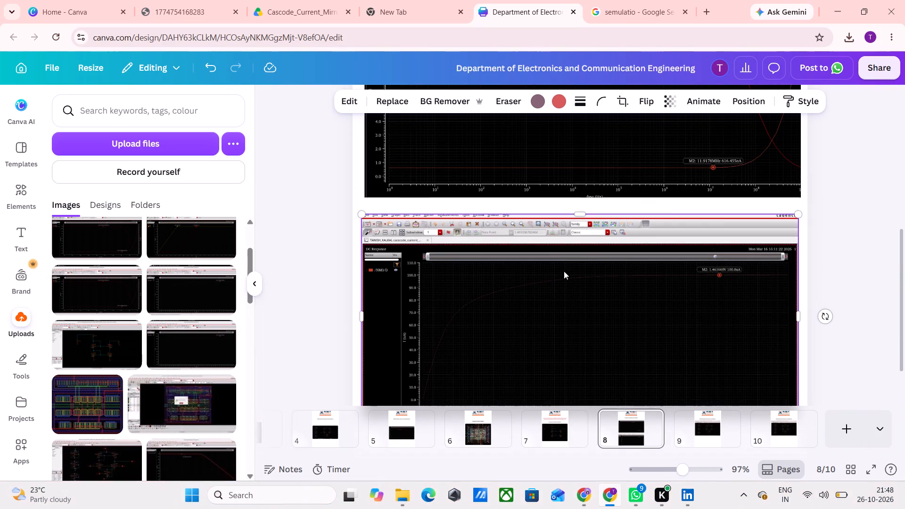
pyautogui.moveTo(578, 215); pyautogui.dragTo(571, 246)
pyautogui.moveTo(364, 328); pyautogui.dragTo(386, 330)
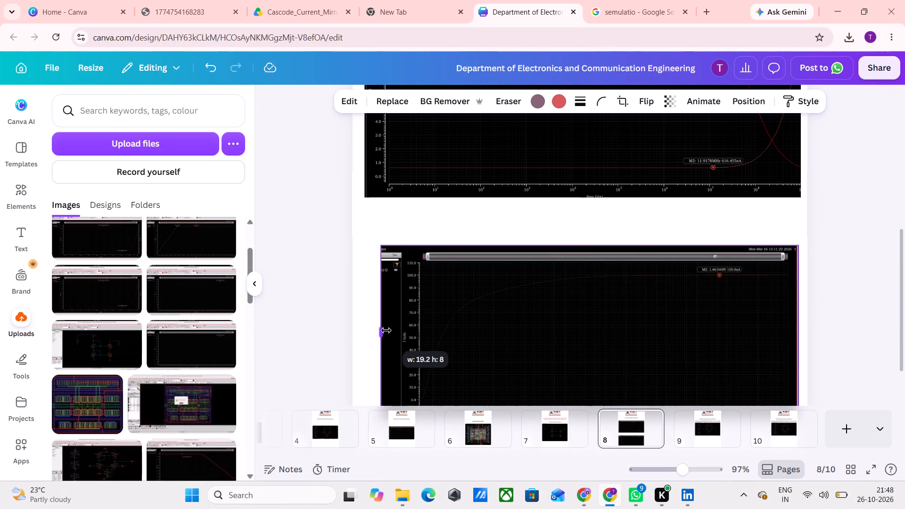
pyautogui.moveTo(386, 330); pyautogui.dragTo(403, 337)
# Align the cropped DC response plot's left edge with the plot above and enlarge it to the same width.
pyautogui.scroll(-1, 465, 328)
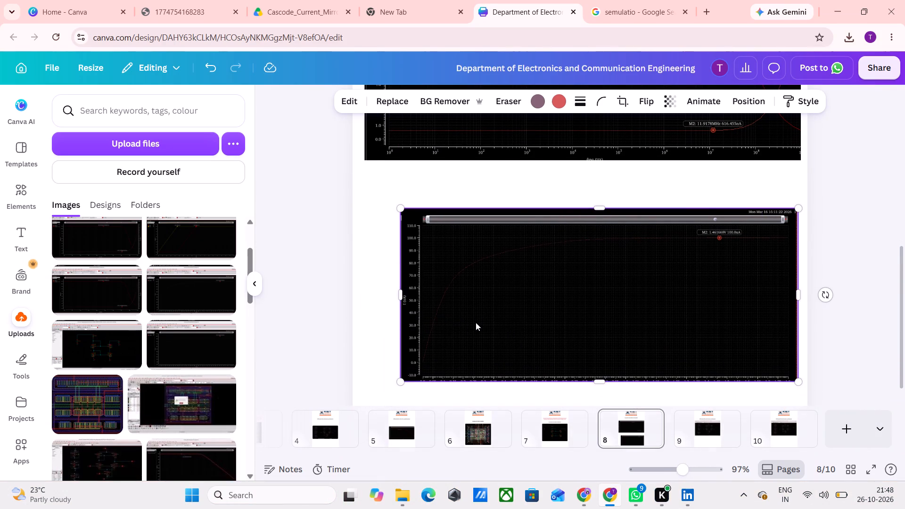
pyautogui.moveTo(476, 322); pyautogui.dragTo(442, 313)
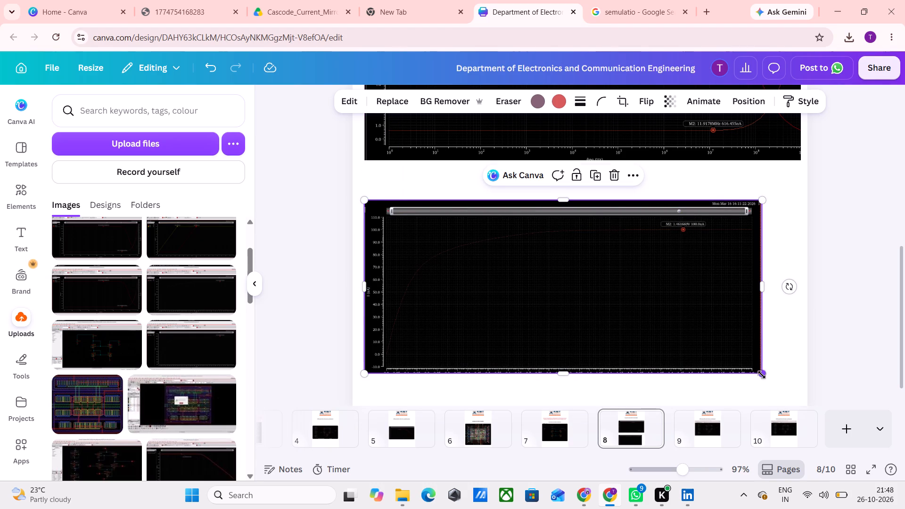
pyautogui.moveTo(764, 376); pyautogui.dragTo(800, 402)
pyautogui.scroll(-1, 641, 366)
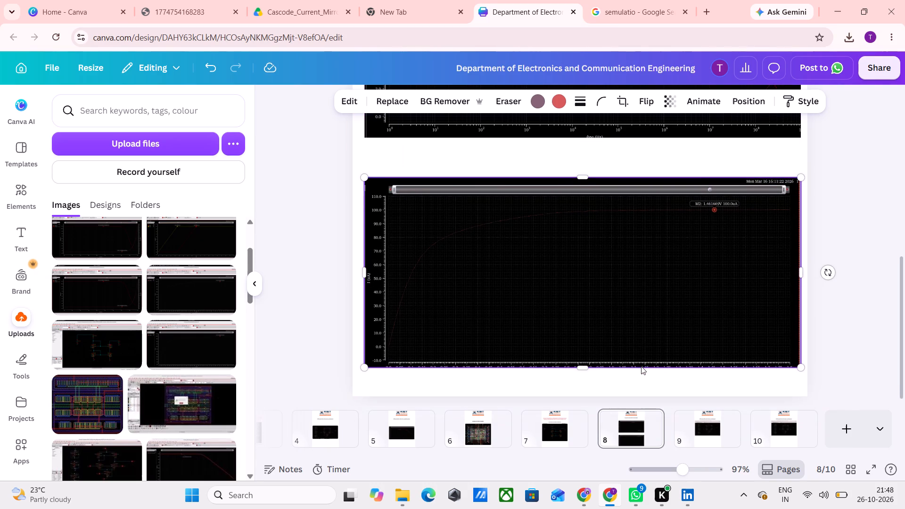
pyautogui.scroll(5, 641, 366)
pyautogui.scroll(-2, 632, 387)
pyautogui.scroll(-2, 628, 341)
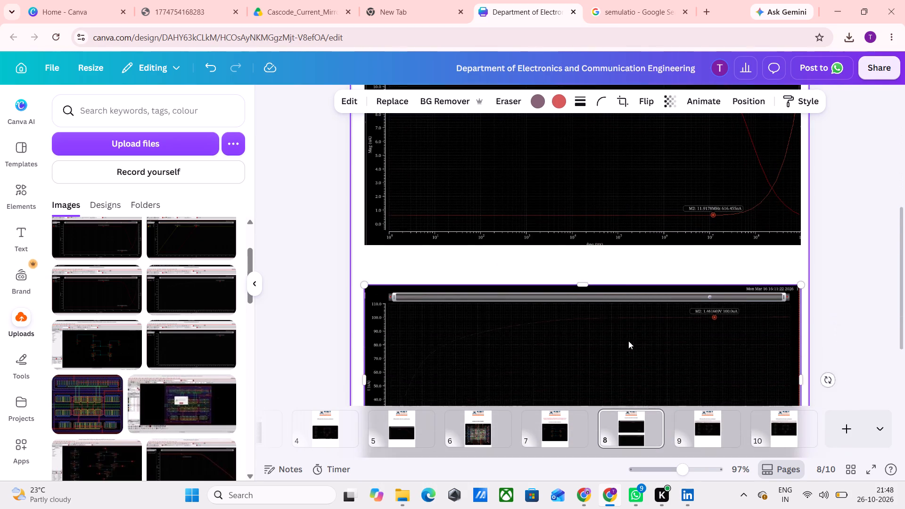
# Copy page 8's heading "Cascode Current Mirror Simulation" over page 9's heading and raise that heading slightly.
pyautogui.click(708, 431)
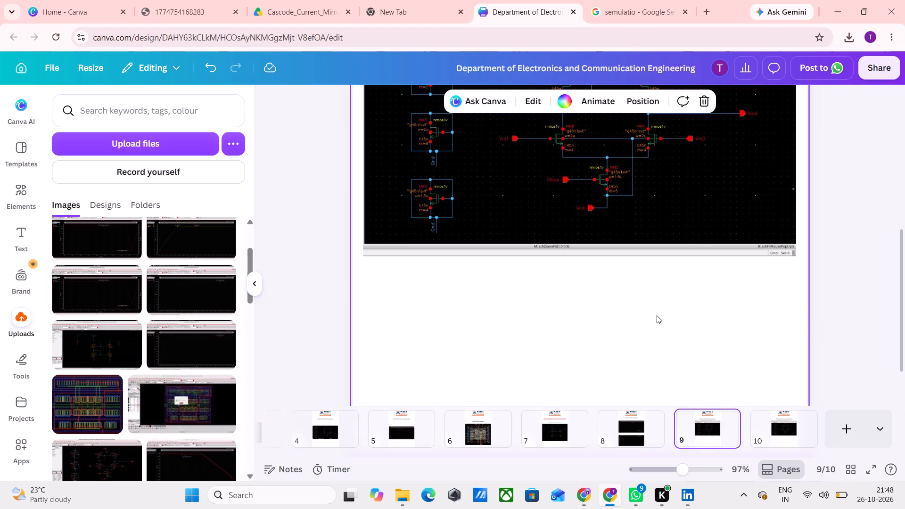
pyautogui.scroll(5, 657, 315)
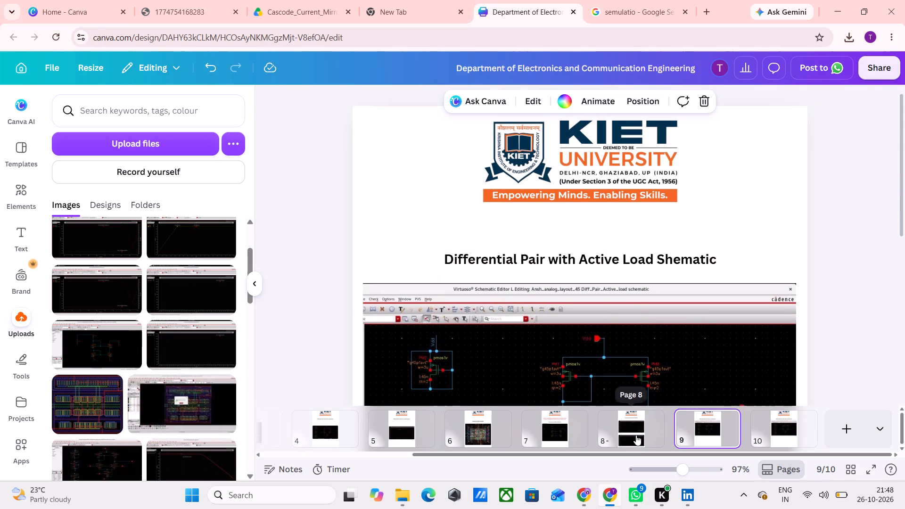
pyautogui.click(636, 435)
pyautogui.click(595, 243)
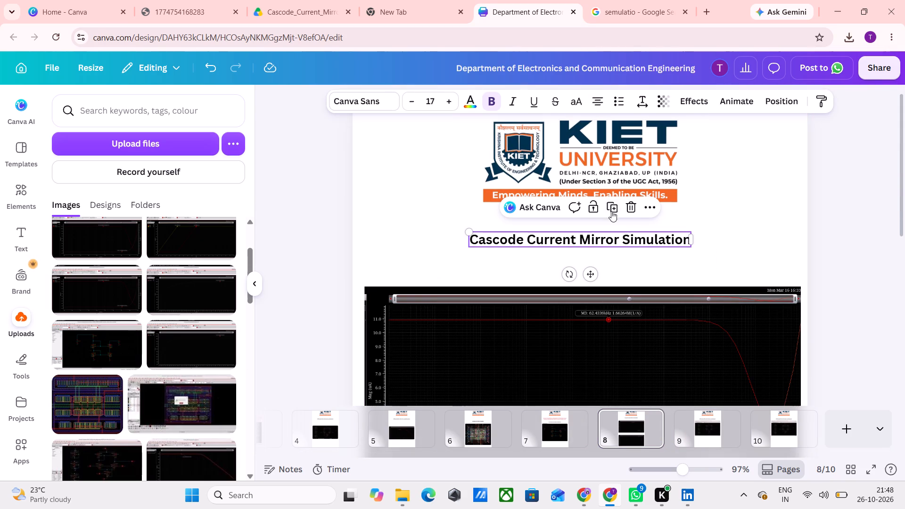
pyautogui.doubleClick(606, 243)
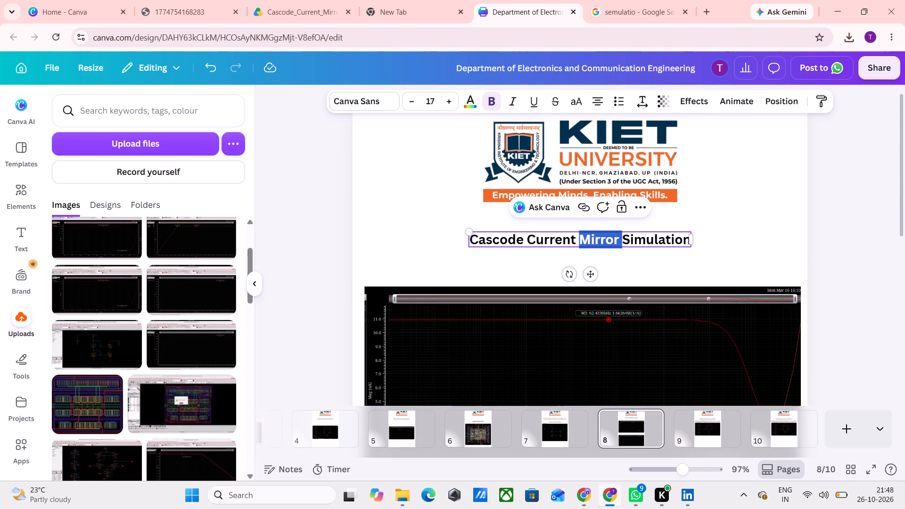
pyautogui.hotkey('ctrl', 'a')
pyautogui.hotkey('ctrl', 'c')
pyautogui.click(714, 426)
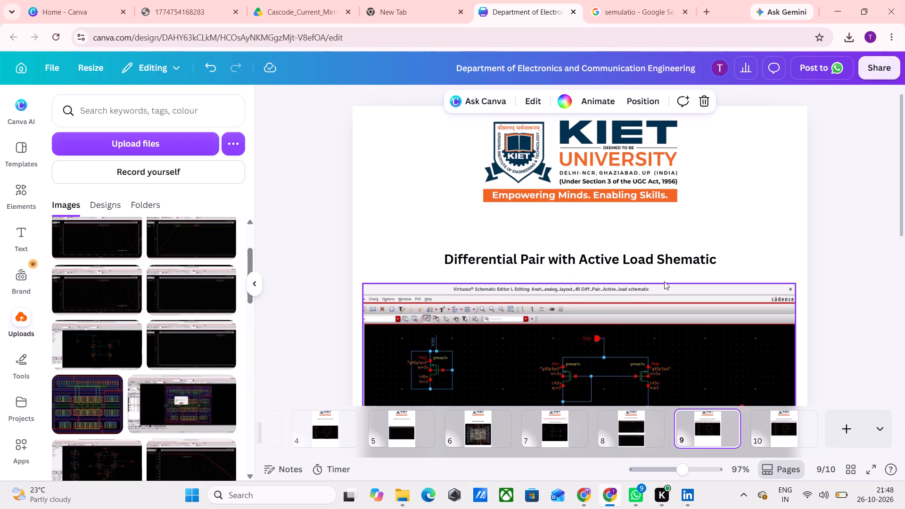
pyautogui.doubleClick(615, 267)
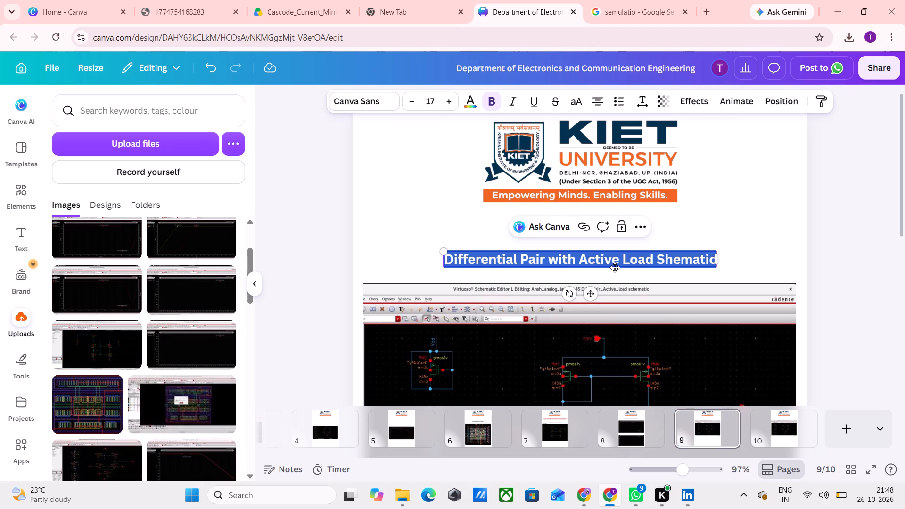
pyautogui.hotkey('ctrl', 'v')
pyautogui.moveTo(592, 296); pyautogui.dragTo(593, 276)
# Replace page 9's schematic image with the uploaded plot showing yellow and red ramp curves.
pyautogui.click(609, 354)
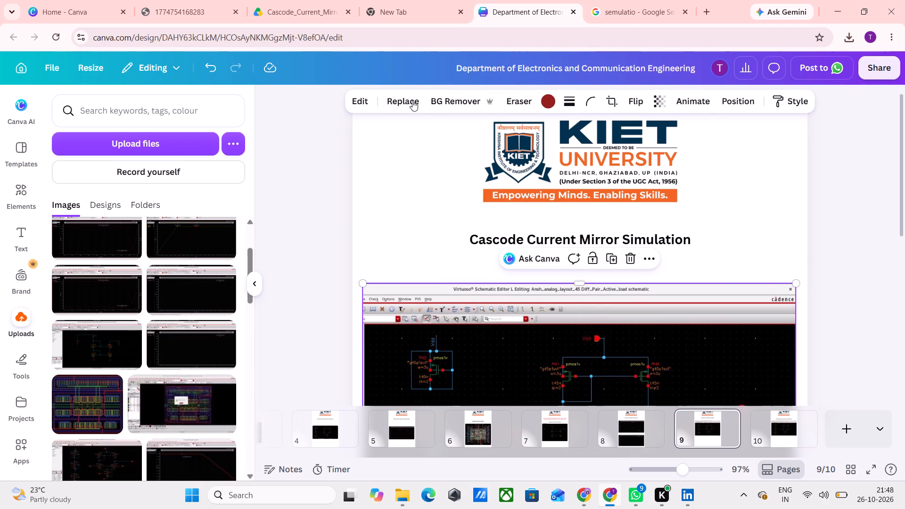
pyautogui.click(409, 104)
pyautogui.click(197, 267)
# Crop page 9's ramp plot at the top, left and bottom edges to remove the surrounding simulator window.
pyautogui.scroll(-1, 578, 333)
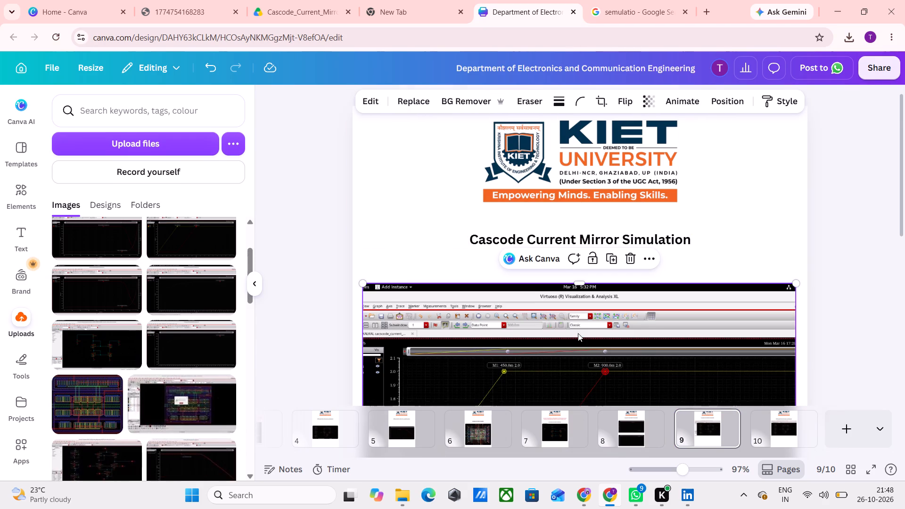
pyautogui.moveTo(579, 221); pyautogui.dragTo(577, 275)
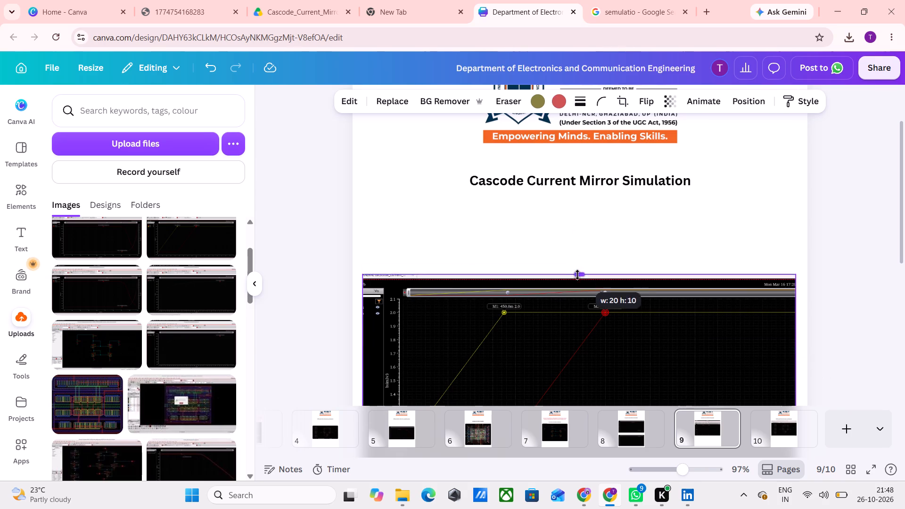
pyautogui.moveTo(577, 275); pyautogui.dragTo(580, 276)
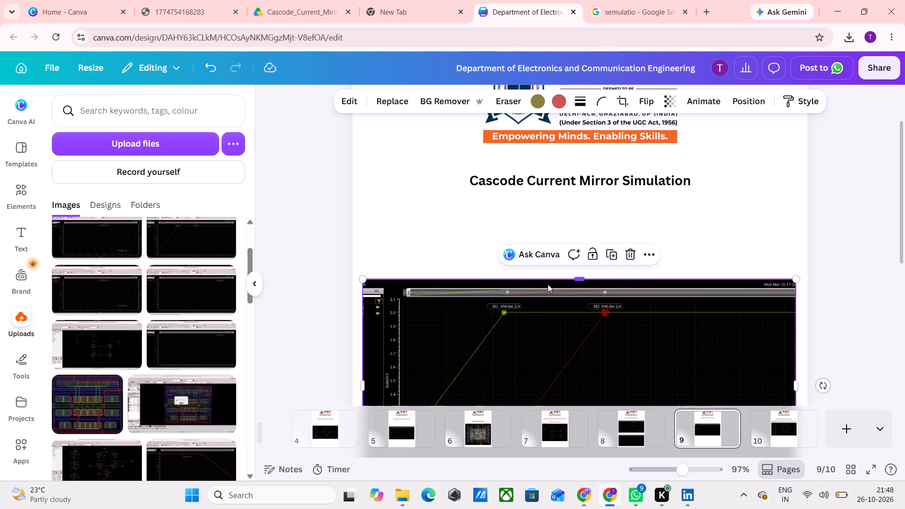
pyautogui.scroll(-1, 548, 284)
pyautogui.moveTo(364, 328); pyautogui.dragTo(386, 327)
pyautogui.scroll(-2, 690, 315)
pyautogui.moveTo(588, 316); pyautogui.dragTo(589, 302)
# Lower the cropped ramp plot on page 9, enlarge it to nearly the page width and centre it horizontally.
pyautogui.moveTo(598, 258); pyautogui.dragTo(591, 300)
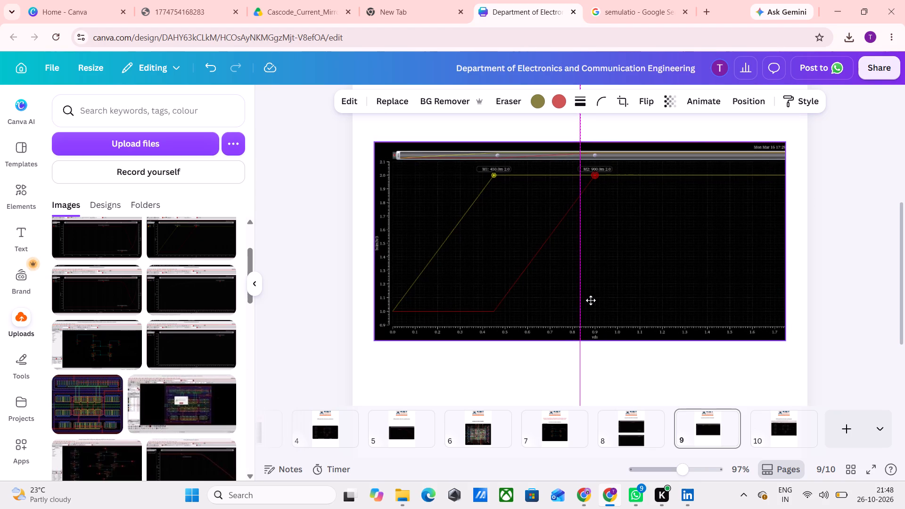
pyautogui.moveTo(591, 300); pyautogui.dragTo(592, 301)
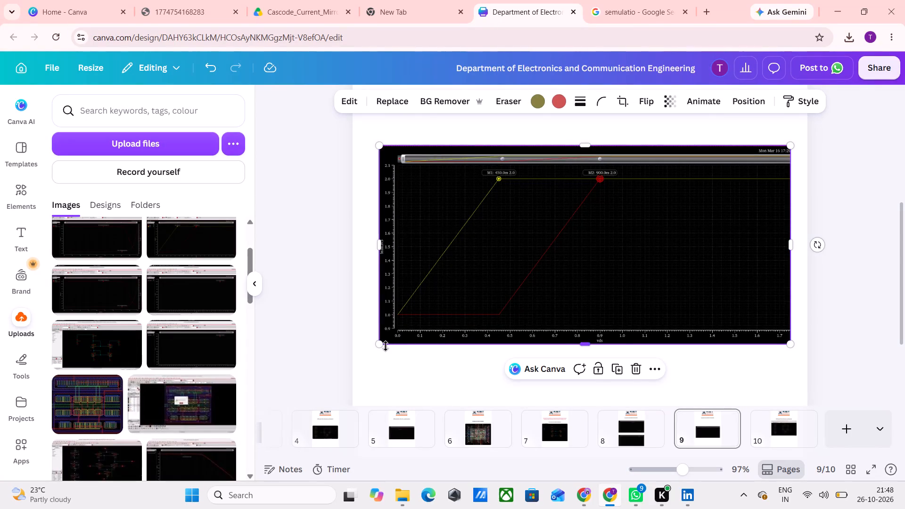
pyautogui.moveTo(381, 345); pyautogui.dragTo(359, 364)
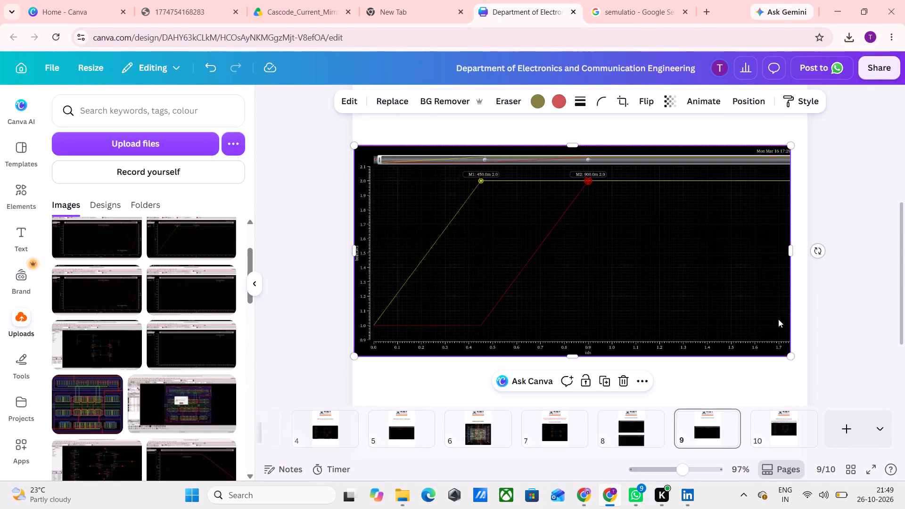
pyautogui.moveTo(789, 354); pyautogui.dragTo(802, 355)
pyautogui.press('Right')
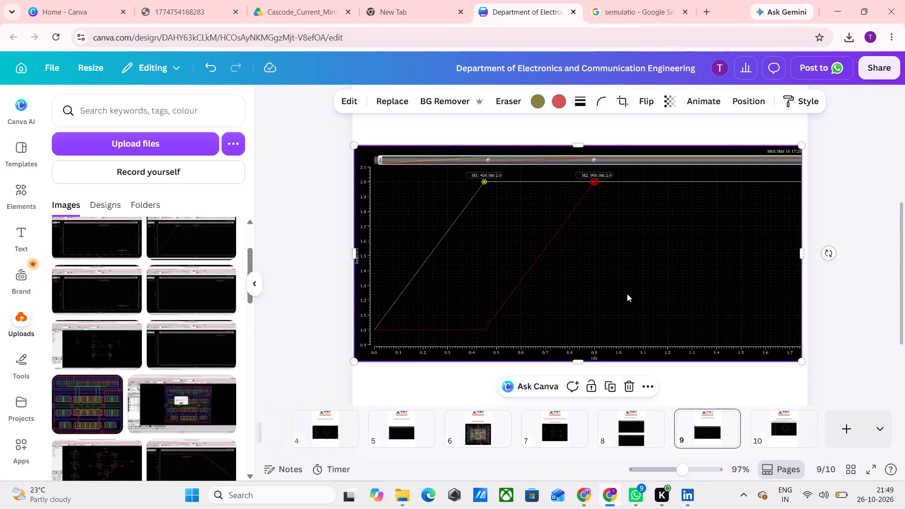
pyautogui.press('Right')
pyautogui.press('Right')
pyautogui.press('Right')
pyautogui.press('Right')
pyautogui.press('Right')
pyautogui.moveTo(353, 360); pyautogui.dragTo(363, 360)
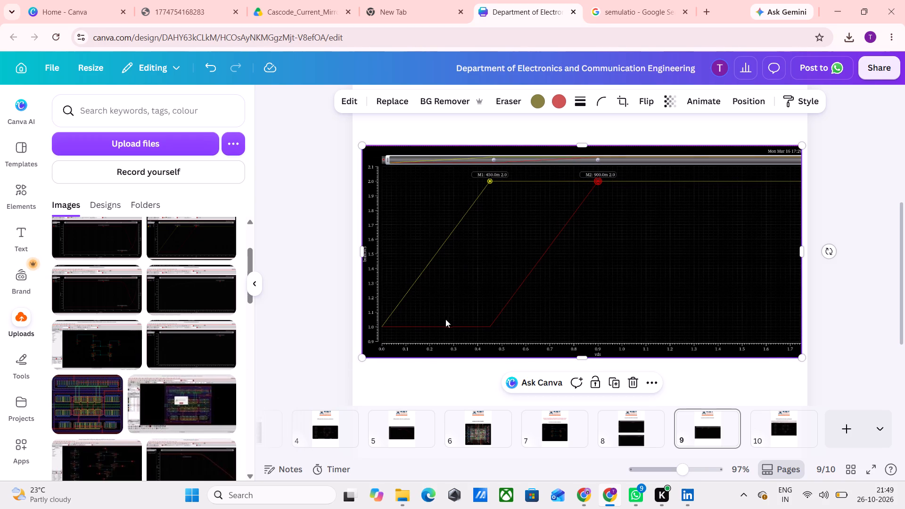
pyautogui.click(584, 303)
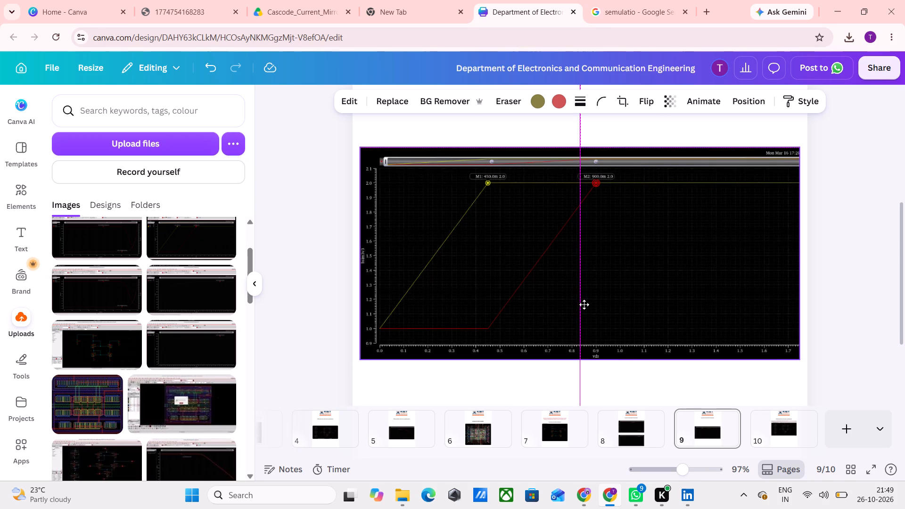
pyautogui.click(725, 389)
pyautogui.scroll(-2, 725, 389)
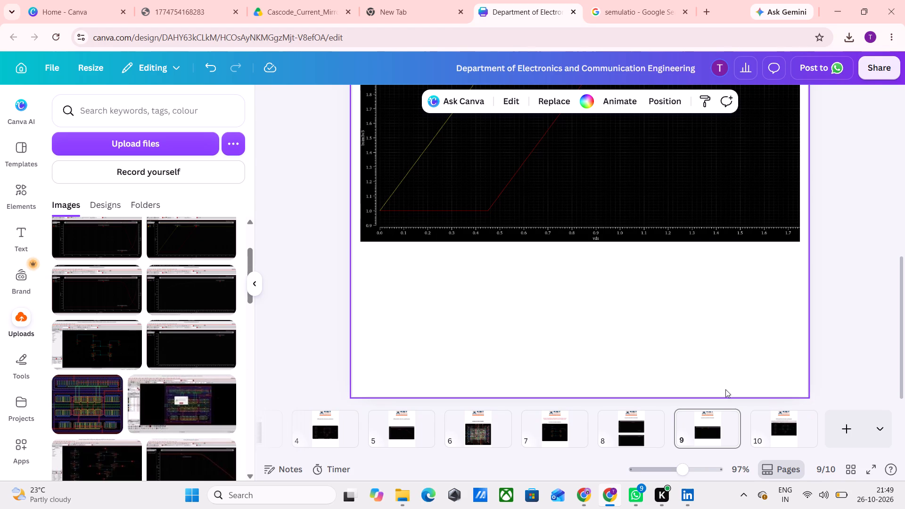
# Narrow page 9's gap by nudging the heading slightly down and the ramp plot slightly up.
pyautogui.scroll(2, 725, 389)
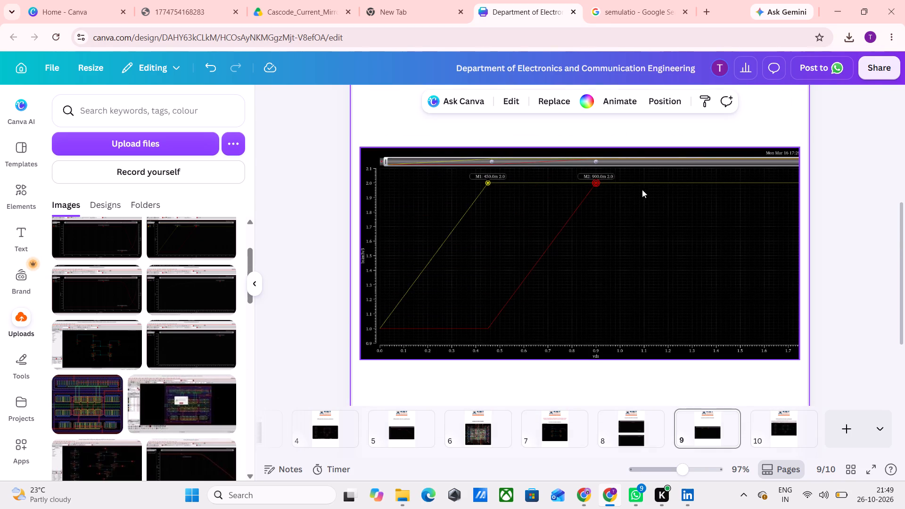
pyautogui.scroll(3, 635, 269)
pyautogui.click(623, 199)
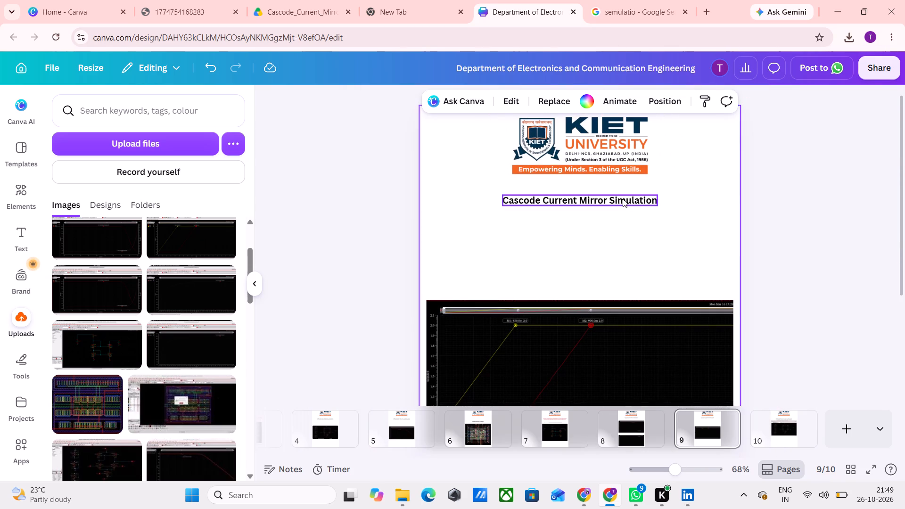
pyautogui.press('Down')
pyautogui.press('Down')
pyautogui.press('Down')
pyautogui.click(607, 331)
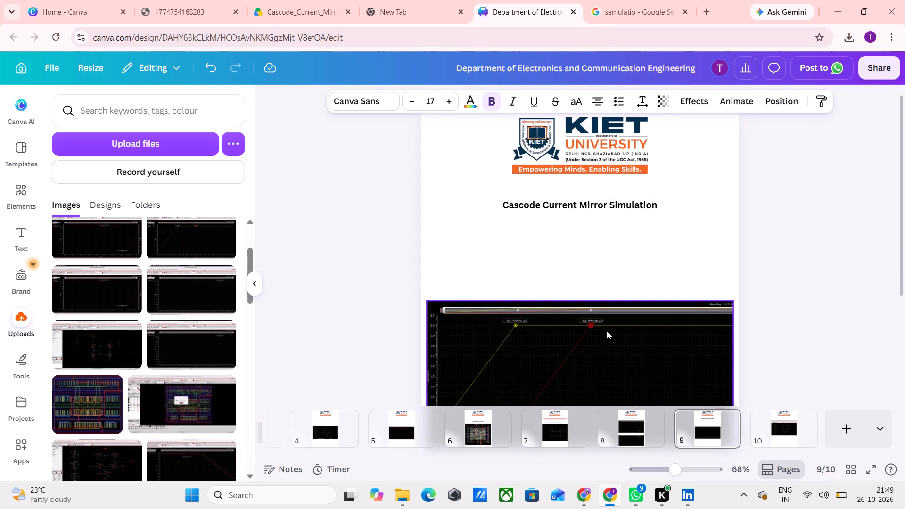
pyautogui.press('Up')
pyautogui.press('Up')
pyautogui.press('Up')
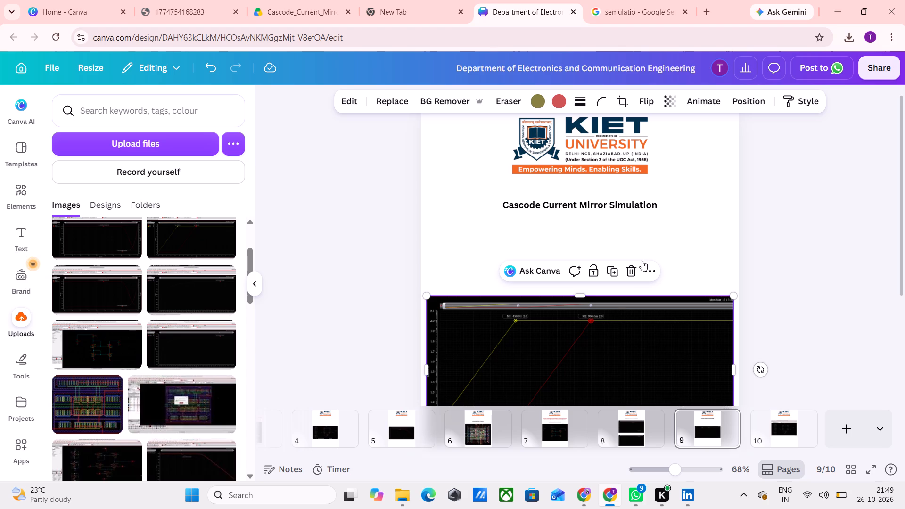
pyautogui.click(822, 239)
pyautogui.scroll(-2, 805, 257)
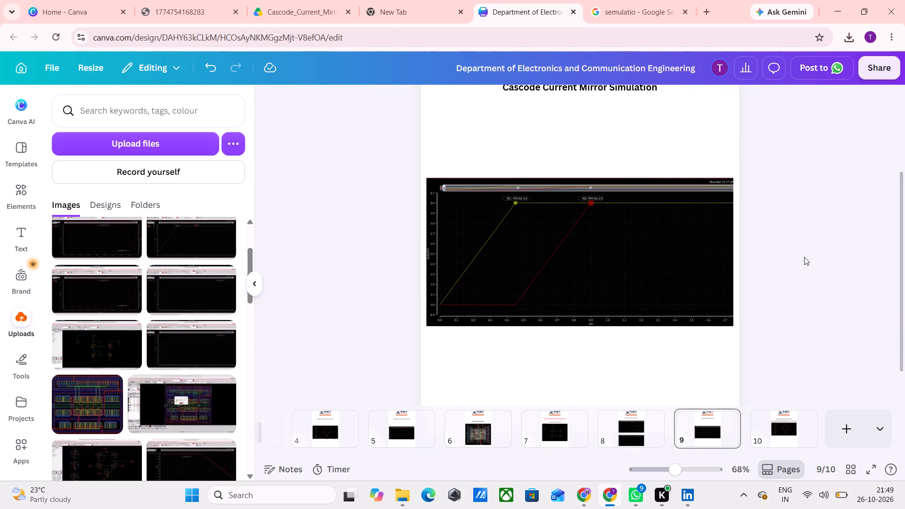
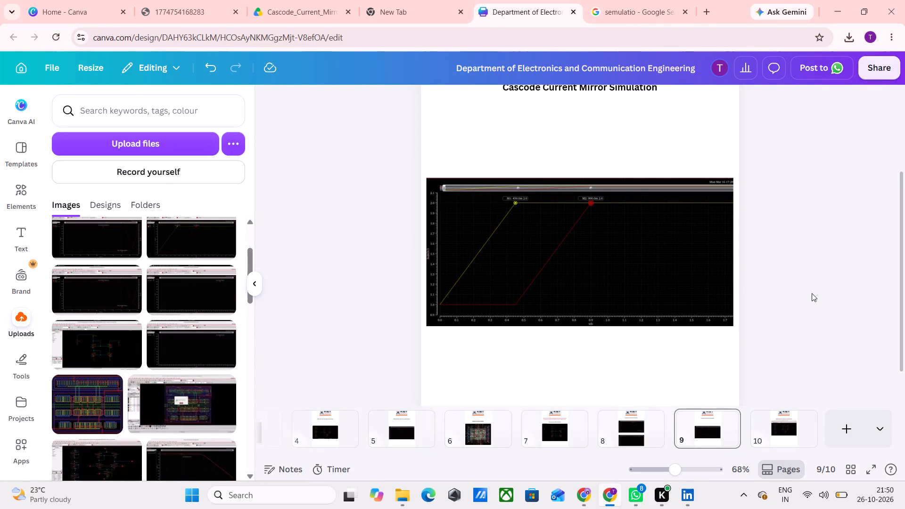
# Review page 9's layout from the KIET logo and heading down to the ramp plot.
pyautogui.click(656, 345)
pyautogui.scroll(2, 683, 188)
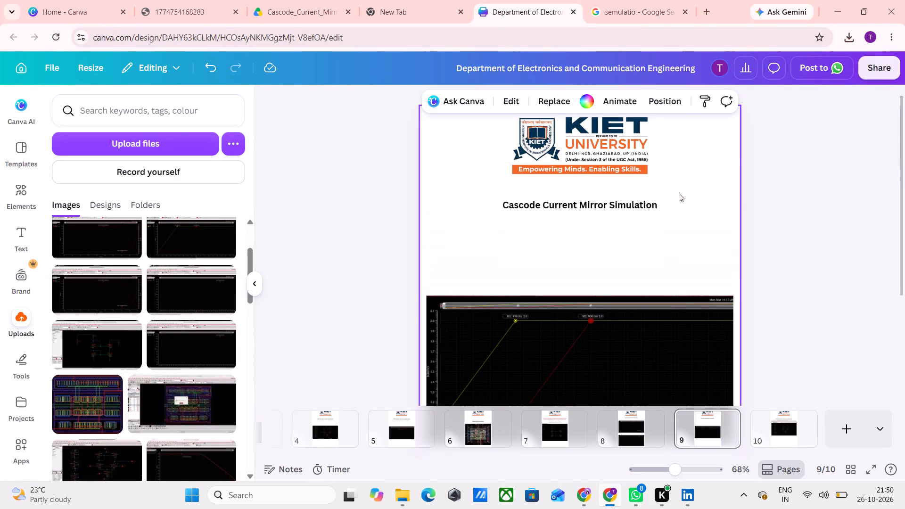
pyautogui.scroll(5, 679, 196)
pyautogui.scroll(-6, 679, 231)
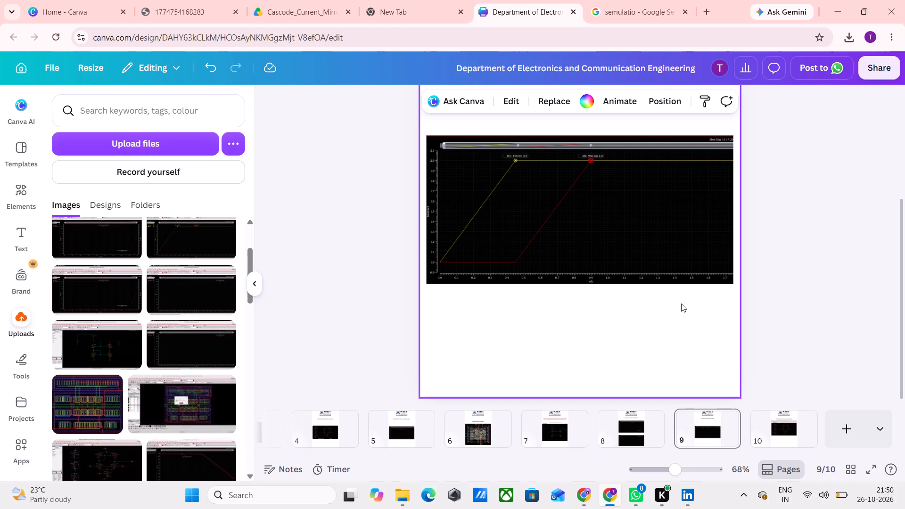
# Go to page 10 and select the Differential Pair with Active Load schematic image.
pyautogui.click(780, 429)
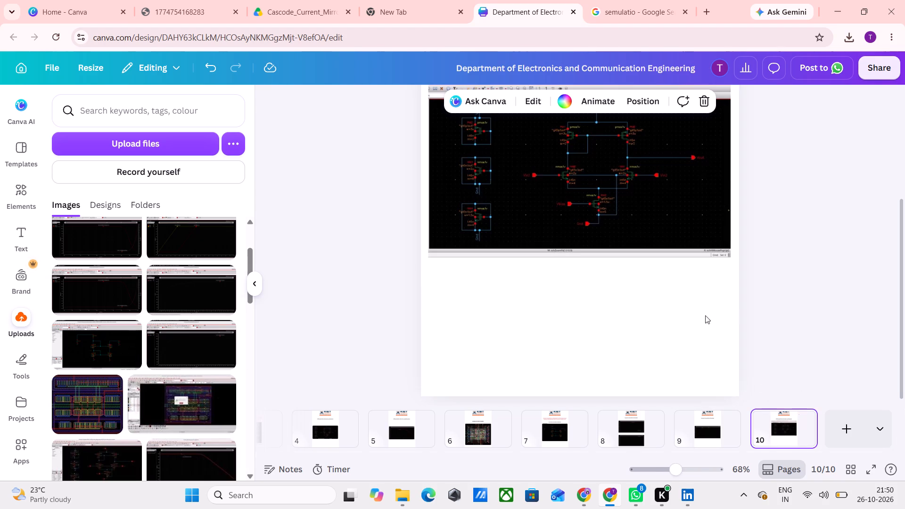
pyautogui.scroll(4, 663, 329)
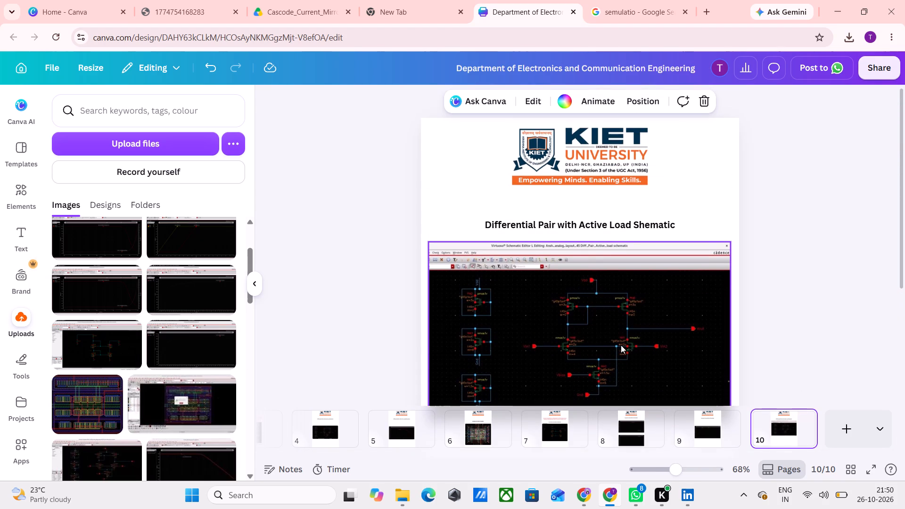
pyautogui.scroll(-1, 621, 345)
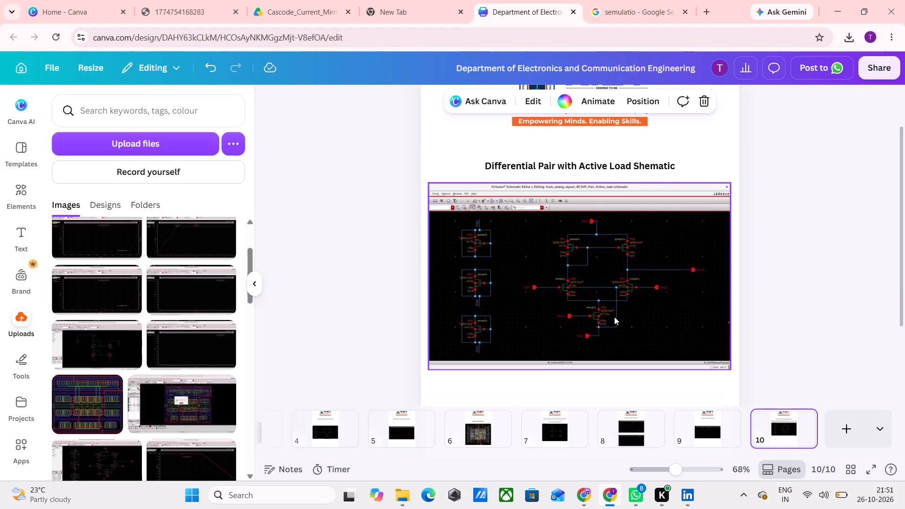
pyautogui.click(614, 317)
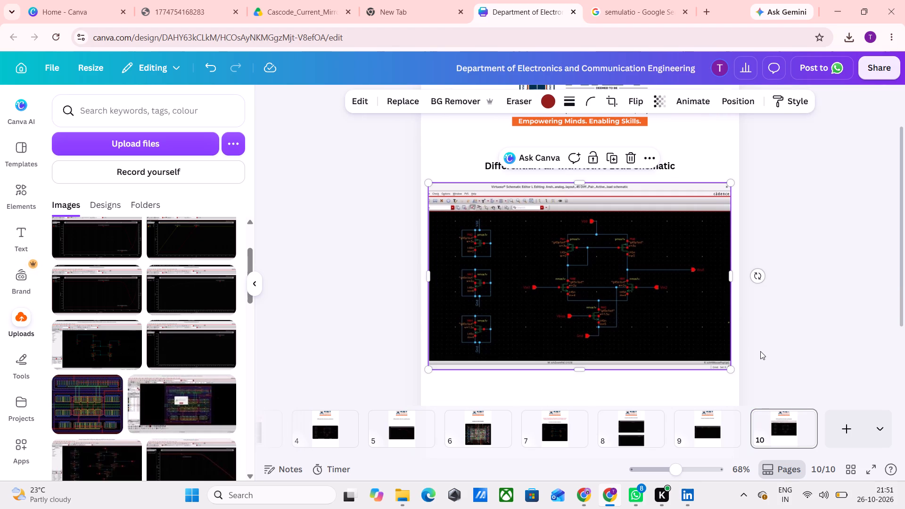
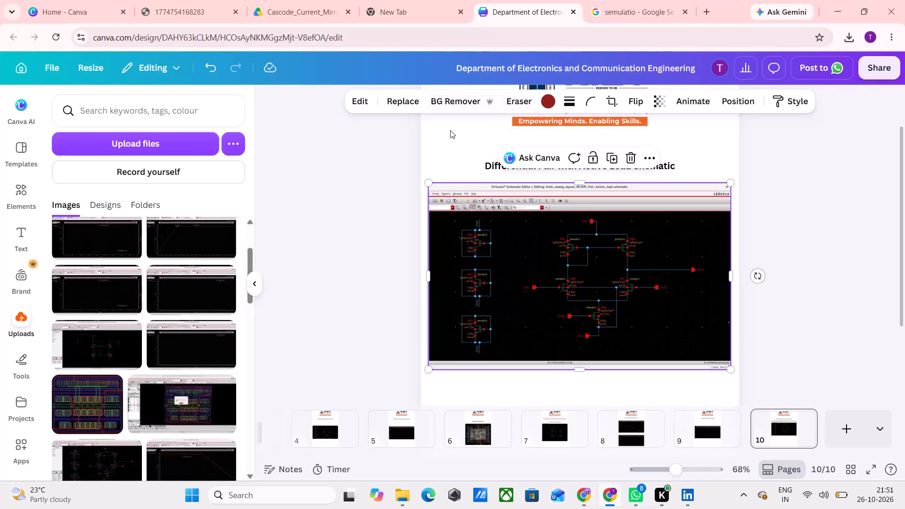
# Switch to LinkedIn and look through the simulation pages of the Differential Pair DC Analysis post.
pyautogui.click(395, 199)
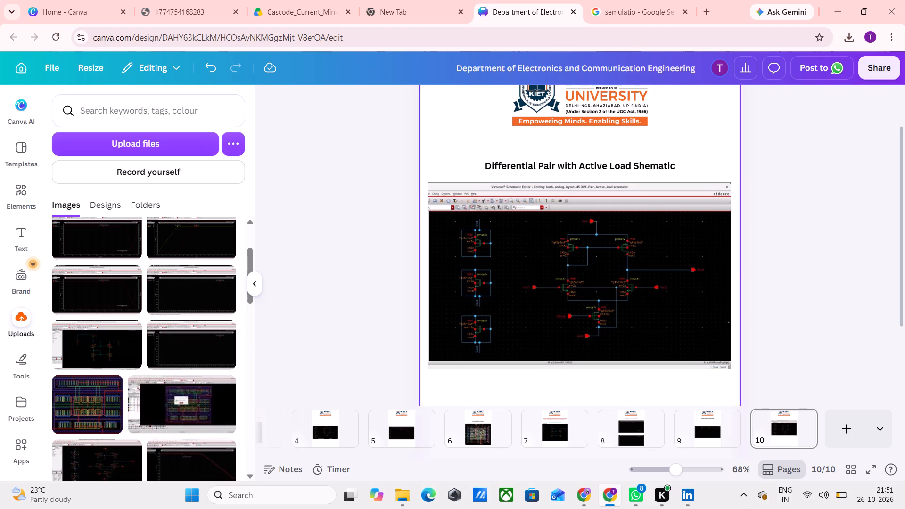
pyautogui.click(683, 438)
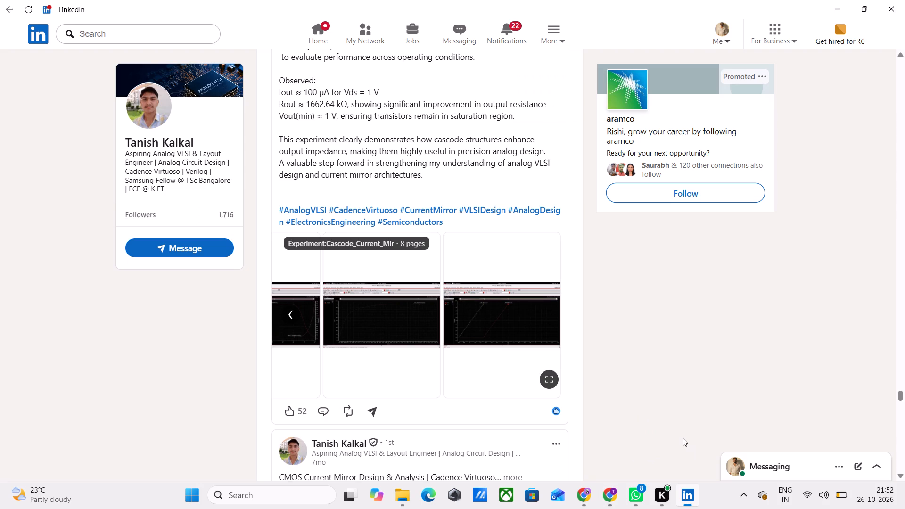
pyautogui.scroll(12, 523, 388)
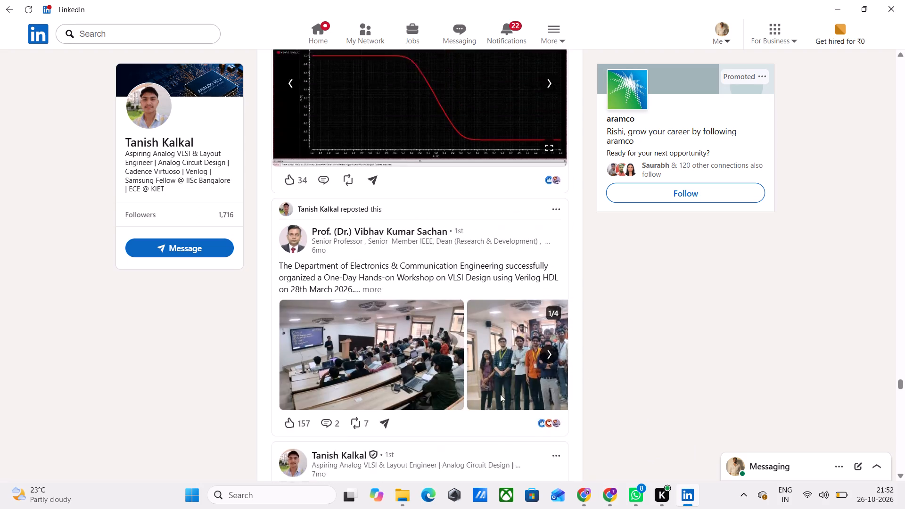
pyautogui.scroll(1, 500, 394)
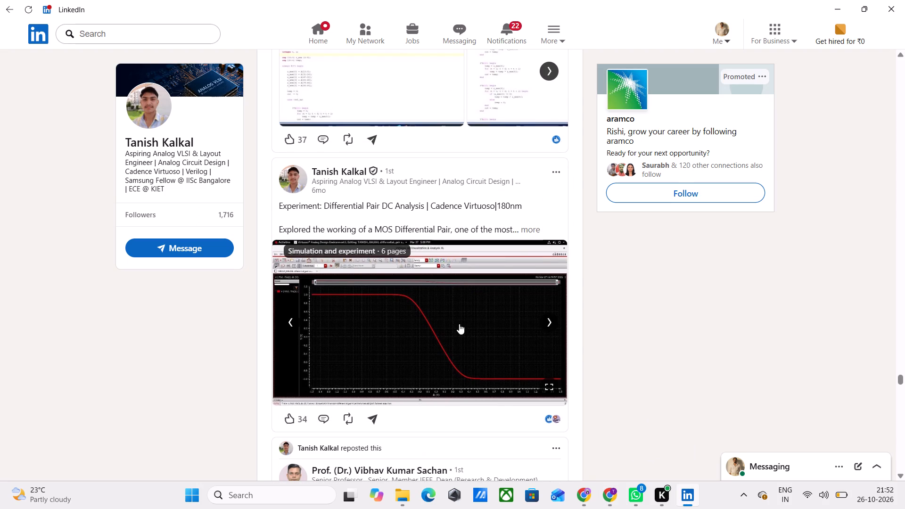
pyautogui.click(533, 220)
pyautogui.click(546, 323)
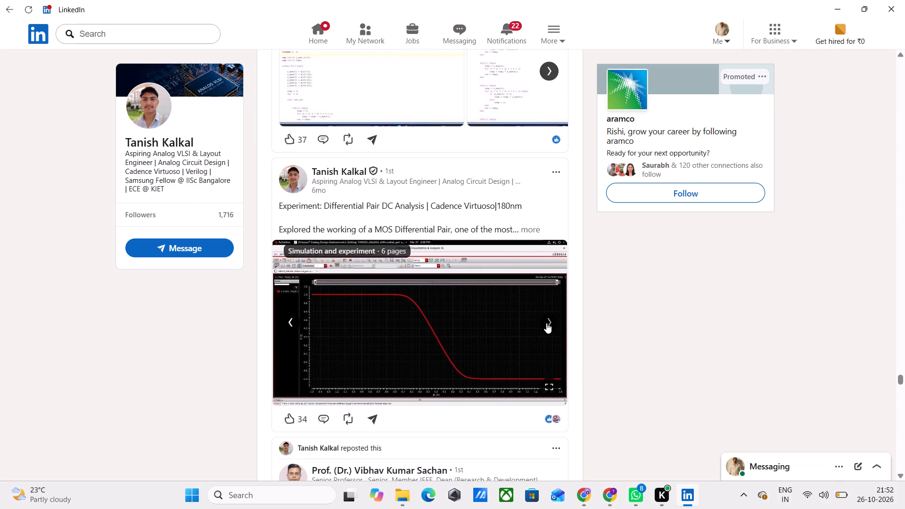
pyautogui.click(546, 323)
pyautogui.click(546, 323)
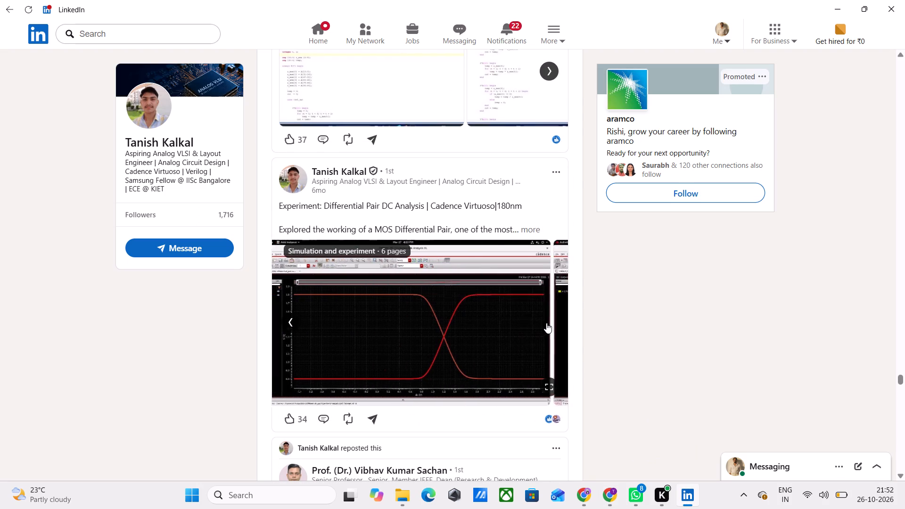
pyautogui.click(546, 323)
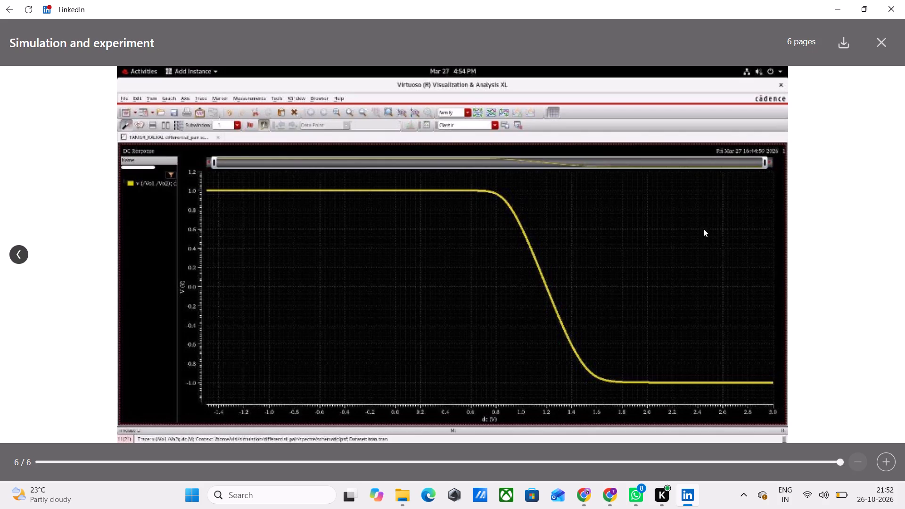
pyautogui.click(880, 49)
pyautogui.scroll(1, 547, 343)
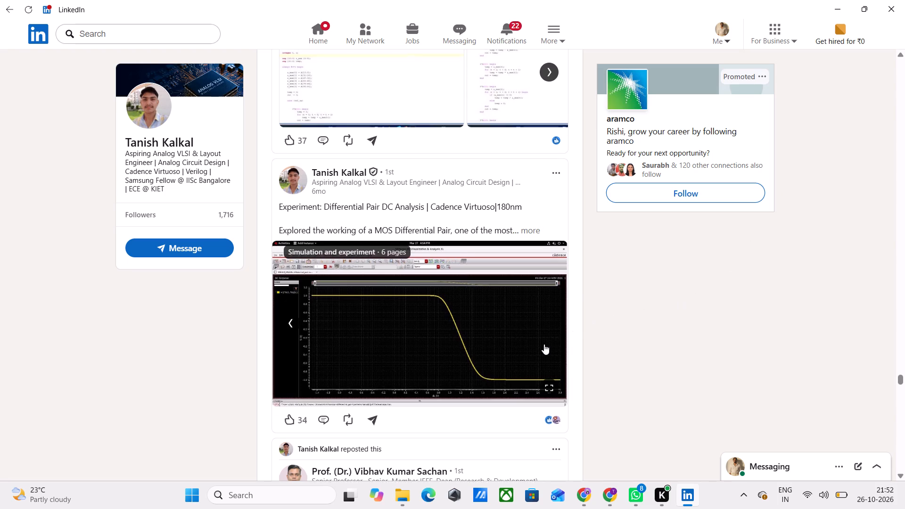
pyautogui.scroll(1, 544, 344)
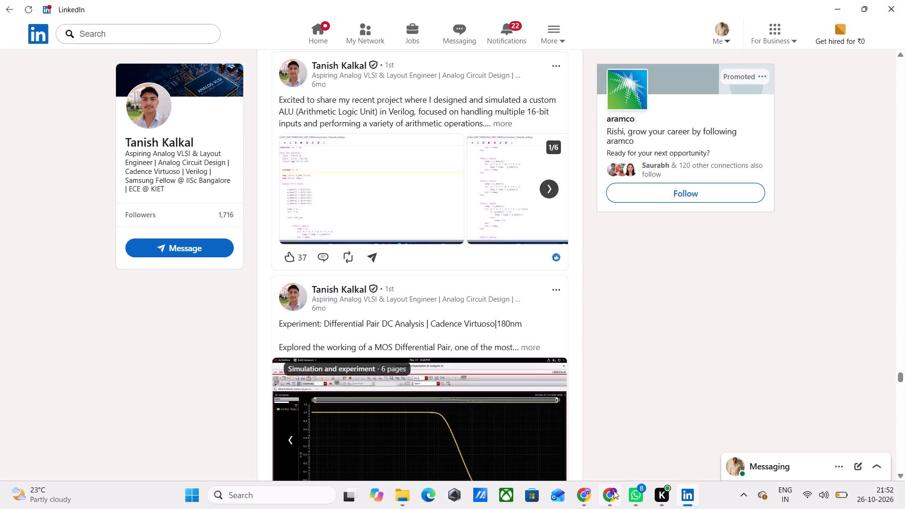
# Return to the Canva design in Chrome and select page 10.
pyautogui.click(618, 454)
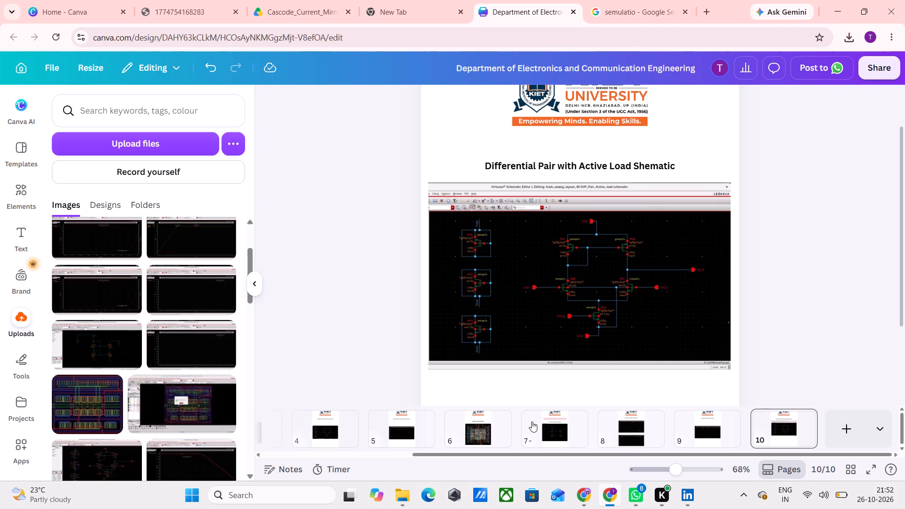
pyautogui.click(784, 434)
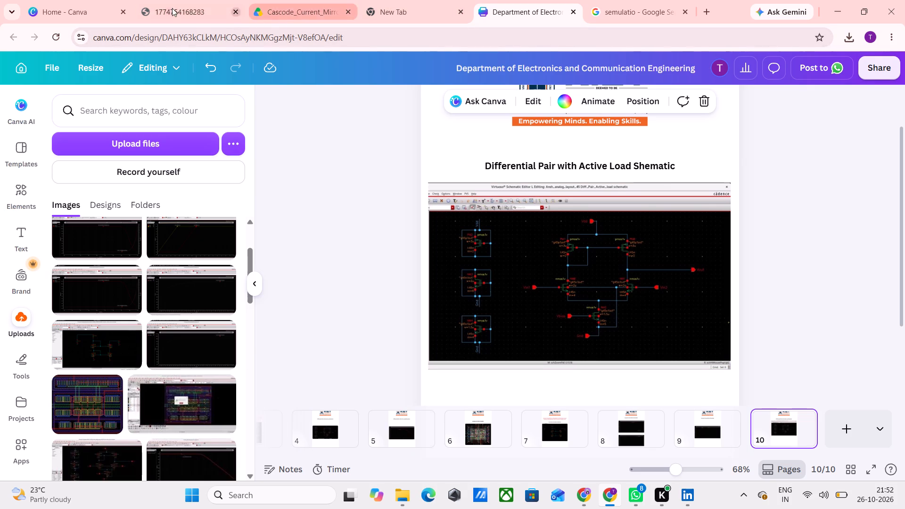
# Switch to Google Drive, leave the Cascode_Current_Mirror folder and look through the My Drive contents.
pyautogui.click(290, 7)
pyautogui.click(415, 372)
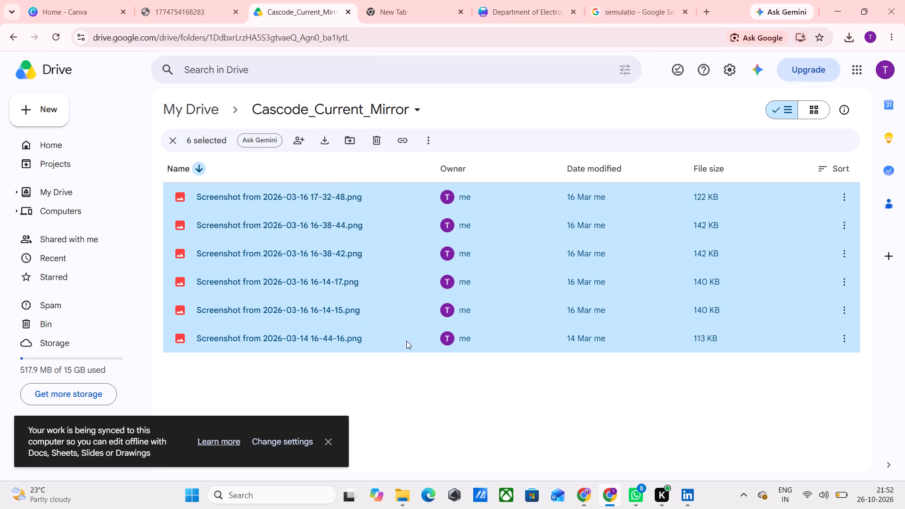
pyautogui.click(14, 36)
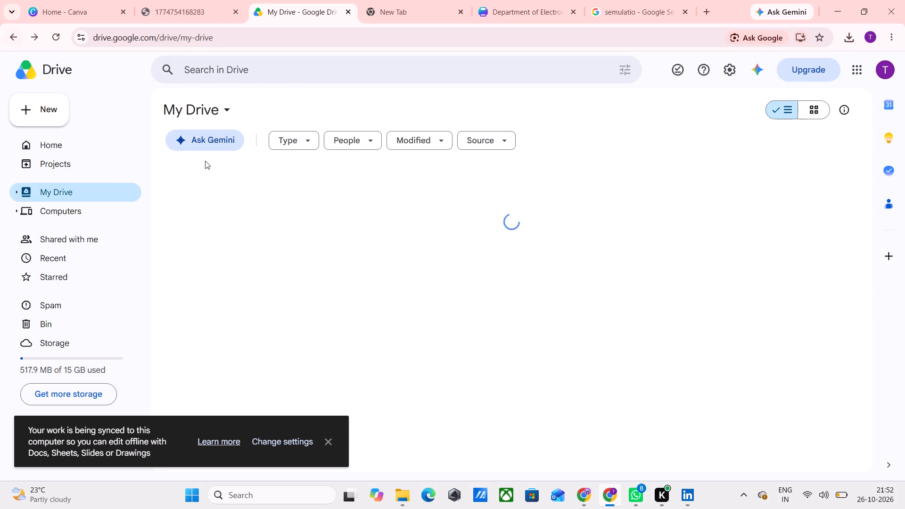
pyautogui.scroll(-1, 337, 256)
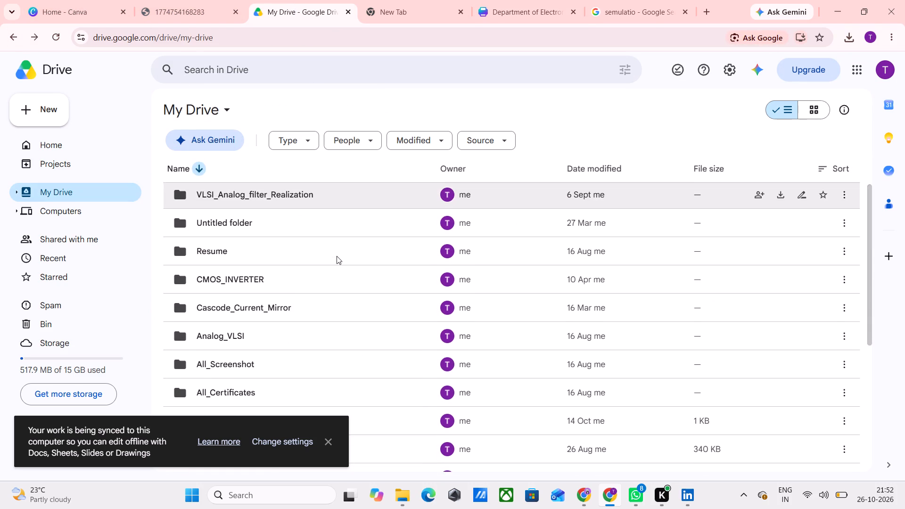
pyautogui.scroll(-2, 337, 256)
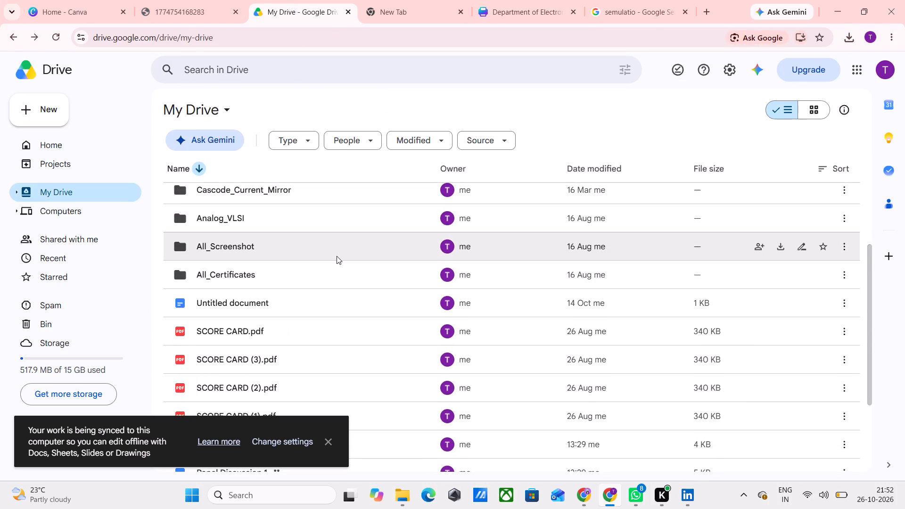
pyautogui.scroll(-3, 337, 256)
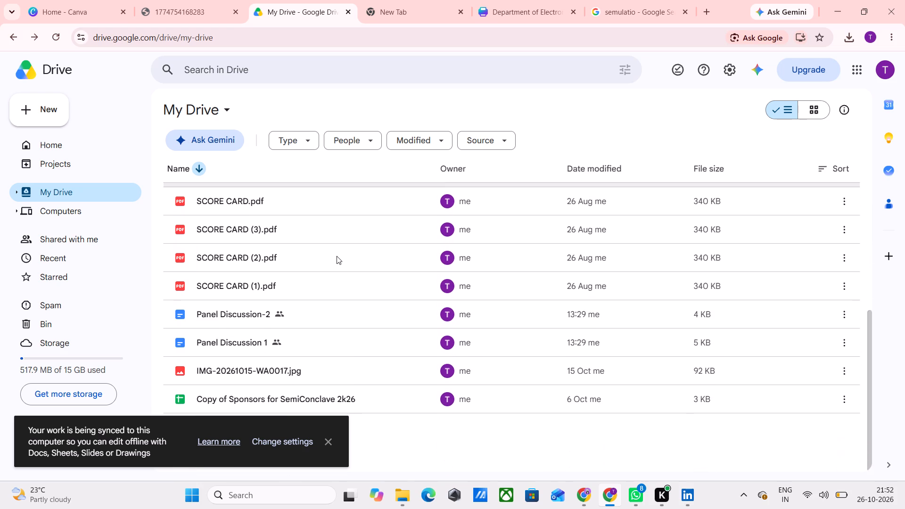
pyautogui.scroll(-4, 337, 256)
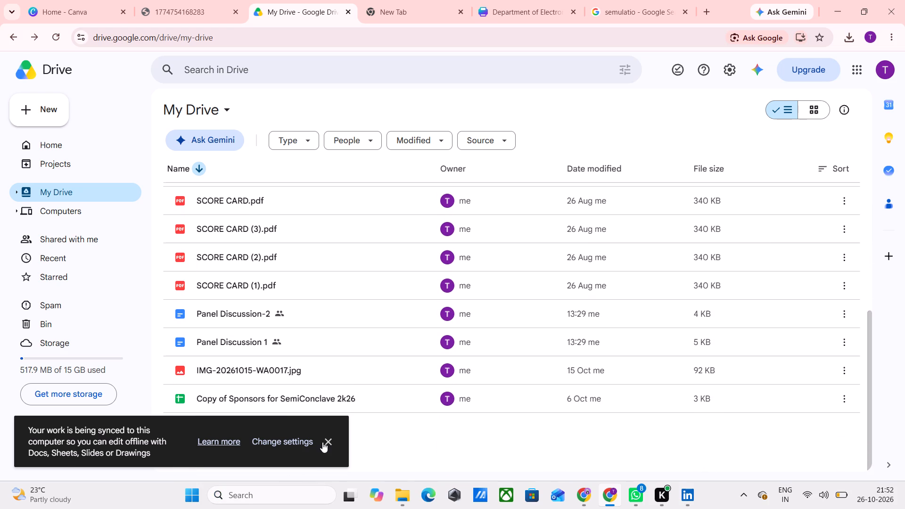
pyautogui.click(322, 442)
pyautogui.scroll(3, 288, 430)
pyautogui.doubleClick(254, 289)
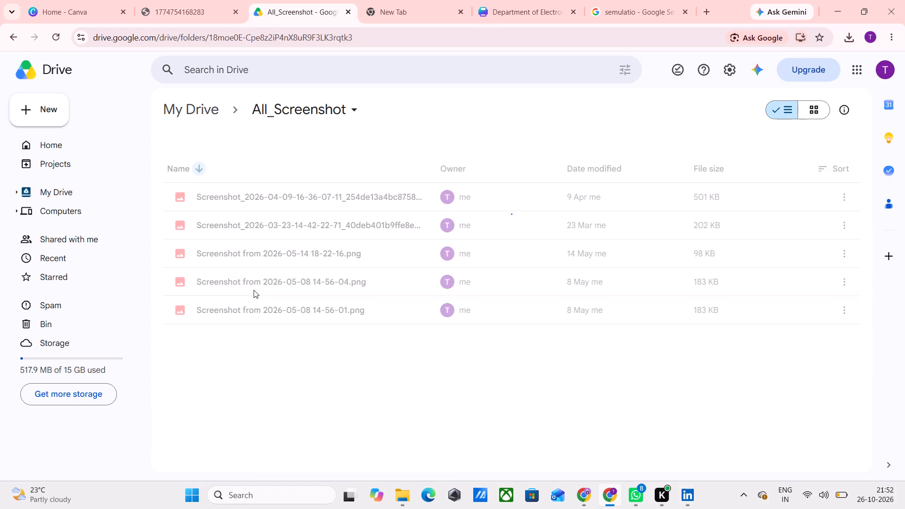
pyautogui.doubleClick(266, 311)
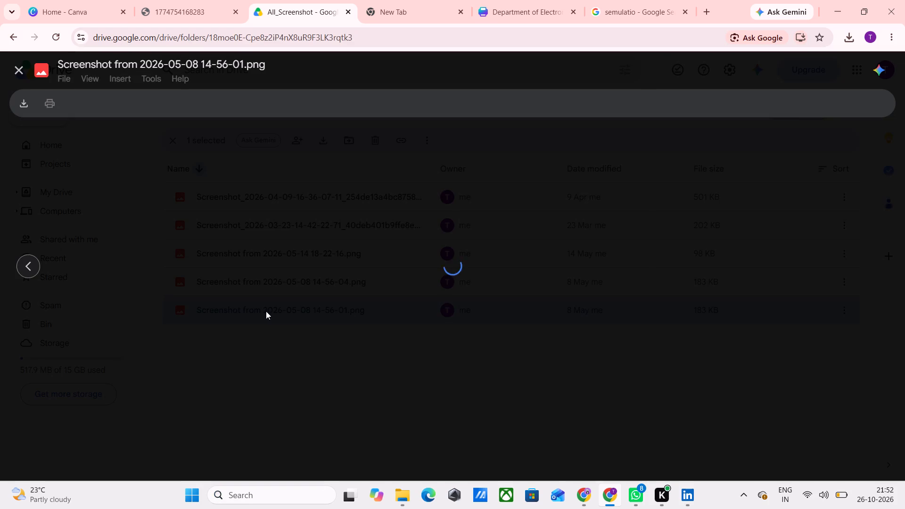
pyautogui.press('Left')
pyautogui.press('Left')
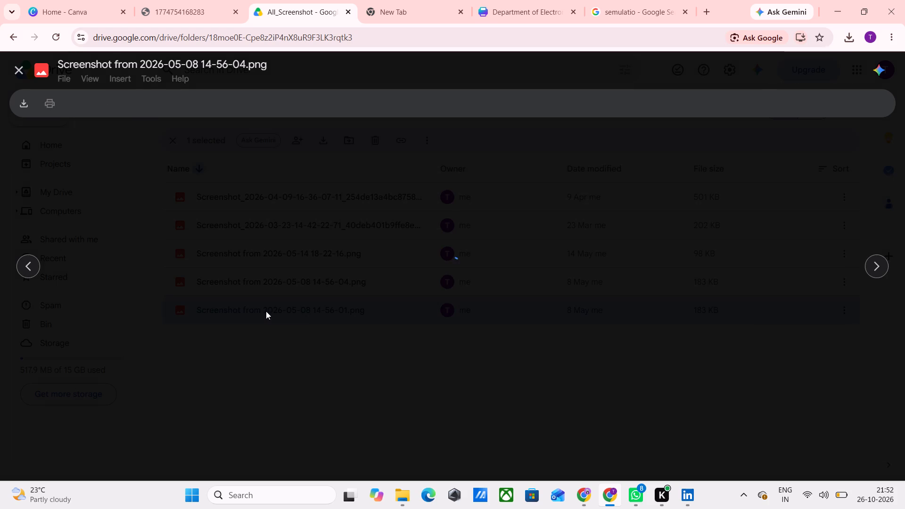
pyautogui.press('Left')
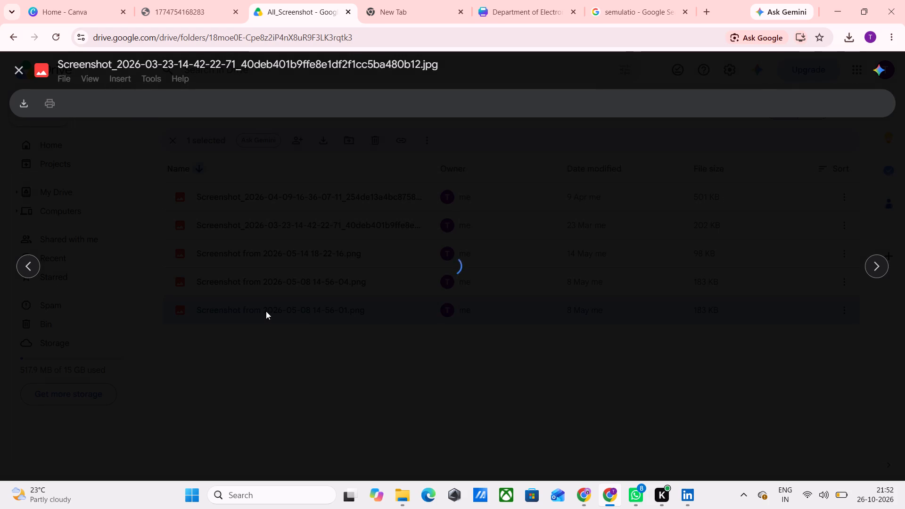
pyautogui.click(19, 68)
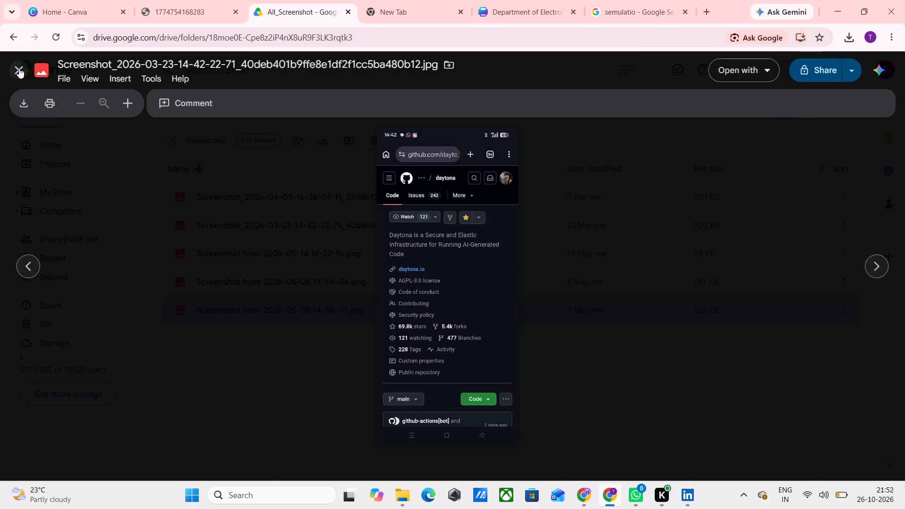
pyautogui.click(184, 110)
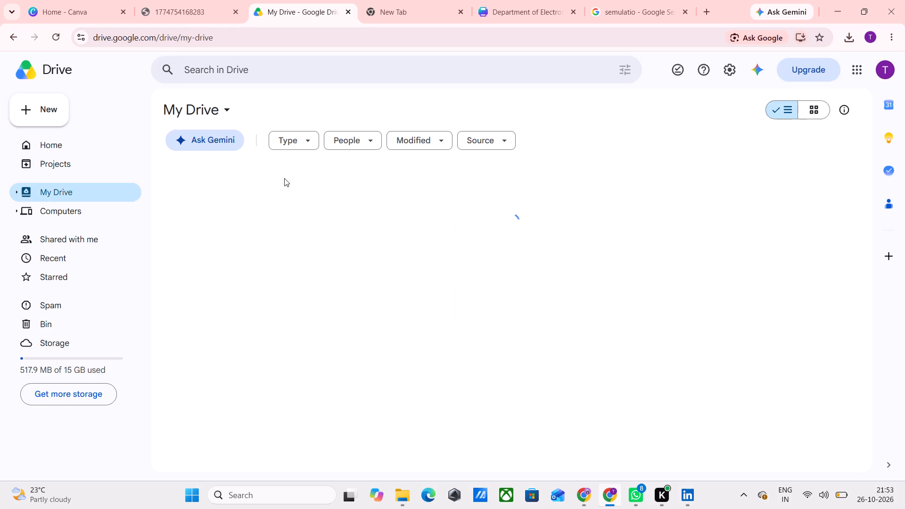
# Check the VLSI_Analog_filter_Realization and Analog_VLSI folders for differential pair images and return to My Drive.
pyautogui.scroll(1, 264, 297)
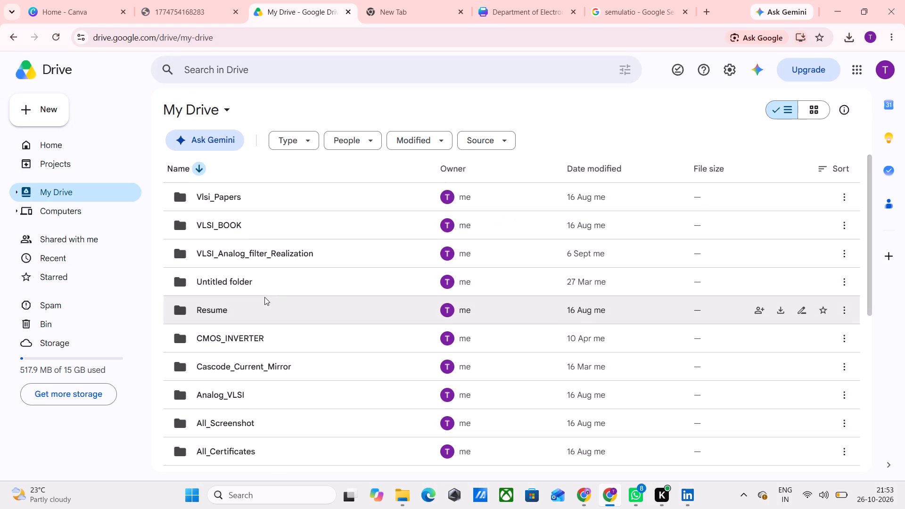
pyautogui.scroll(1, 264, 297)
pyautogui.doubleClick(244, 258)
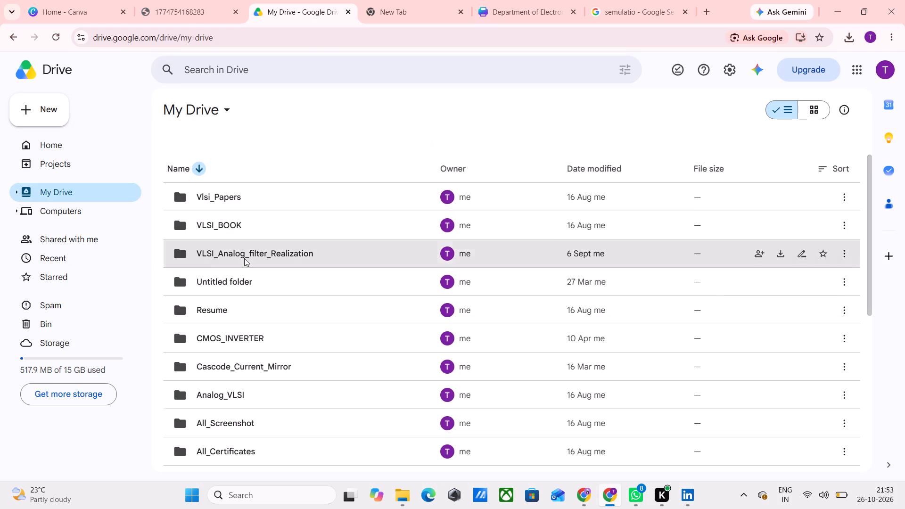
pyautogui.click(179, 118)
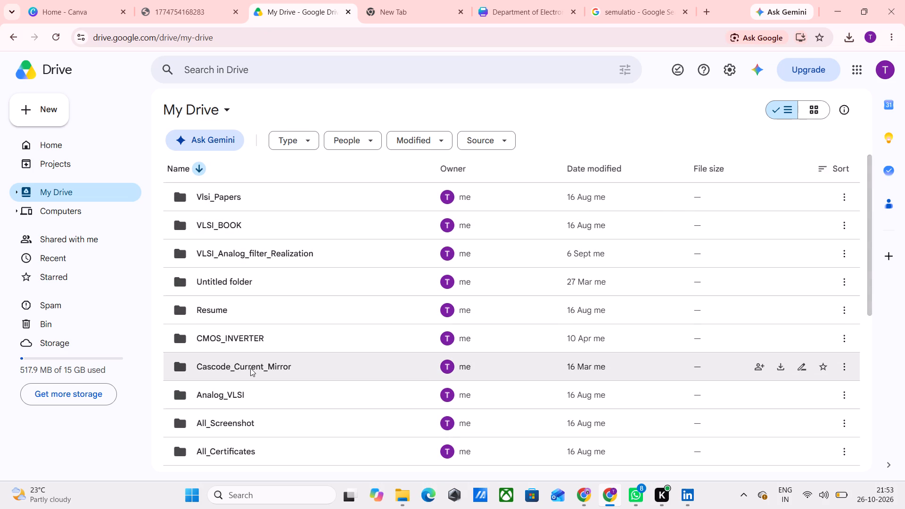
pyautogui.doubleClick(253, 394)
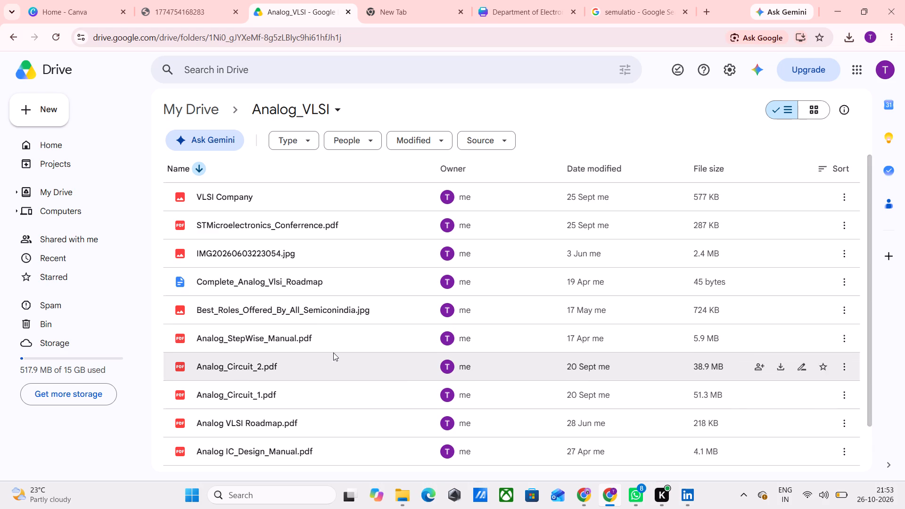
pyautogui.scroll(-1, 333, 354)
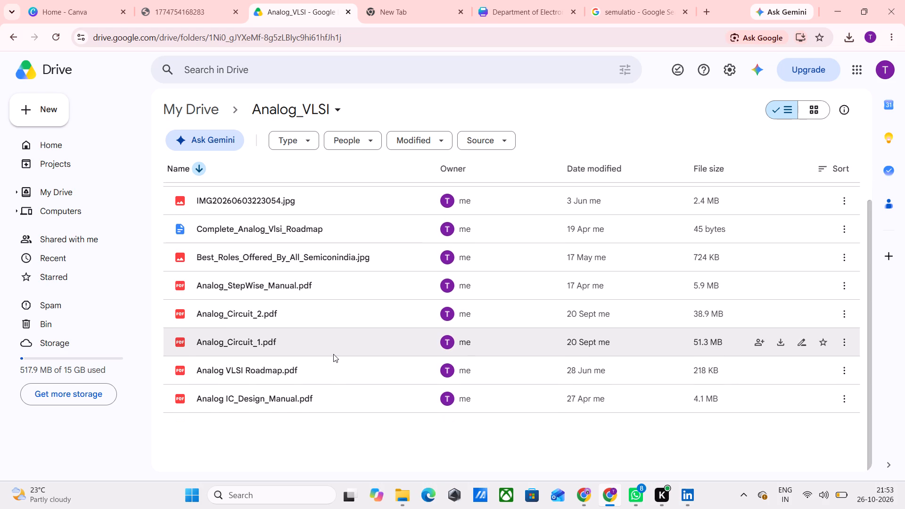
pyautogui.scroll(2, 333, 354)
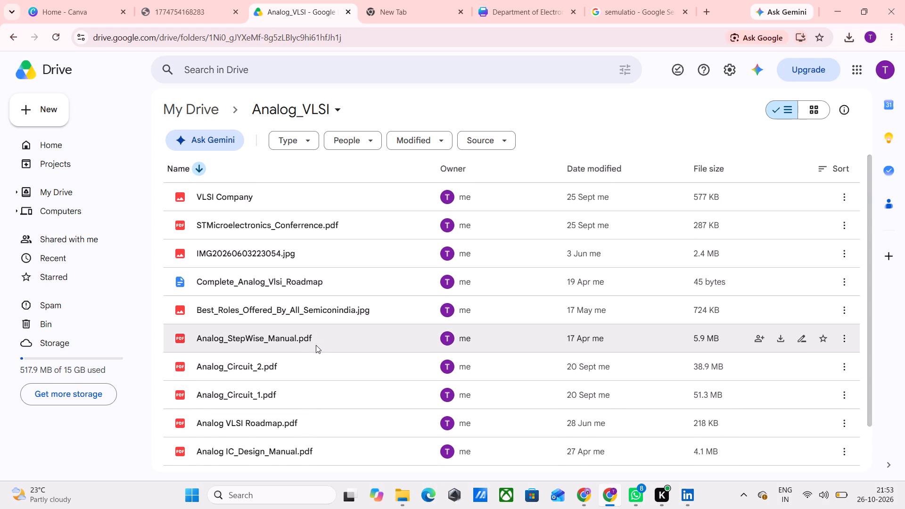
pyautogui.click(201, 109)
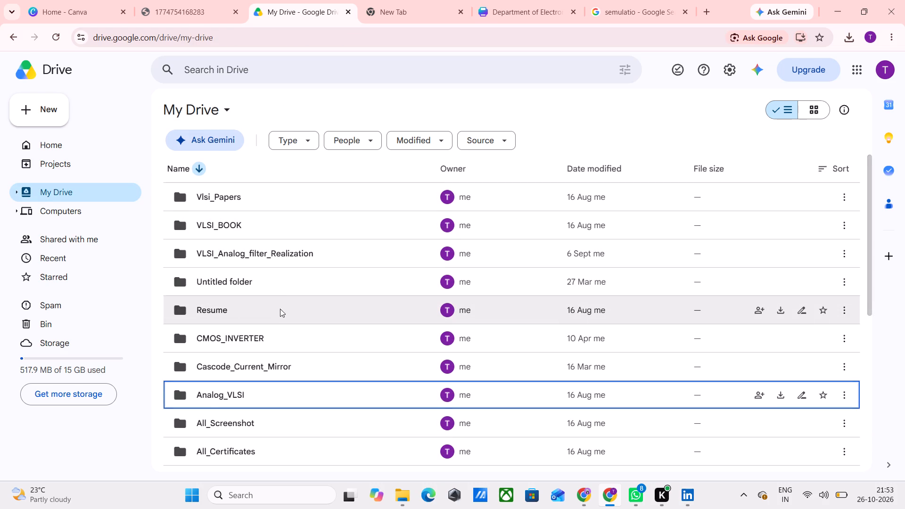
# Open Untitled folder and preview its 27 March screenshots from 16-51-29 through 16-58-36.
pyautogui.doubleClick(261, 292)
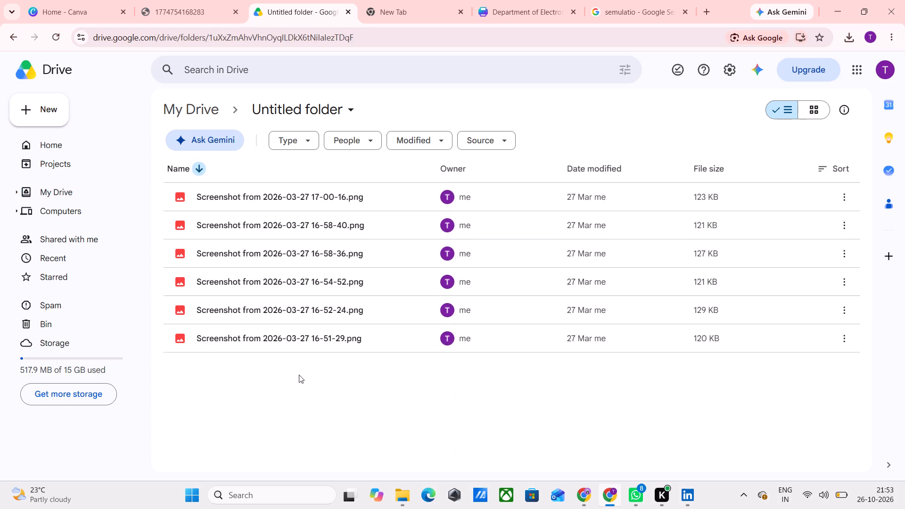
pyautogui.doubleClick(293, 341)
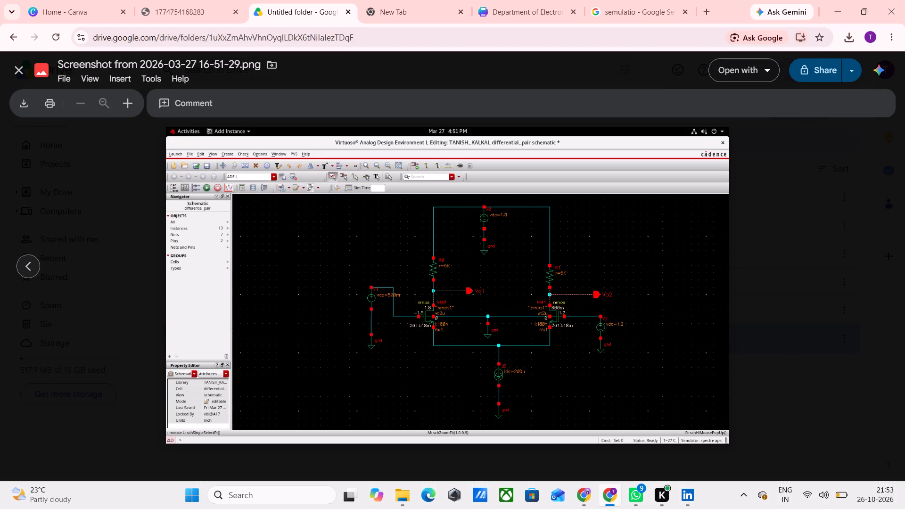
pyautogui.press('Left')
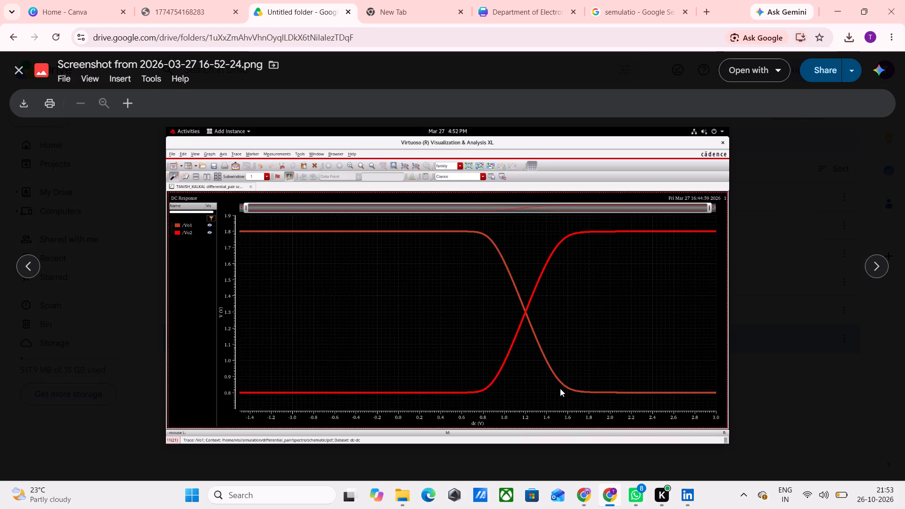
pyautogui.press('Left')
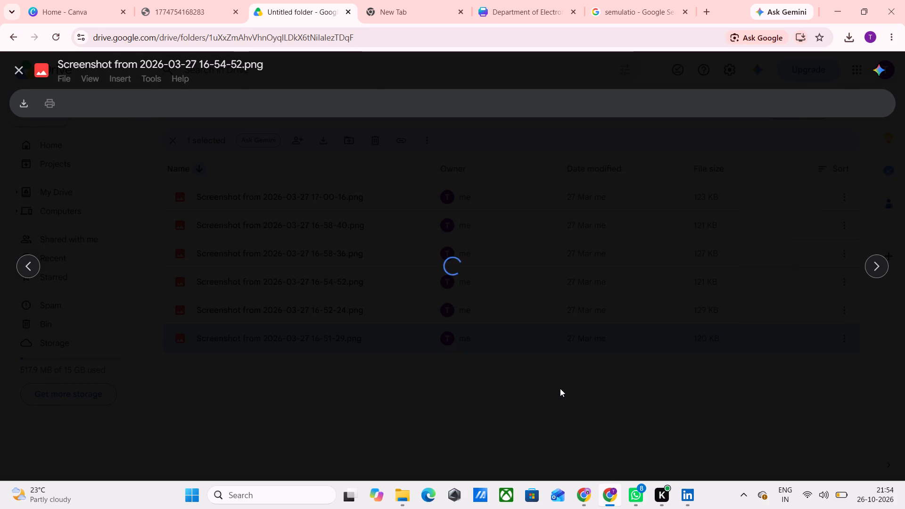
pyautogui.press('Left')
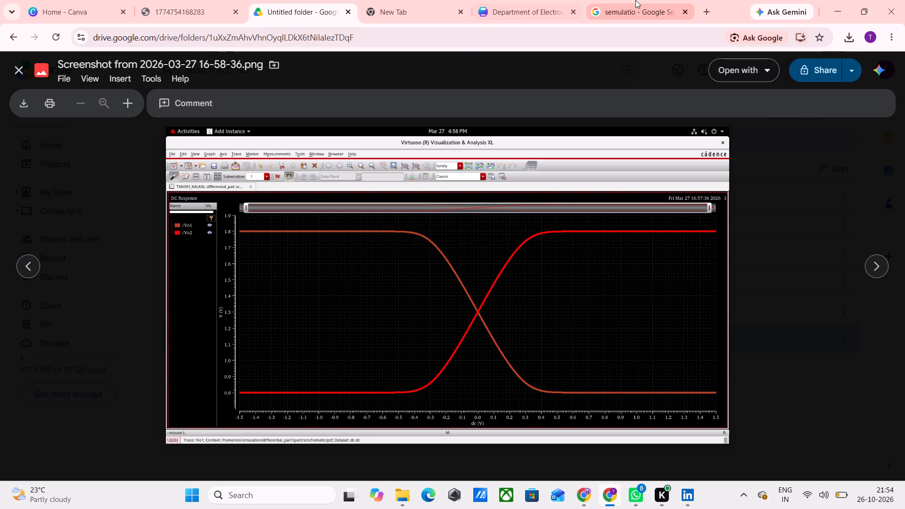
# Switch to the Canva design and examine the Differential Pair with Active Load schematic on page 10 up close.
pyautogui.click(539, 1)
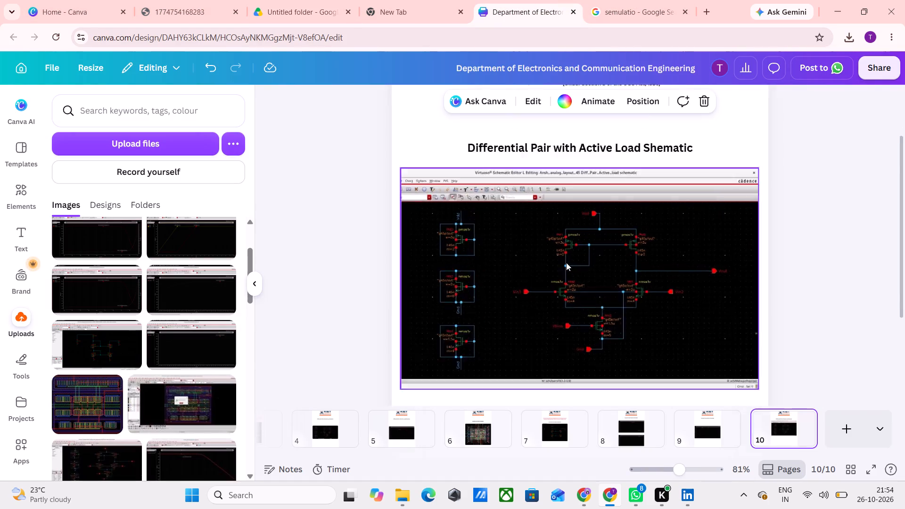
pyautogui.scroll(-1, 566, 263)
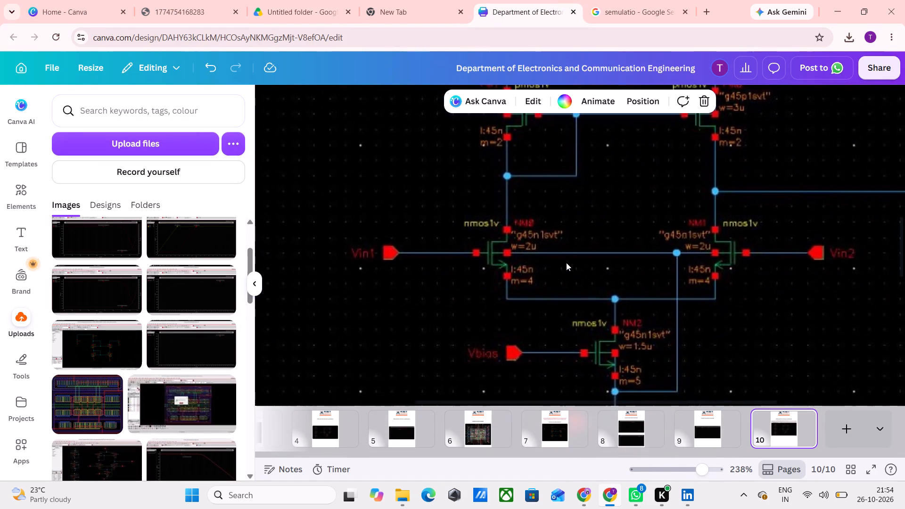
pyautogui.hscroll(-1, 566, 263)
pyautogui.scroll(-1, 566, 263)
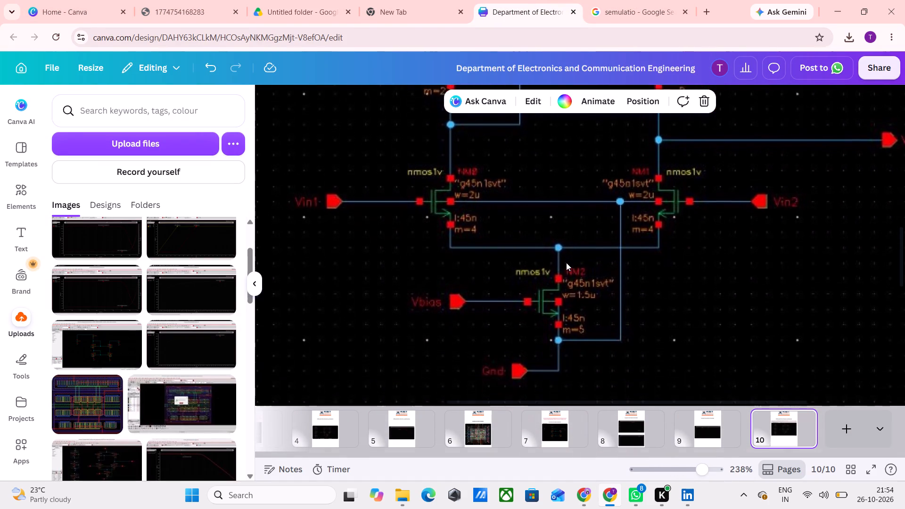
pyautogui.scroll(-1, 566, 263)
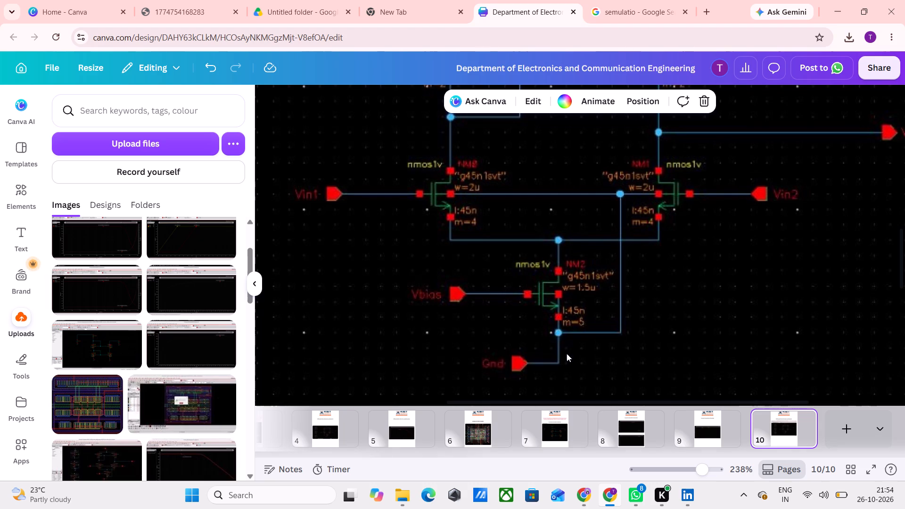
pyautogui.scroll(-1, 567, 353)
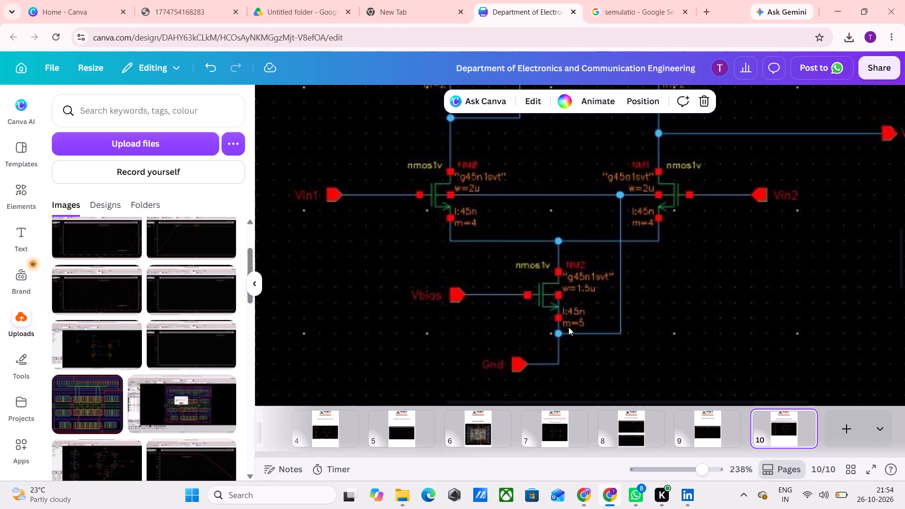
pyautogui.scroll(-1, 568, 327)
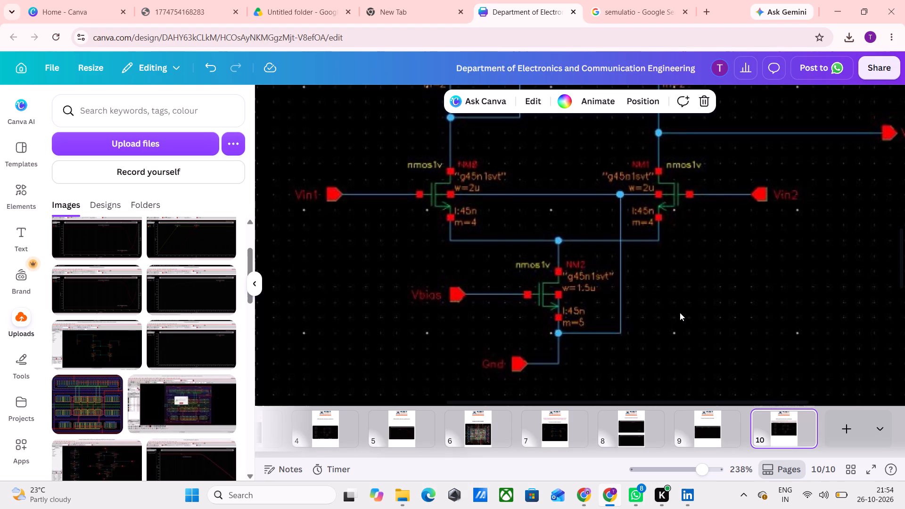
pyautogui.scroll(-1, 680, 312)
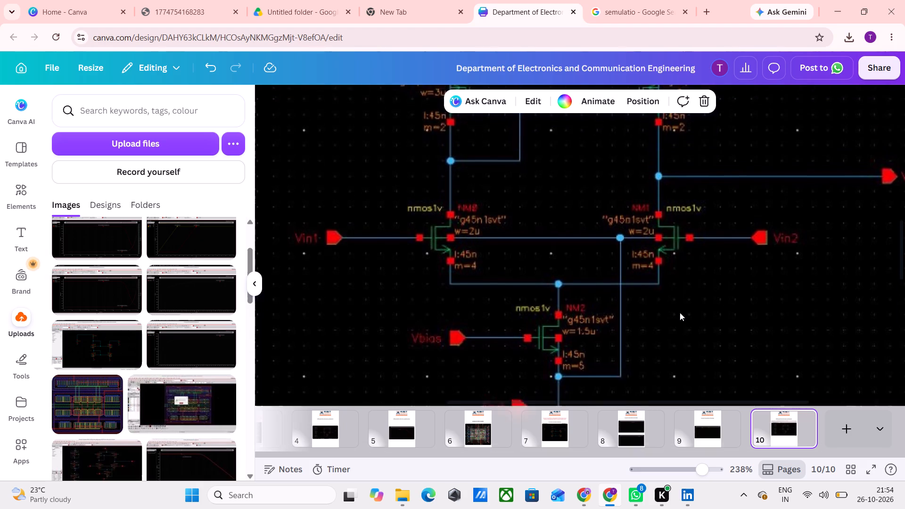
pyautogui.scroll(-1, 680, 312)
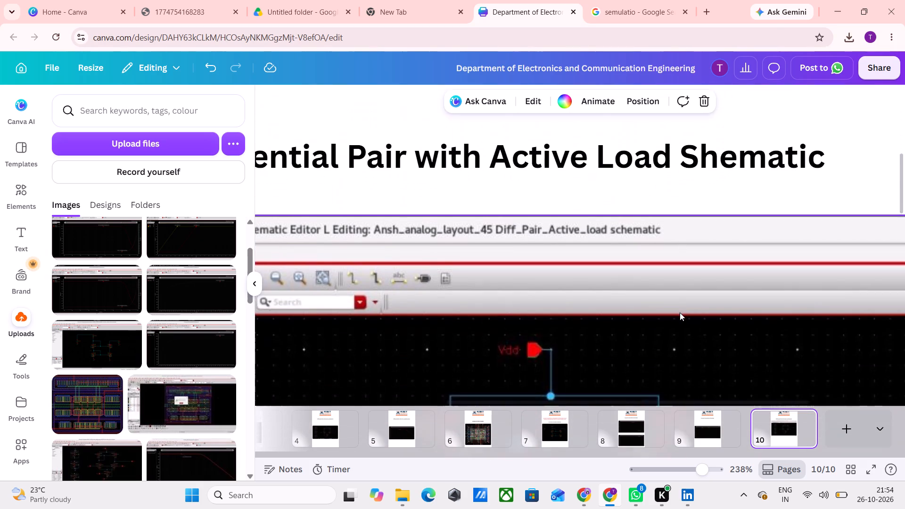
pyautogui.scroll(-3, 680, 312)
pyautogui.scroll(1, 690, 301)
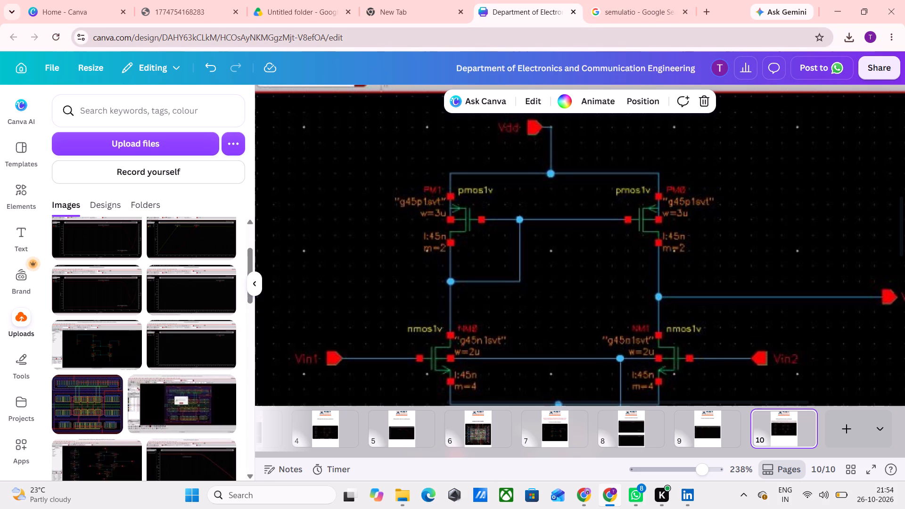
pyautogui.click(280, 2)
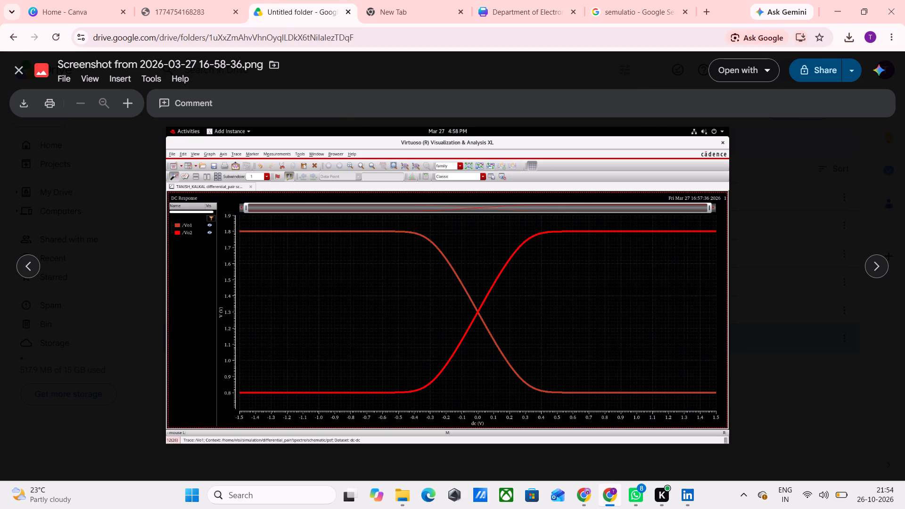
pyautogui.press('Left')
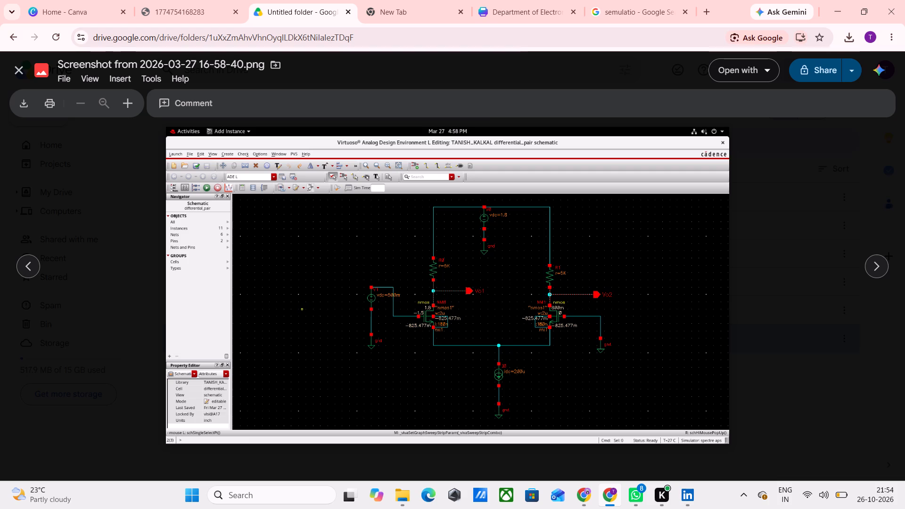
pyautogui.click(518, 0)
pyautogui.scroll(-2, 563, 264)
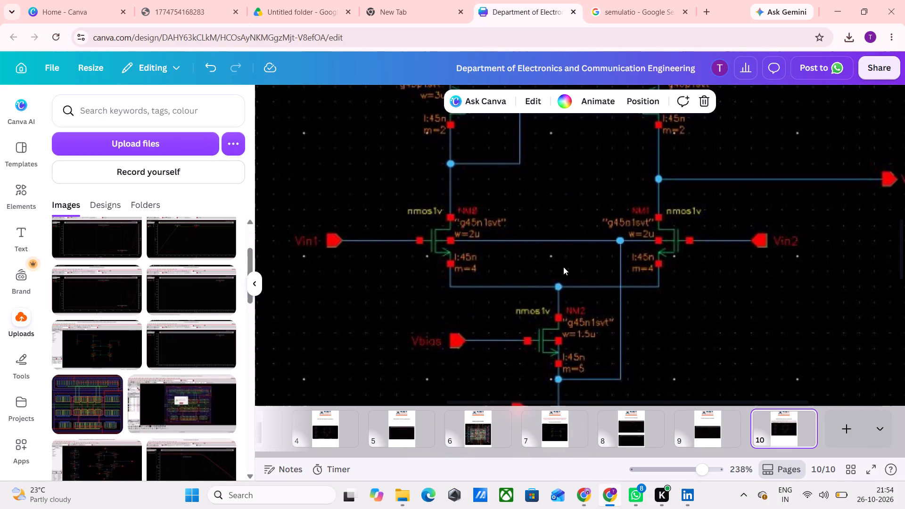
pyautogui.scroll(2, 563, 267)
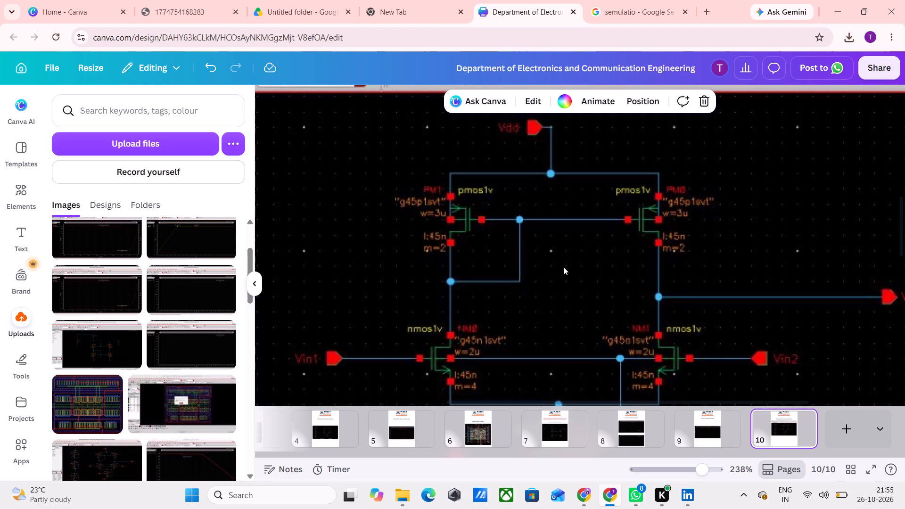
pyautogui.scroll(-2, 563, 267)
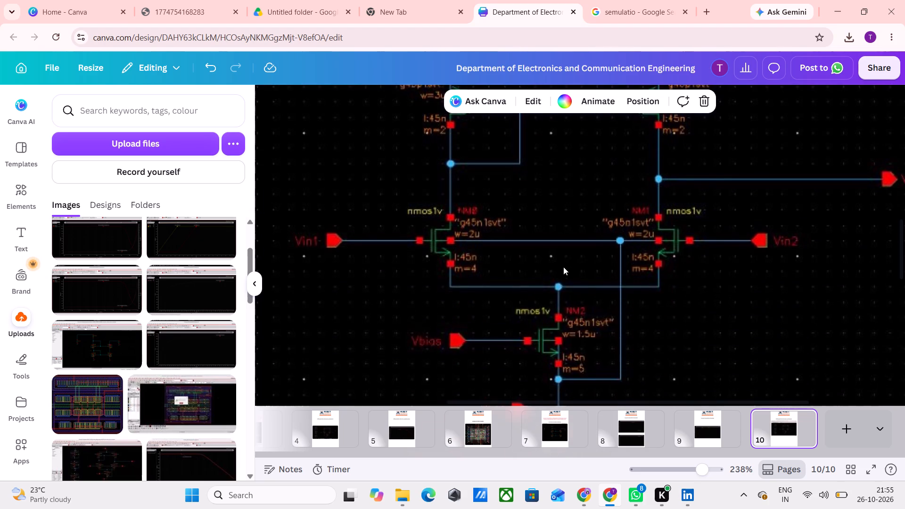
pyautogui.scroll(2, 563, 267)
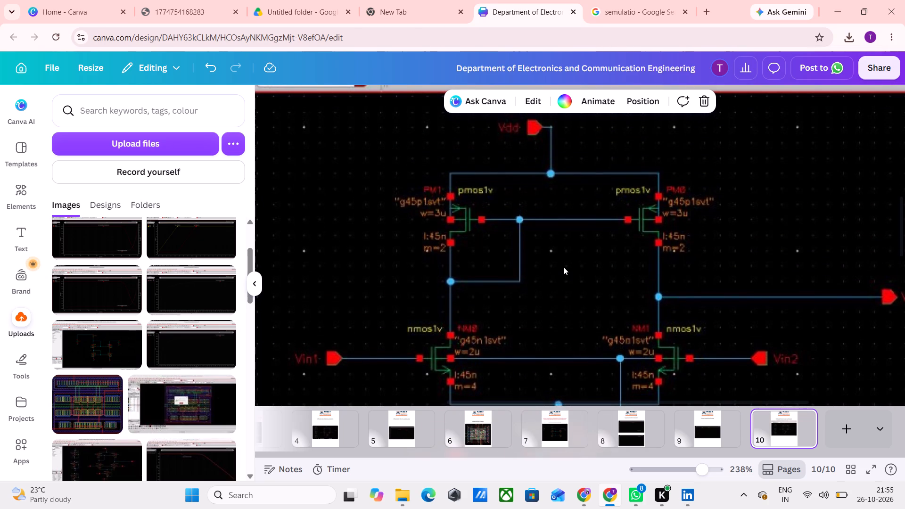
# Return to Google Drive and review the 27 March screenshots from 16-58-40 back to 16-51-29 and forward again.
pyautogui.click(258, 5)
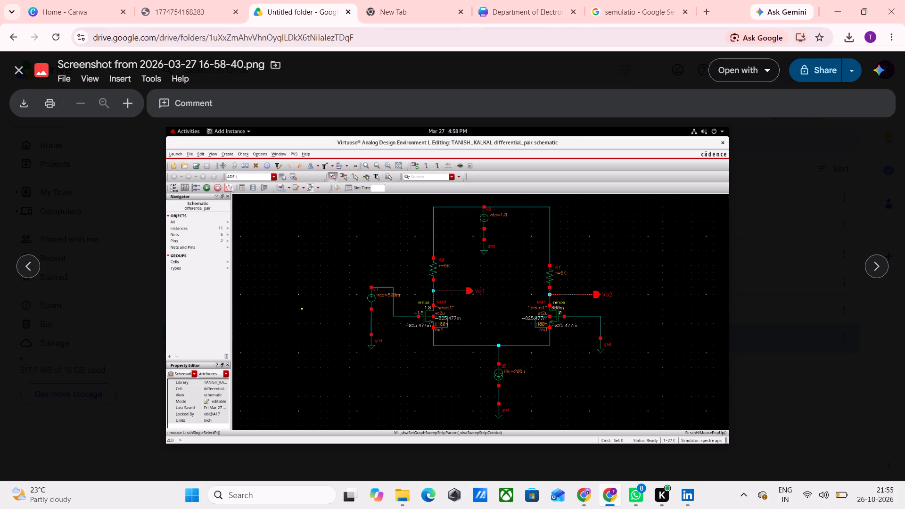
pyautogui.press('Right')
pyautogui.press('Right')
pyautogui.press('Right')
pyautogui.press('Right')
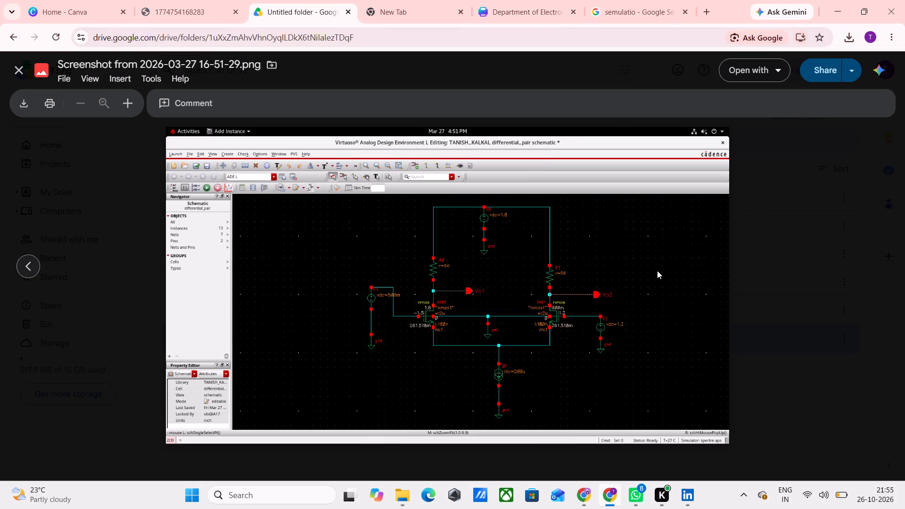
pyautogui.press('Right')
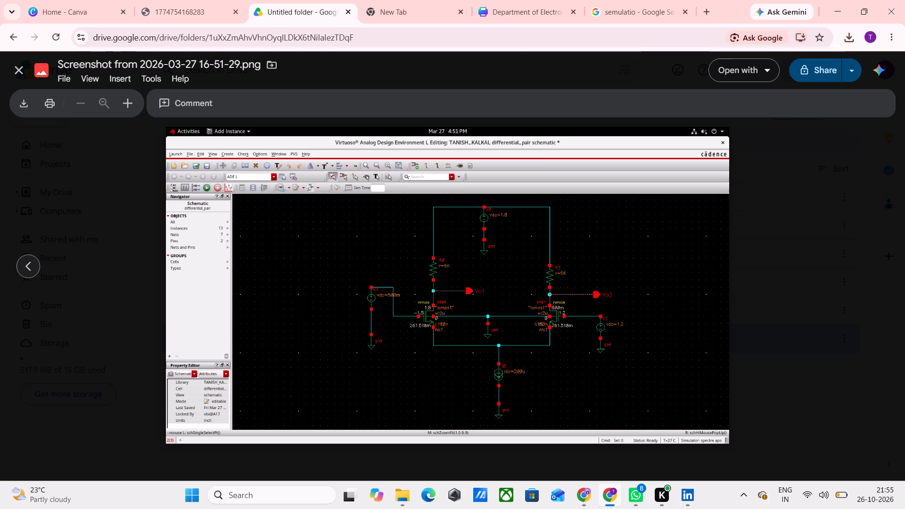
pyautogui.press('Left')
pyautogui.press('Right')
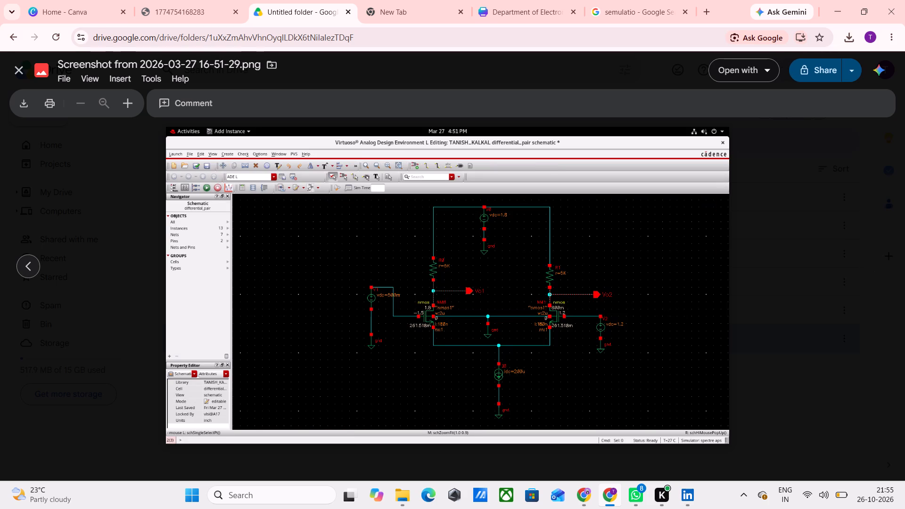
pyautogui.press('Left')
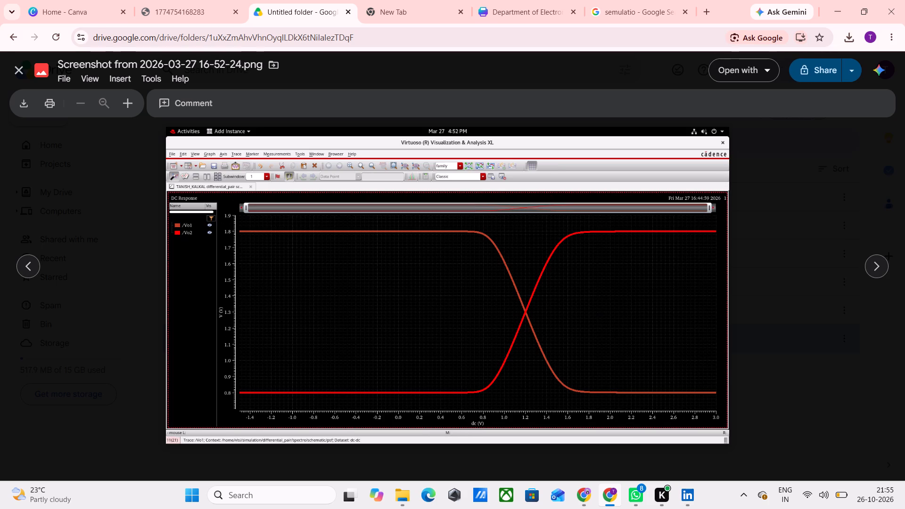
pyautogui.press('Left')
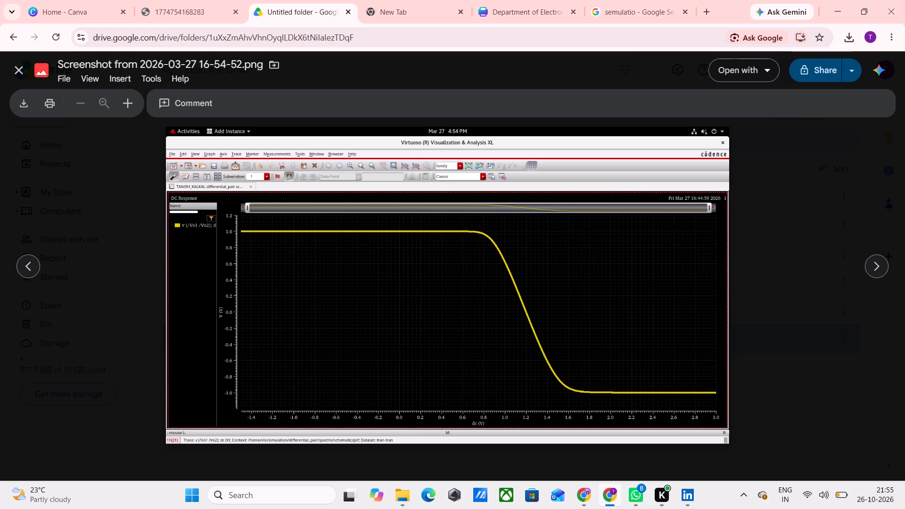
pyautogui.press('Left')
pyautogui.press('Left')
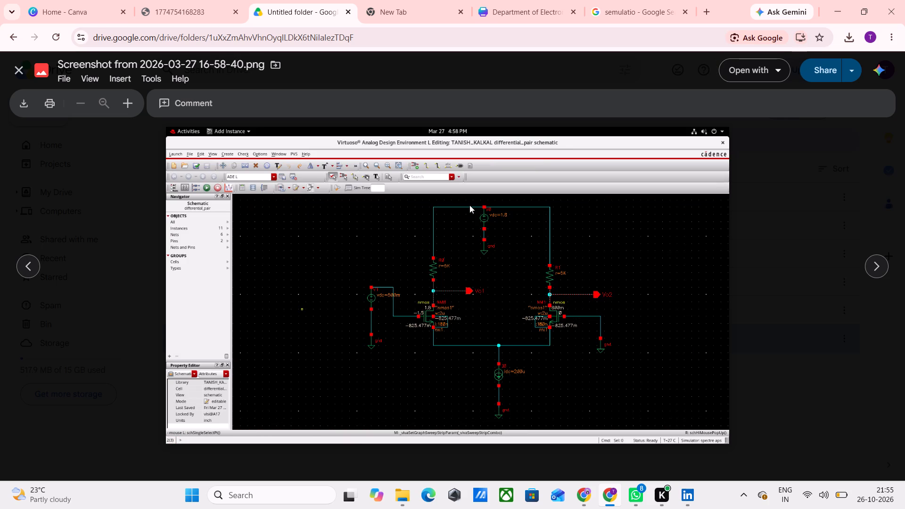
# Recheck the differential pair schematics and DC response plots between 16-58-40 and 16-51-29, ending on the 16-58-40 screenshot.
pyautogui.press('Right')
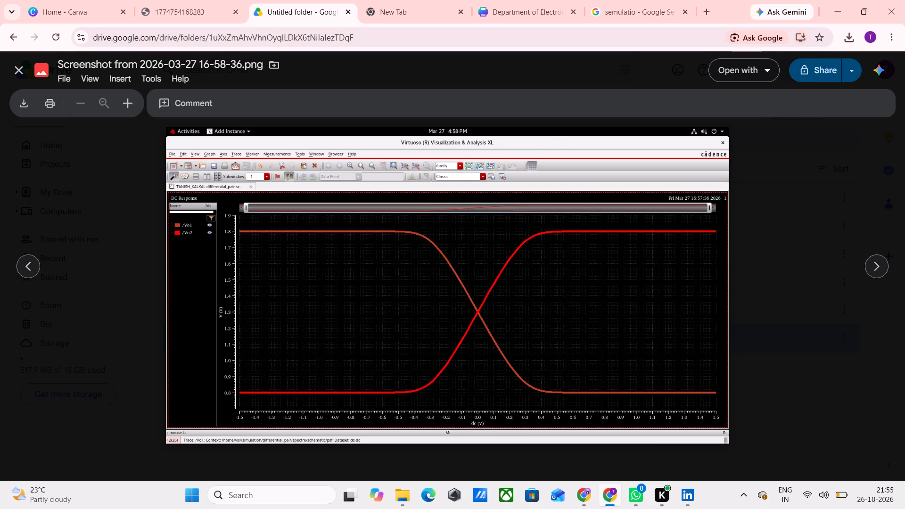
pyautogui.press('Left')
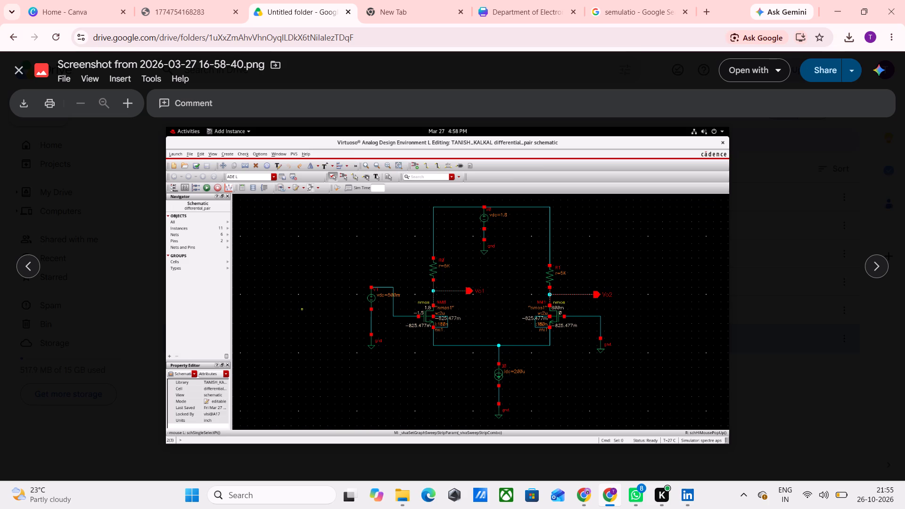
pyautogui.press('Right')
pyautogui.press('Right')
pyautogui.press('Right')
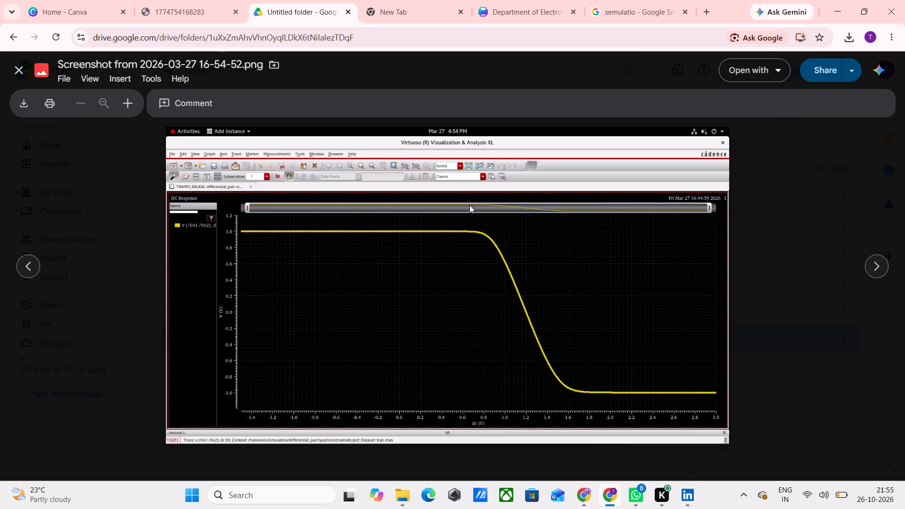
pyautogui.press('Right')
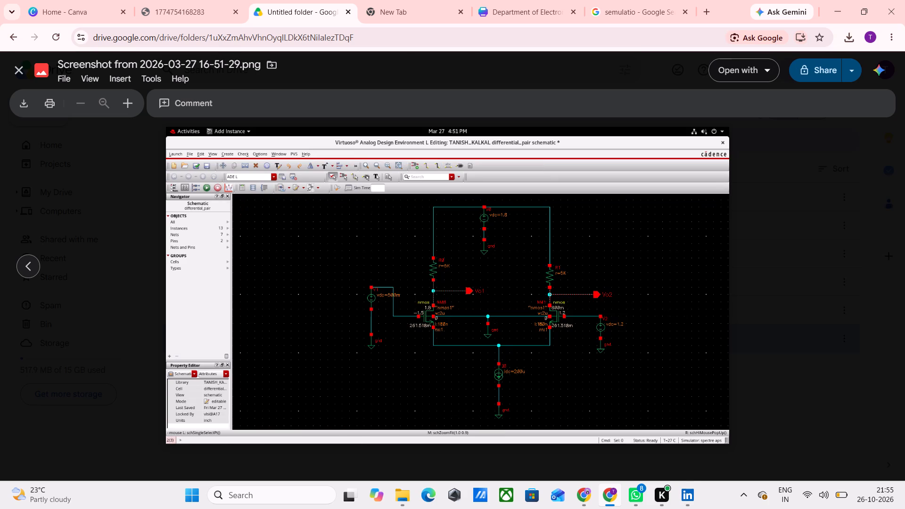
pyautogui.press('Left')
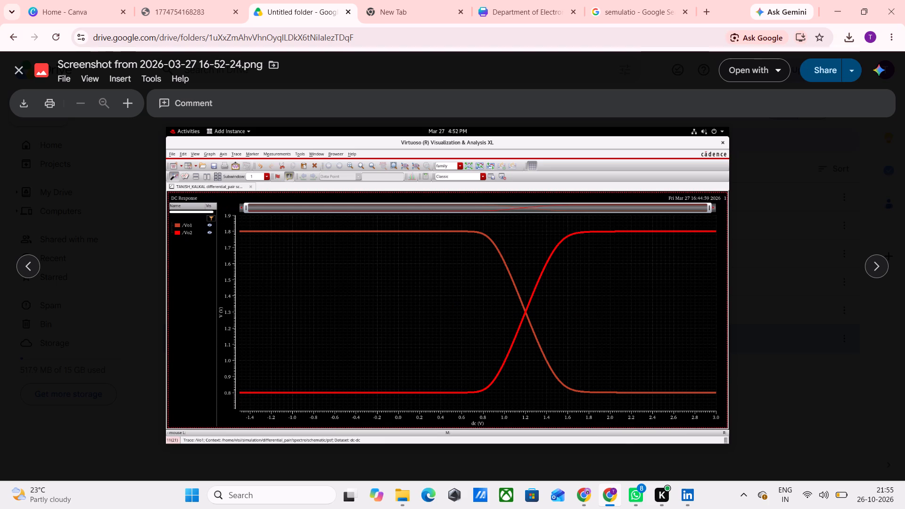
pyautogui.press('Left')
pyautogui.press('Left')
pyautogui.press('Left')
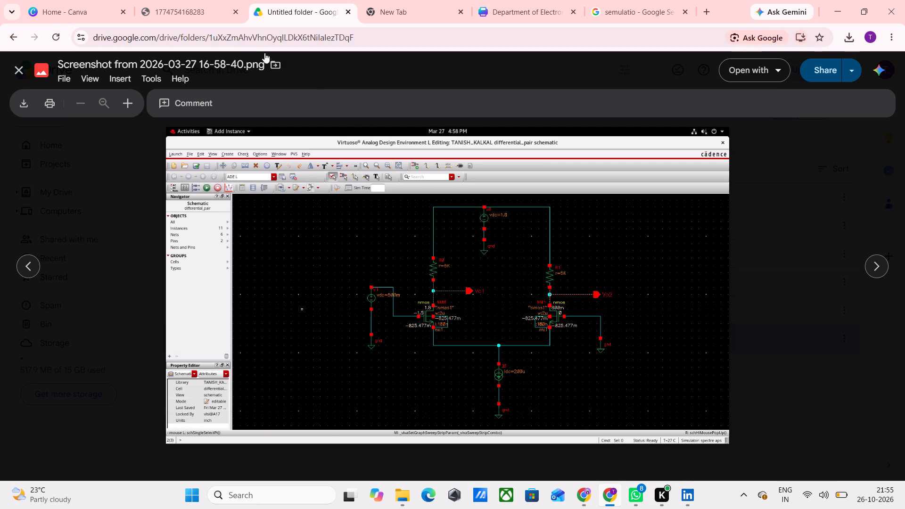
# Close the preview, reopen Untitled folder from My Drive and download all six 27 March screenshots together.
pyautogui.click(12, 34)
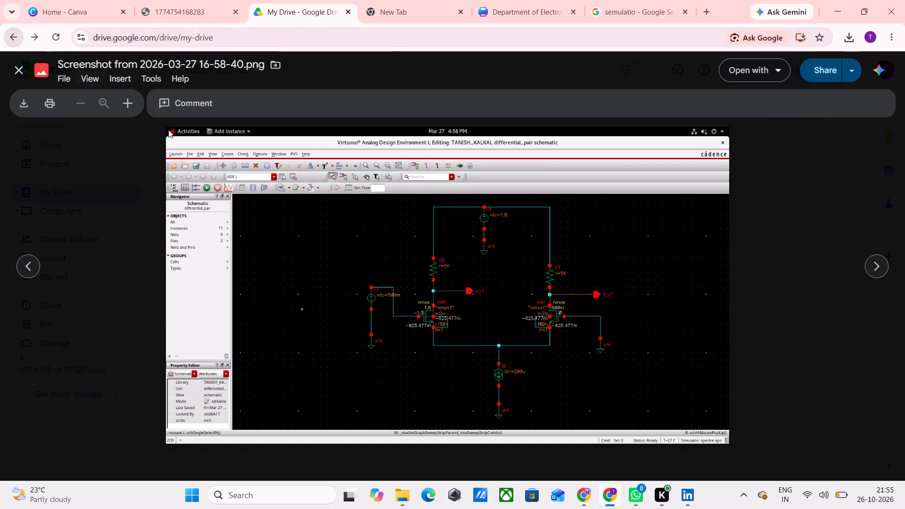
pyautogui.click(19, 72)
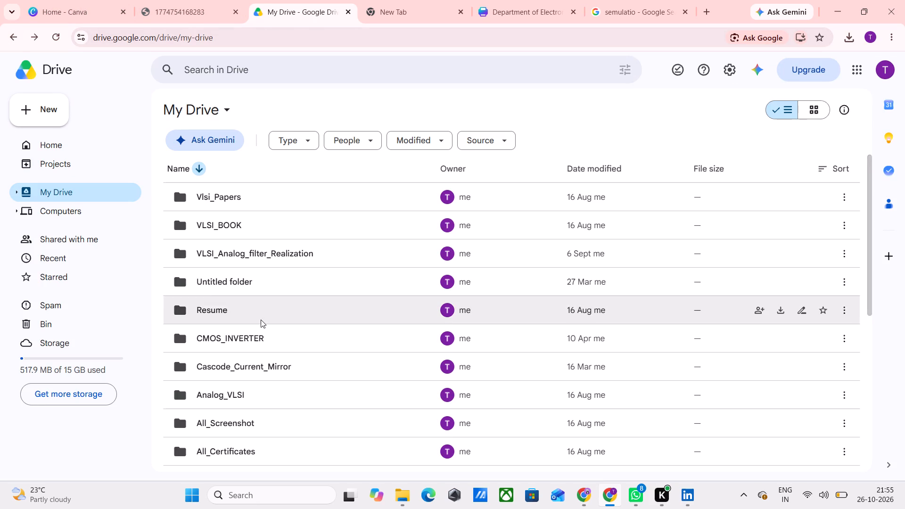
pyautogui.doubleClick(244, 285)
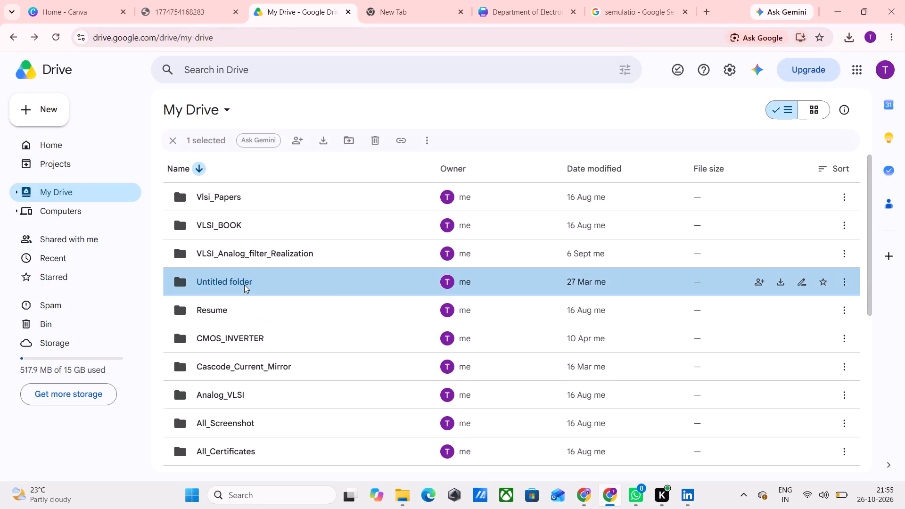
pyautogui.moveTo(284, 361); pyautogui.dragTo(272, 192)
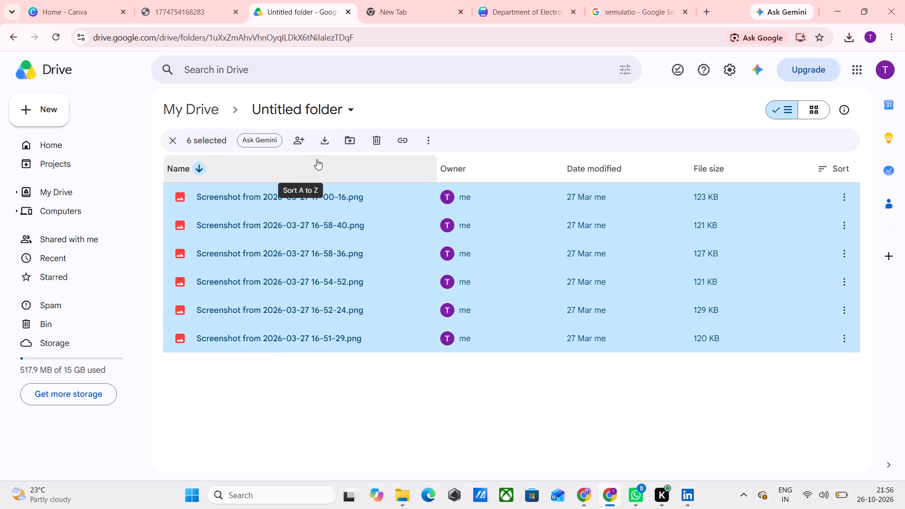
pyautogui.click(322, 145)
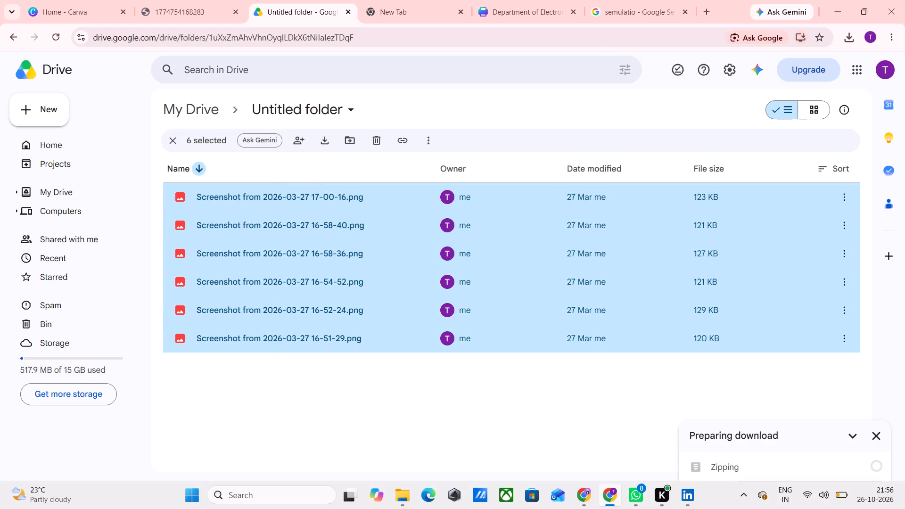
# Switch from the Canva design to LinkedIn and expand the full text of the Differential Pair DC Analysis post.
pyautogui.click(529, 10)
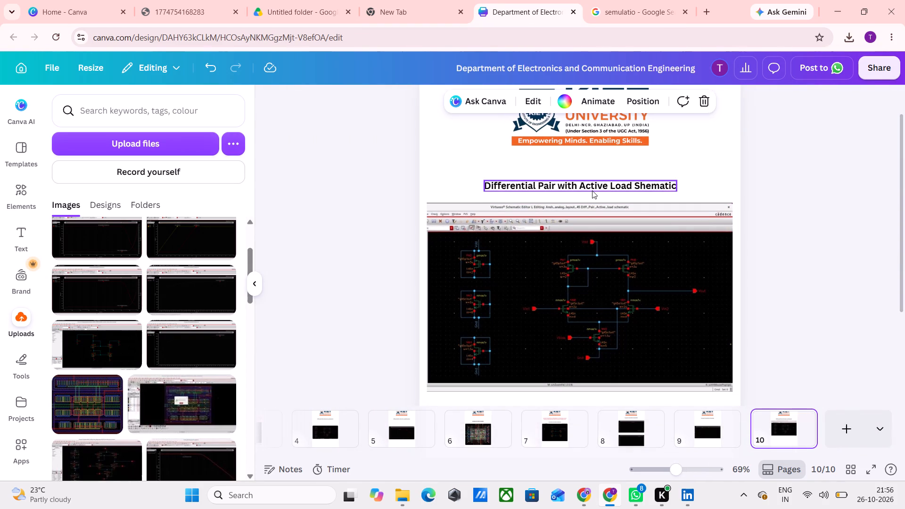
pyautogui.click(685, 492)
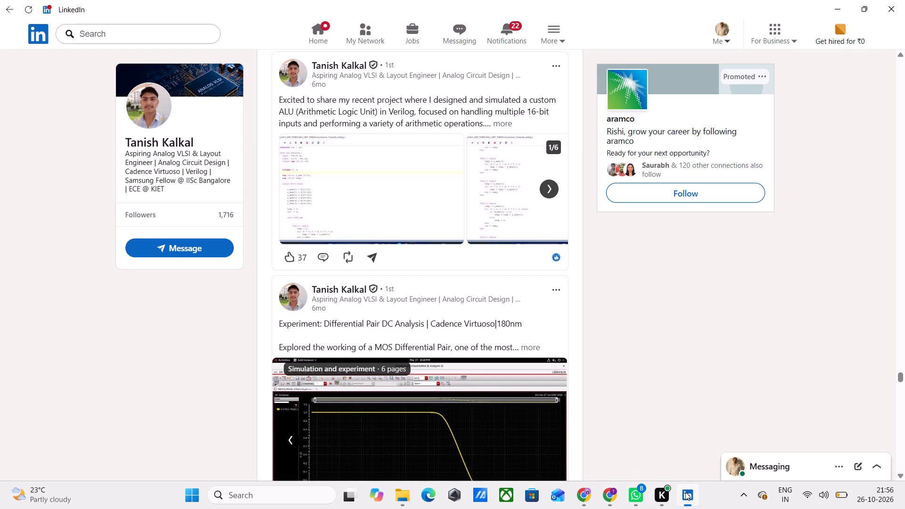
pyautogui.scroll(1, 468, 234)
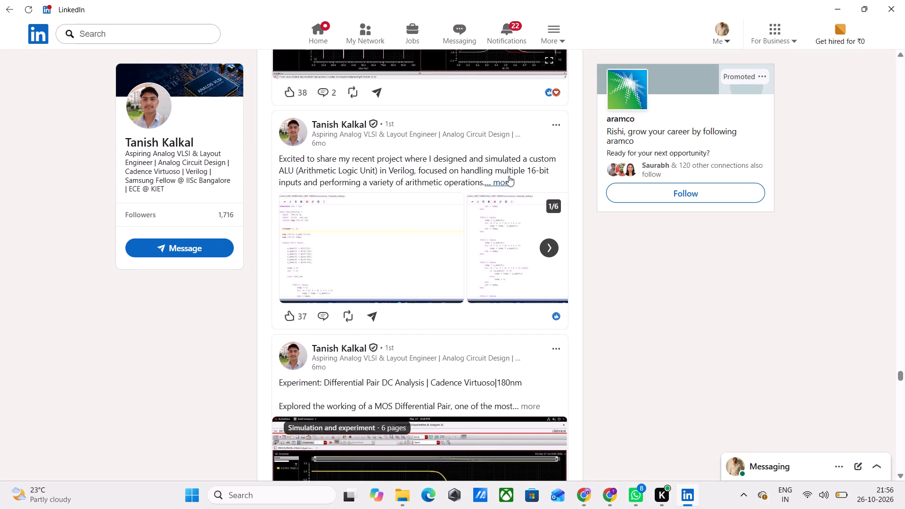
pyautogui.click(526, 412)
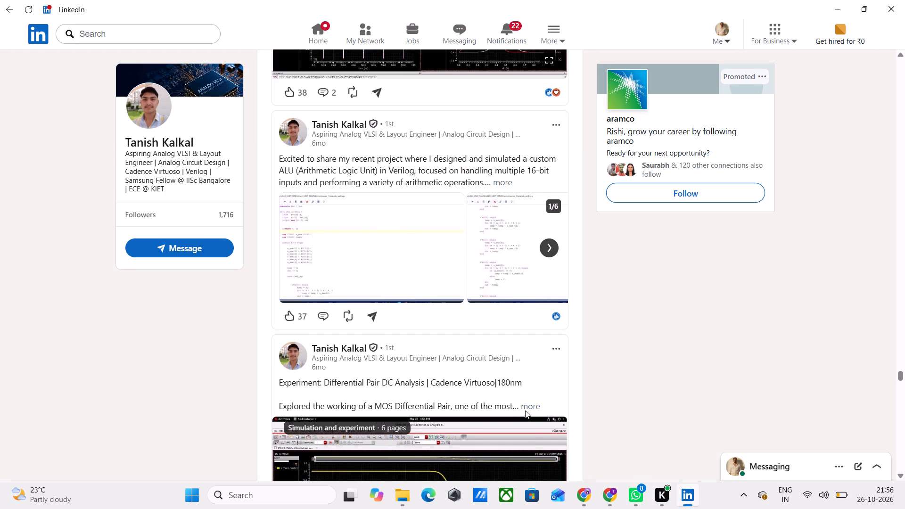
pyautogui.click(530, 403)
# Read the Differential Pair DC Analysis post's setup parameters, two input voltage cases, key observations and applications.
pyautogui.scroll(-1, 452, 413)
pyautogui.keyDown('ctrl'); pyautogui.scroll(1, 452, 413); pyautogui.keyUp('ctrl')
pyautogui.keyDown('ctrl'); pyautogui.scroll(-1, 452, 413); pyautogui.keyUp('ctrl')
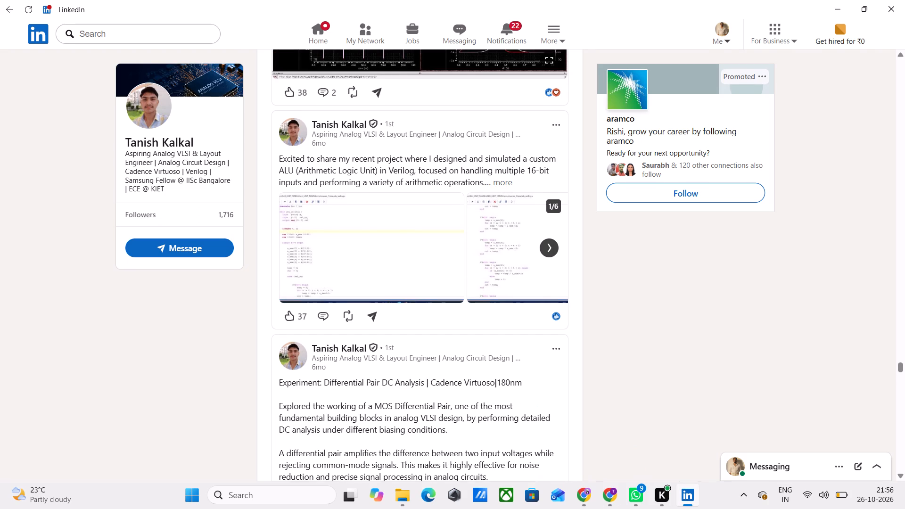
pyautogui.scroll(-1, 452, 413)
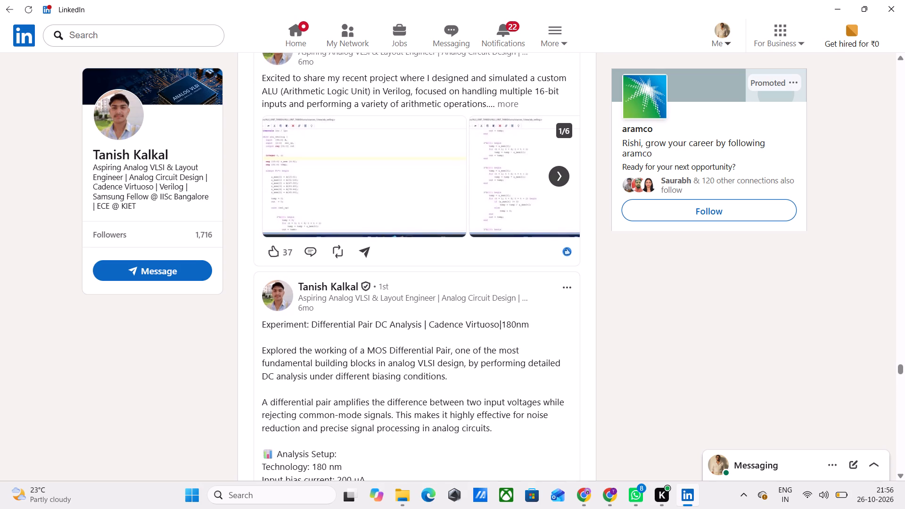
pyautogui.scroll(-1, 452, 413)
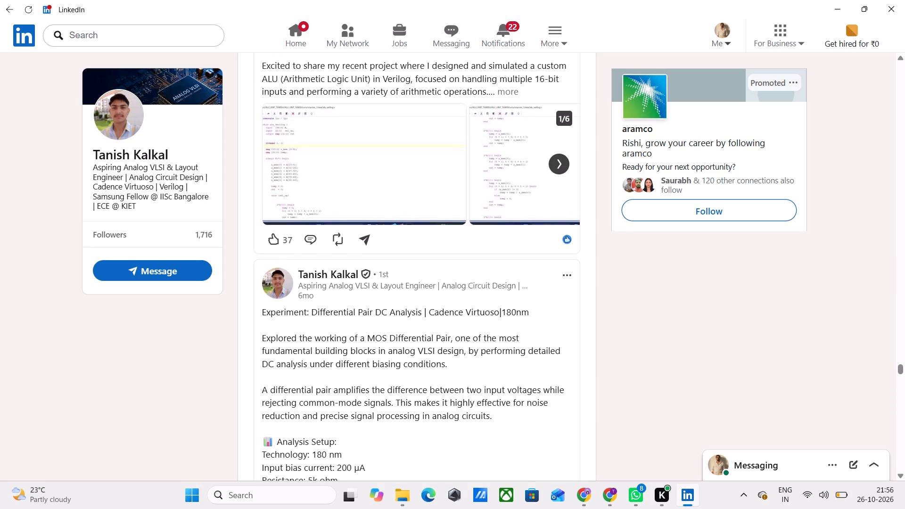
pyautogui.scroll(-1, 392, 357)
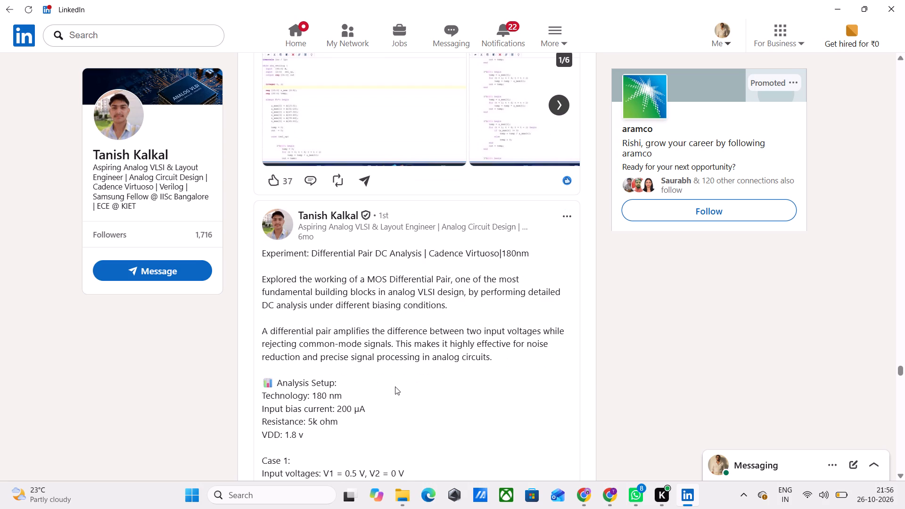
pyautogui.scroll(-3, 395, 386)
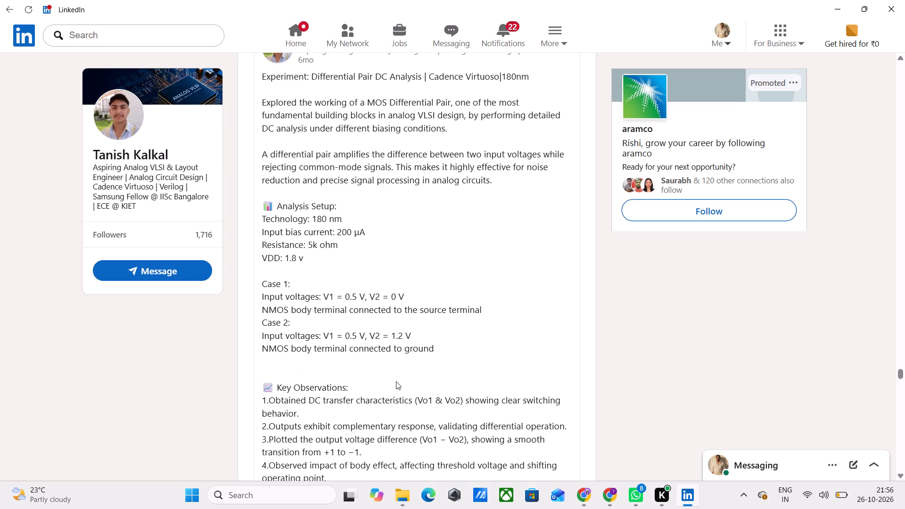
pyautogui.scroll(-3, 396, 383)
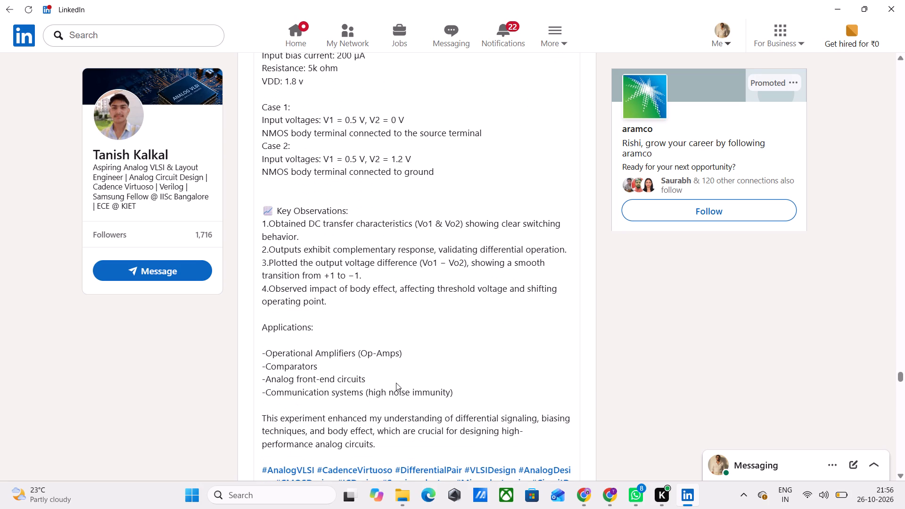
pyautogui.scroll(1, 396, 383)
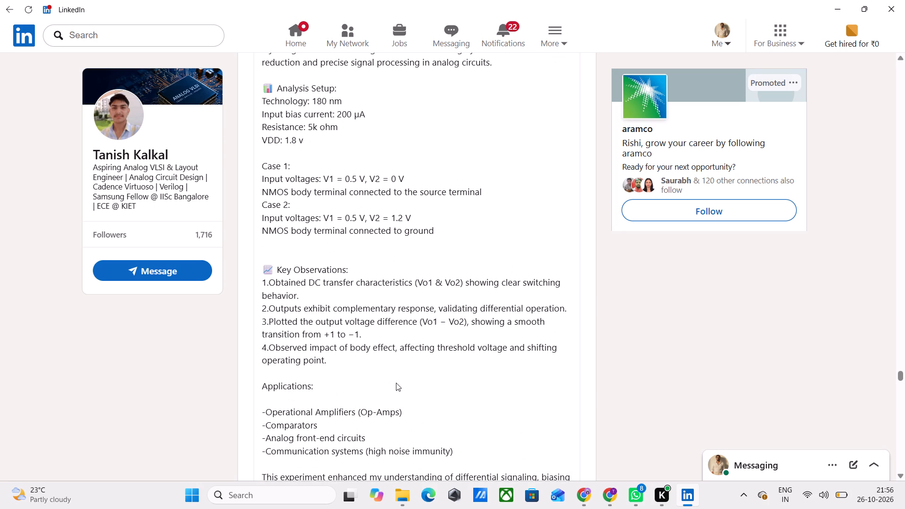
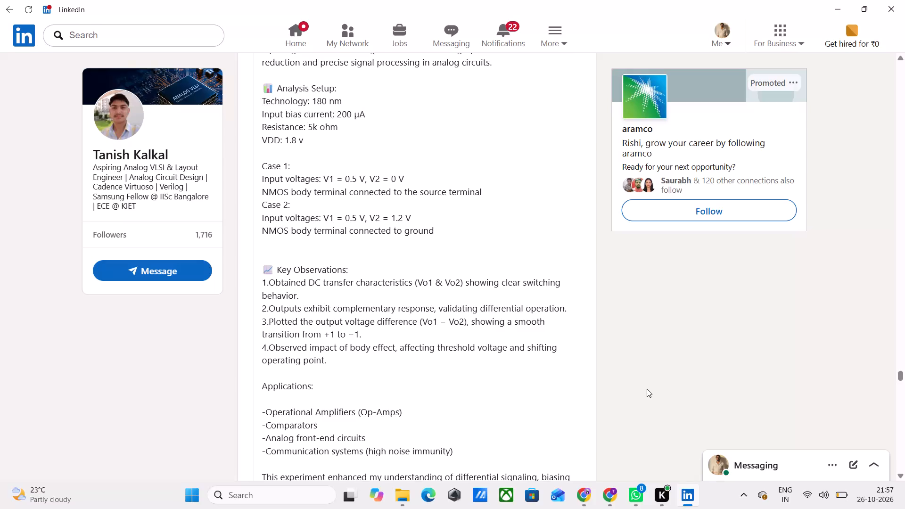
# Go back over the Differential Pair DC Analysis post from its analysis setup up to the experiment title and introduction.
pyautogui.scroll(2, 651, 347)
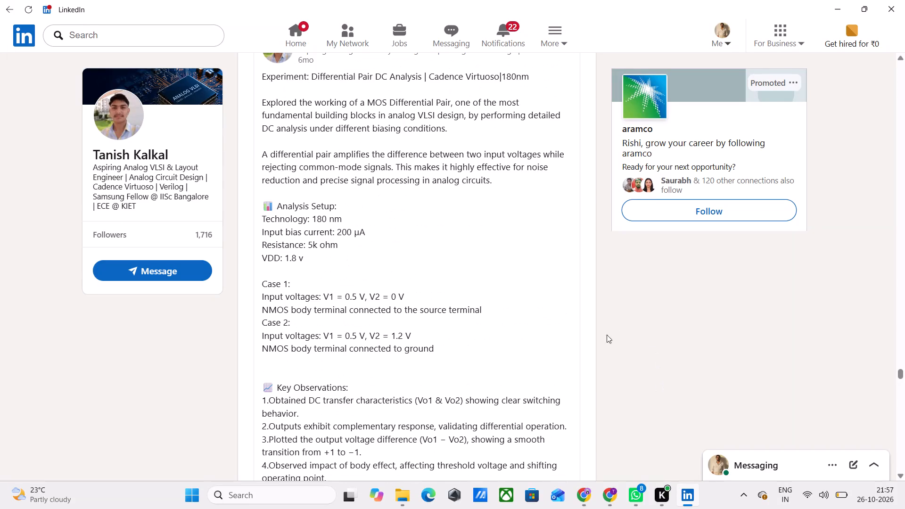
pyautogui.scroll(1, 593, 345)
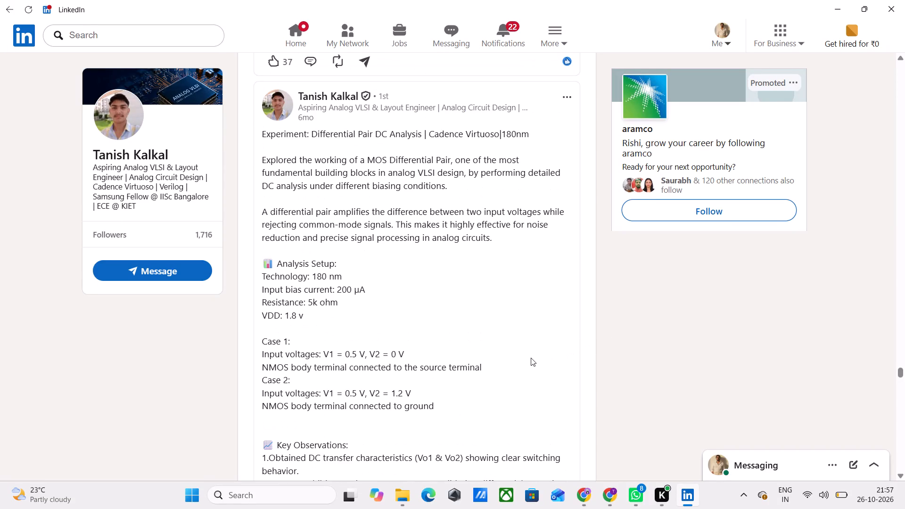
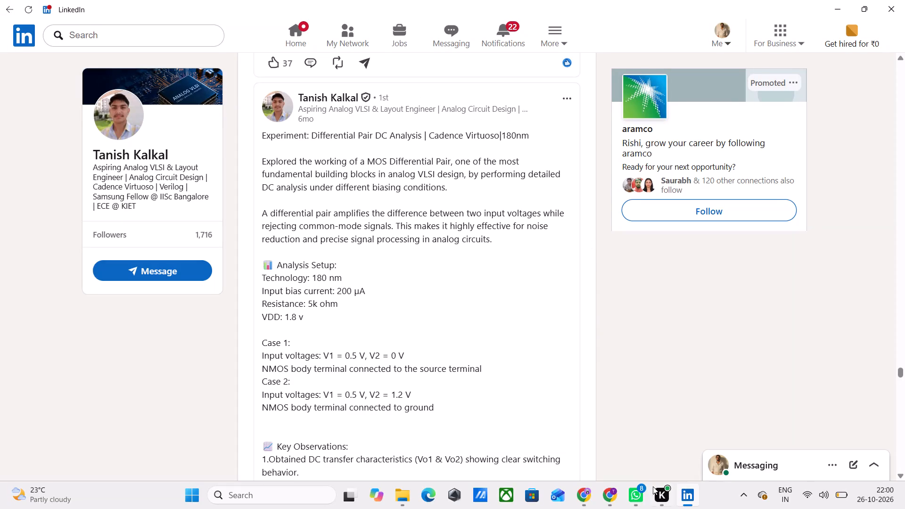
# Switch to the Canva design and move the Layout of 8 Bit Counter page from position 6 to the end of the document.
pyautogui.click(618, 447)
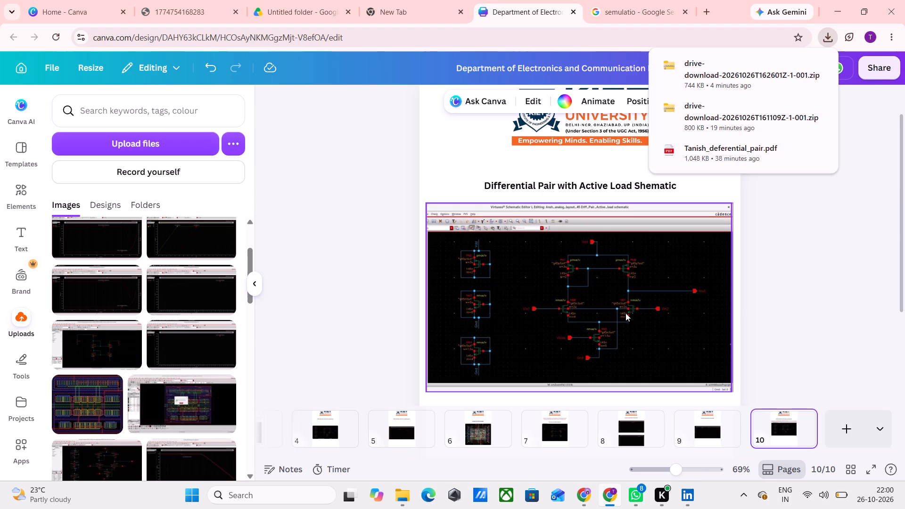
pyautogui.moveTo(482, 434); pyautogui.dragTo(715, 423)
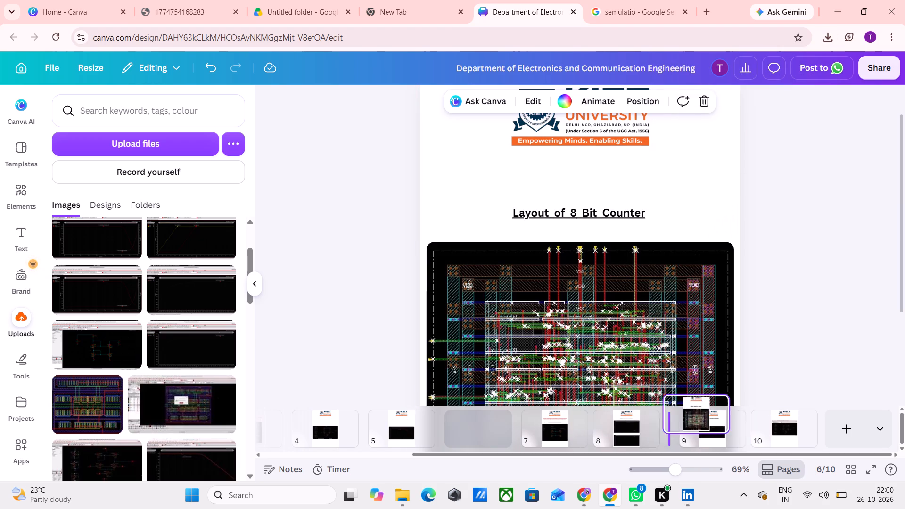
pyautogui.moveTo(715, 423); pyautogui.dragTo(823, 433)
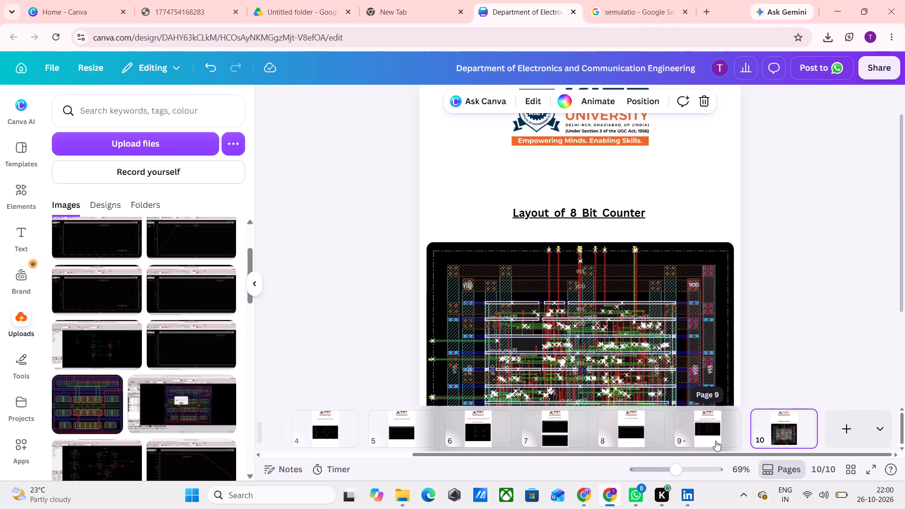
# Copy page 9 with the active-load differential pair schematic, add a blank page after it, and paste the copied page behind the blank one.
pyautogui.click(716, 441)
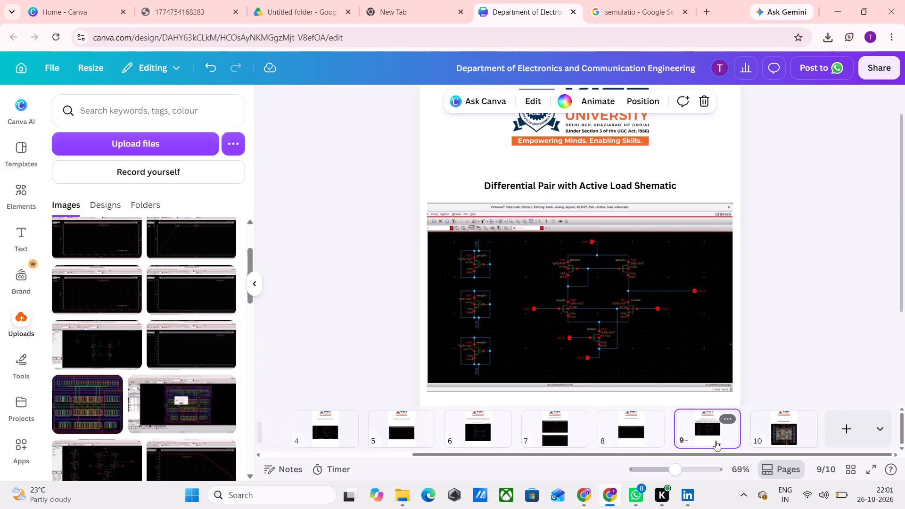
pyautogui.scroll(3, 707, 156)
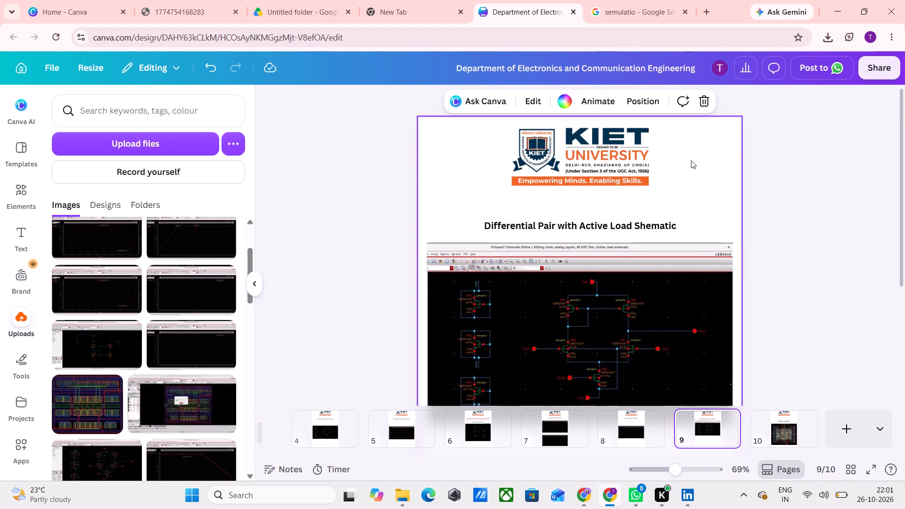
pyautogui.click(687, 194)
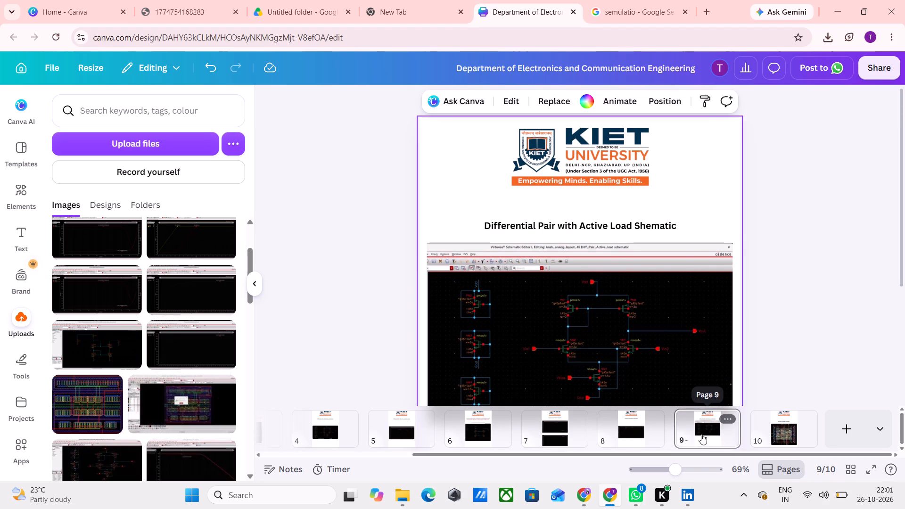
pyautogui.click(710, 427)
pyautogui.click(727, 414)
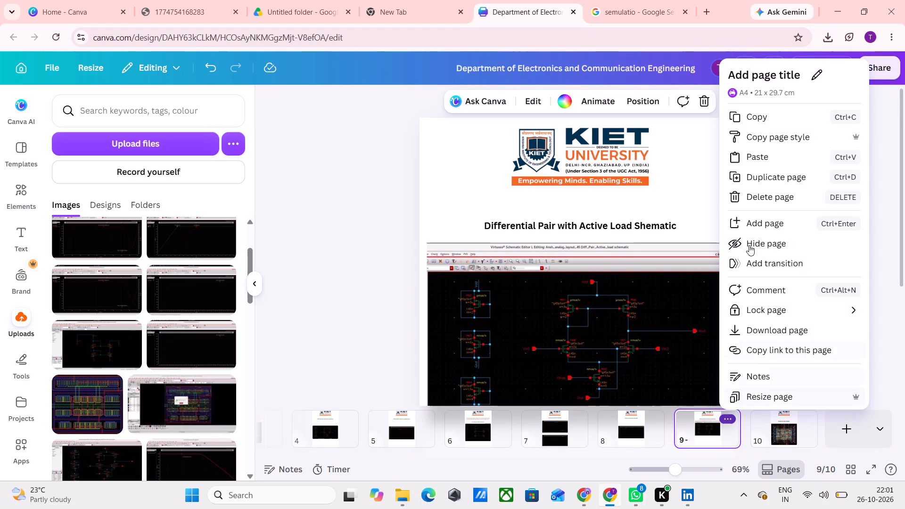
pyautogui.click(764, 116)
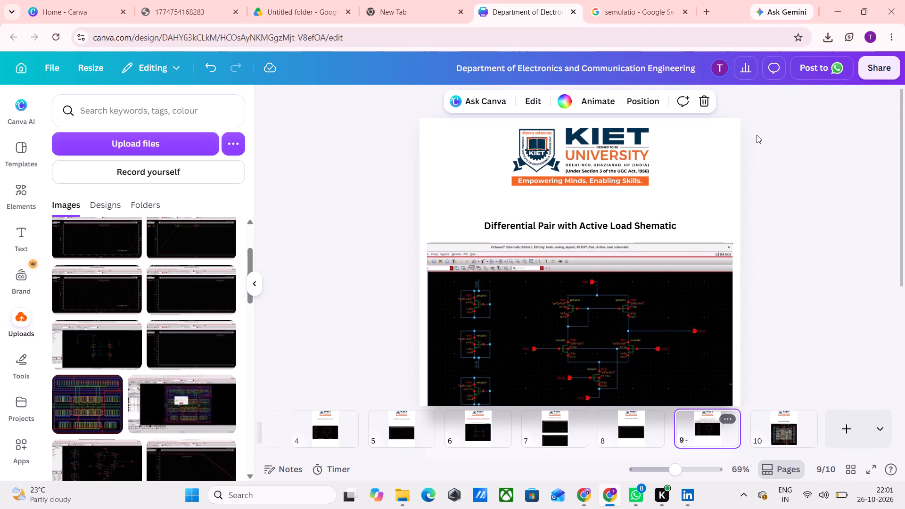
pyautogui.click(743, 434)
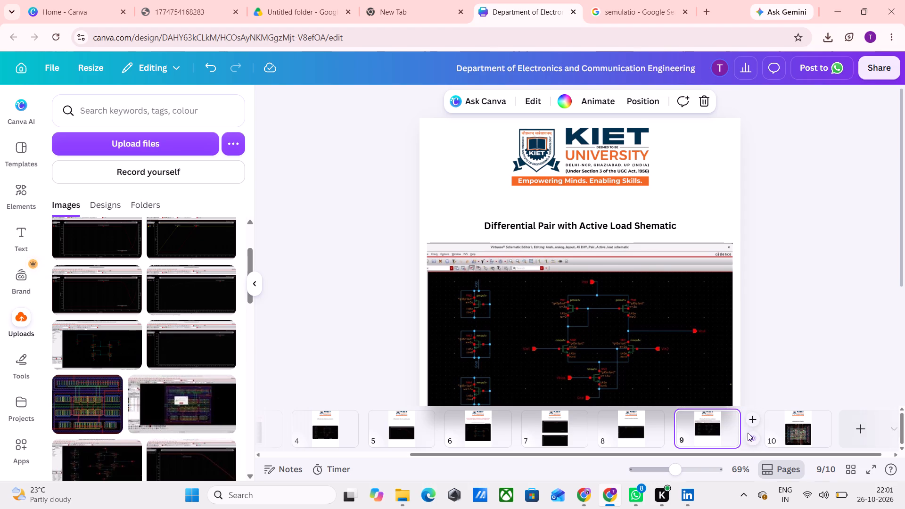
pyautogui.click(751, 423)
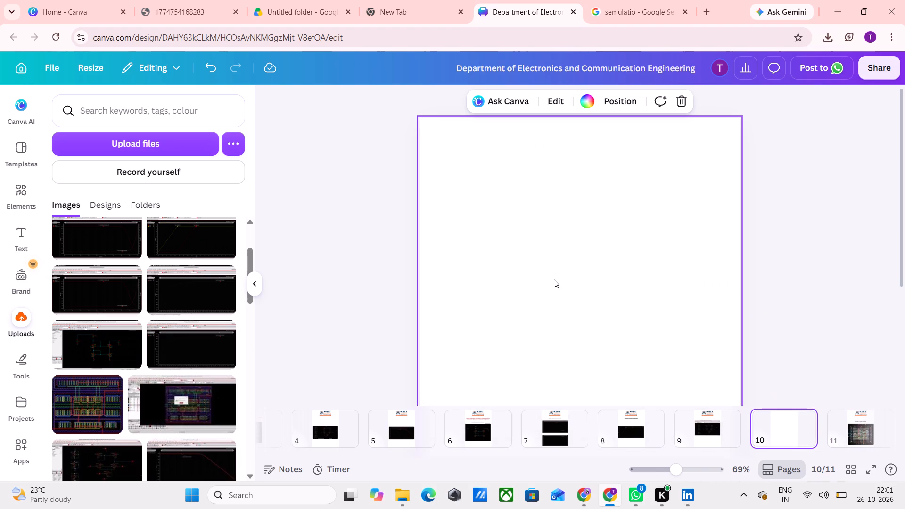
pyautogui.hotkey('ctrl', 'v')
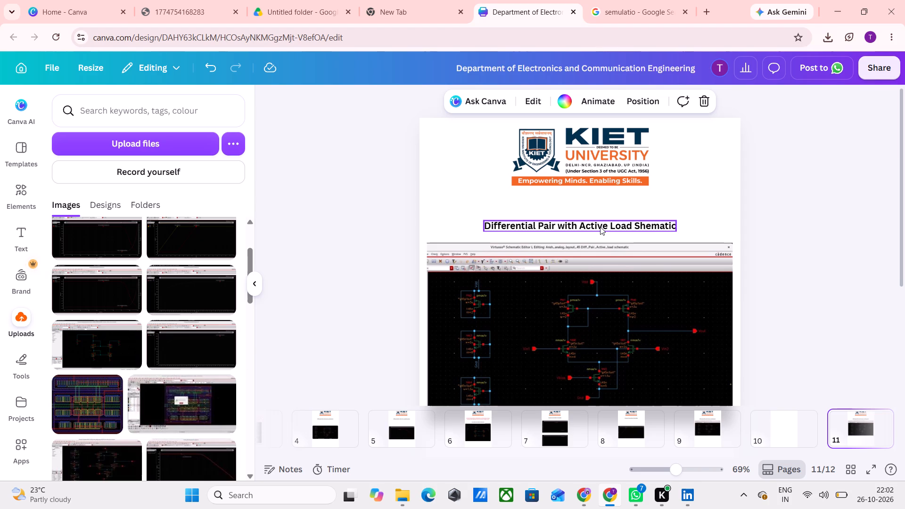
# Shorten the heading on the pasted page 11 to "Differential Pair Shematic" by removing "with Active Load".
pyautogui.click(634, 226)
pyautogui.doubleClick(634, 226)
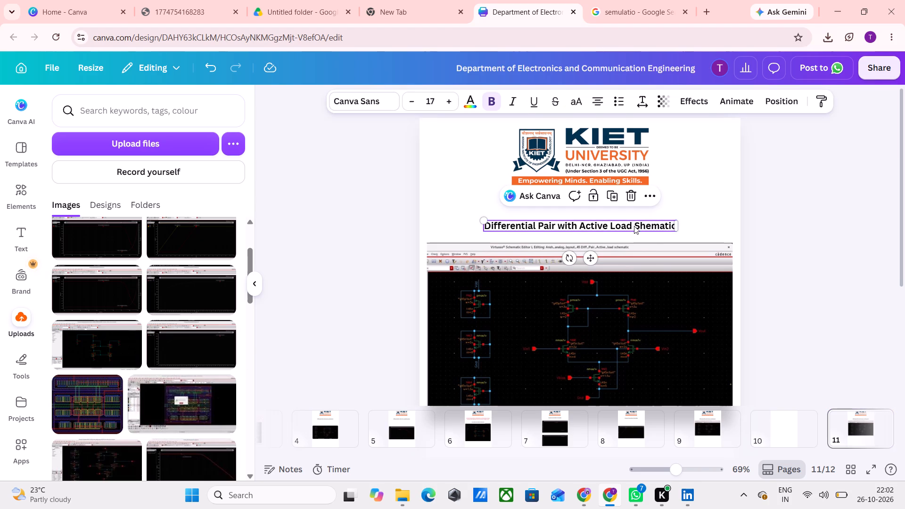
pyautogui.click(634, 226)
pyautogui.tripleClick(634, 226)
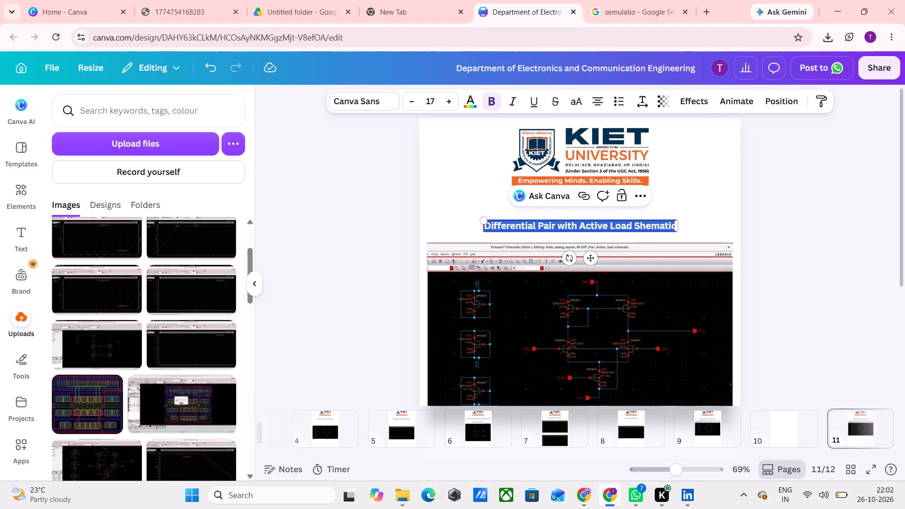
pyautogui.click(634, 226)
pyautogui.press('BackSpace')
pyautogui.press('BackSpace')
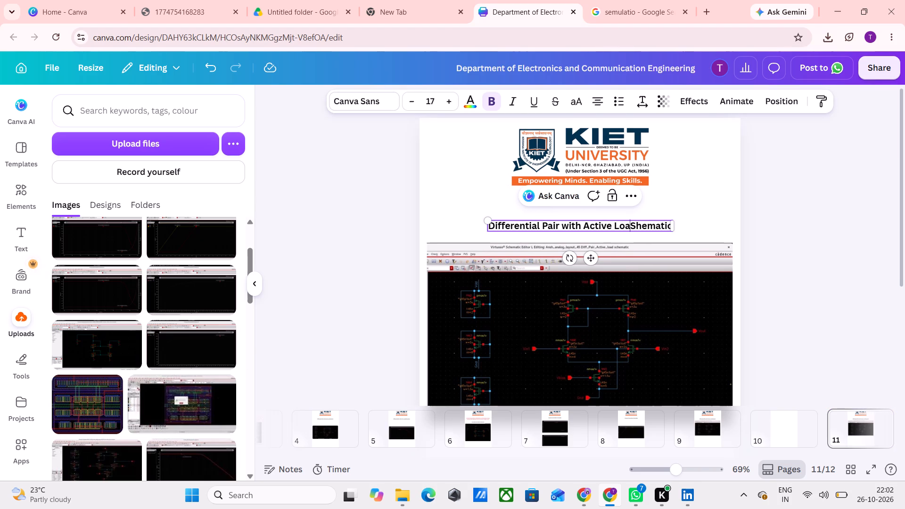
pyautogui.press('BackSpace')
pyautogui.press('BackSpace')
pyautogui.press('BackSpace')
pyautogui.press('BackSpace')
pyautogui.press('BackSpace')
pyautogui.press('BackSpace')
pyautogui.press('BackSpace')
pyautogui.press('BackSpace')
pyautogui.press('BackSpace')
pyautogui.press('BackSpace')
pyautogui.press('BackSpace')
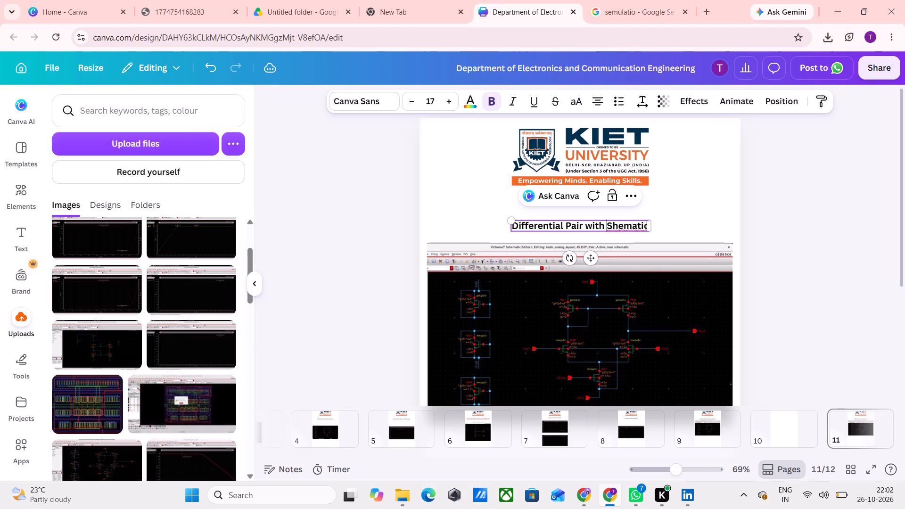
pyautogui.press('BackSpace')
pyautogui.press('BackSpace')
pyautogui.press('BackSpace')
pyautogui.press('BackSpace')
pyautogui.press('BackSpace')
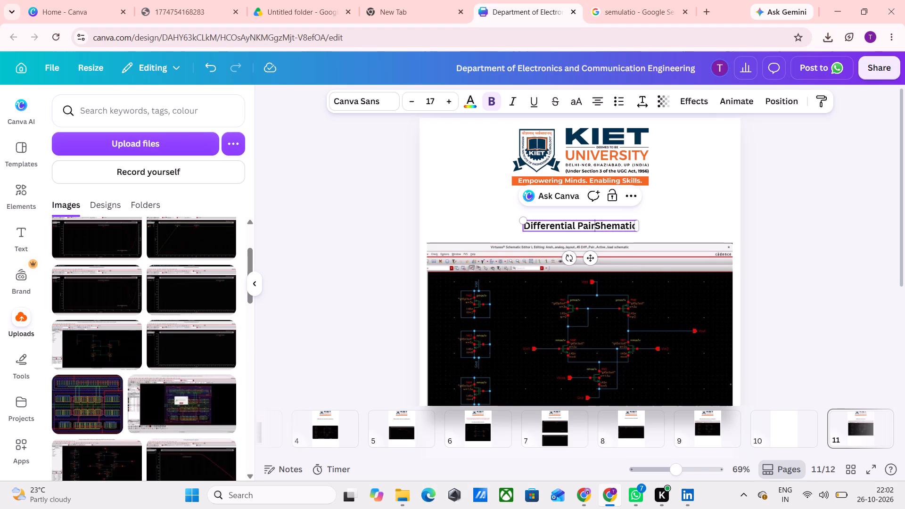
pyautogui.press('space')
pyautogui.click(629, 342)
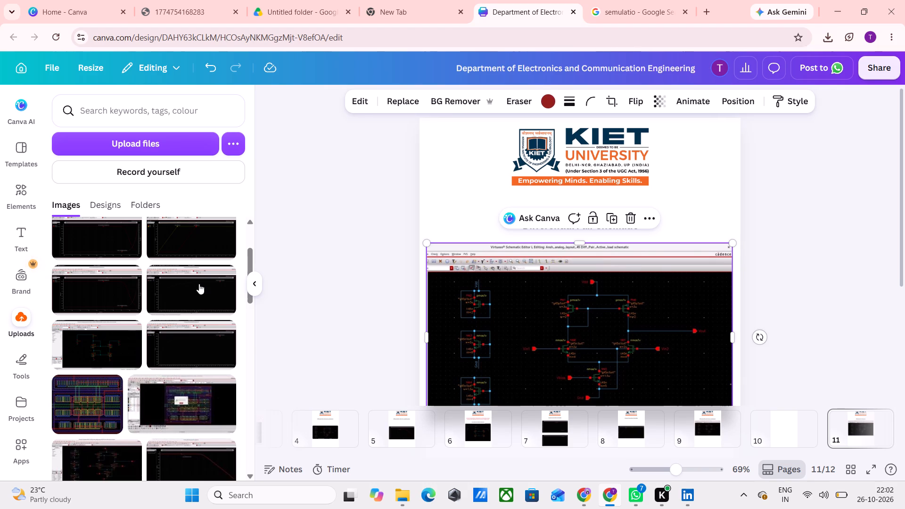
# Look through the screenshots inside the drive-download-20261026T162601Z-1-001 archive in Downloads, and close its window.
pyautogui.scroll(2, 100, 279)
pyautogui.scroll(5, 135, 303)
pyautogui.click(402, 493)
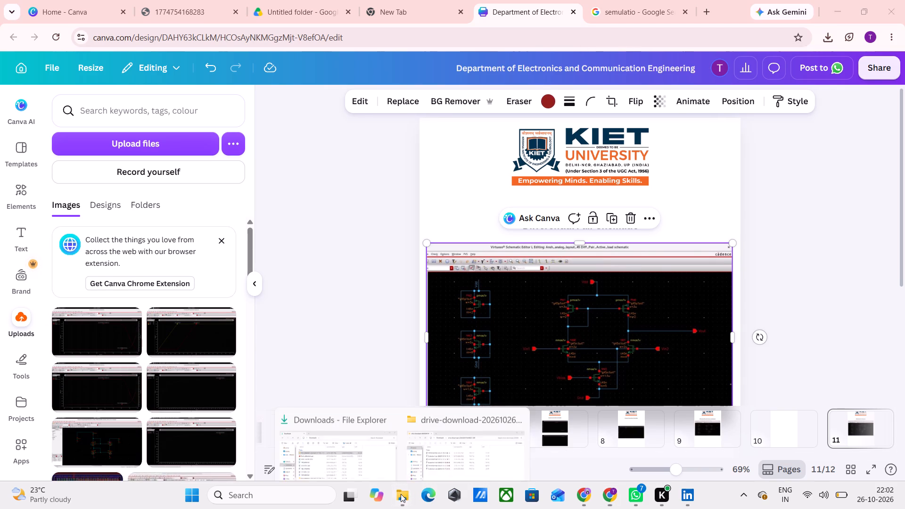
pyautogui.click(300, 449)
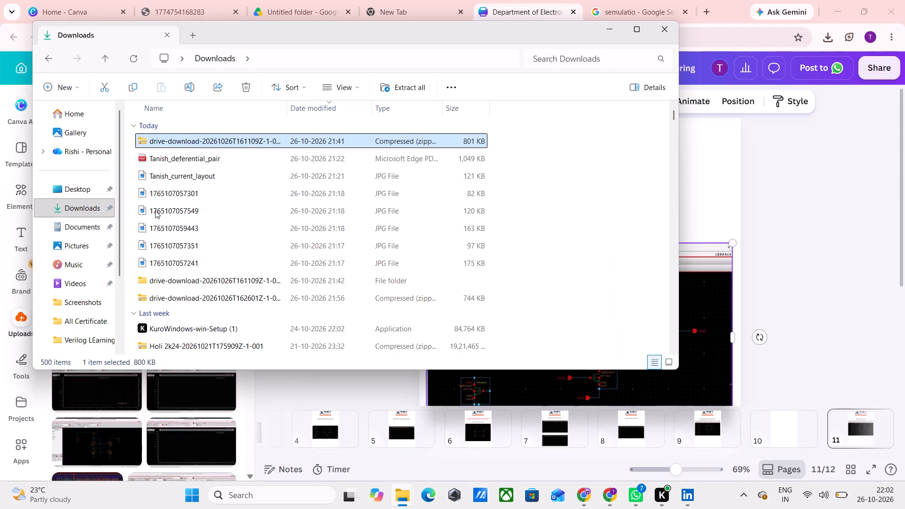
pyautogui.scroll(1, 206, 238)
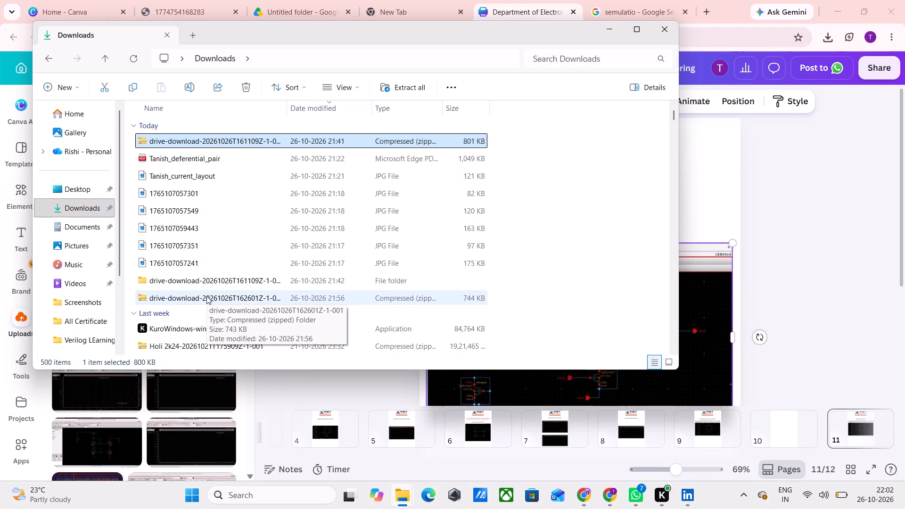
pyautogui.click(206, 296)
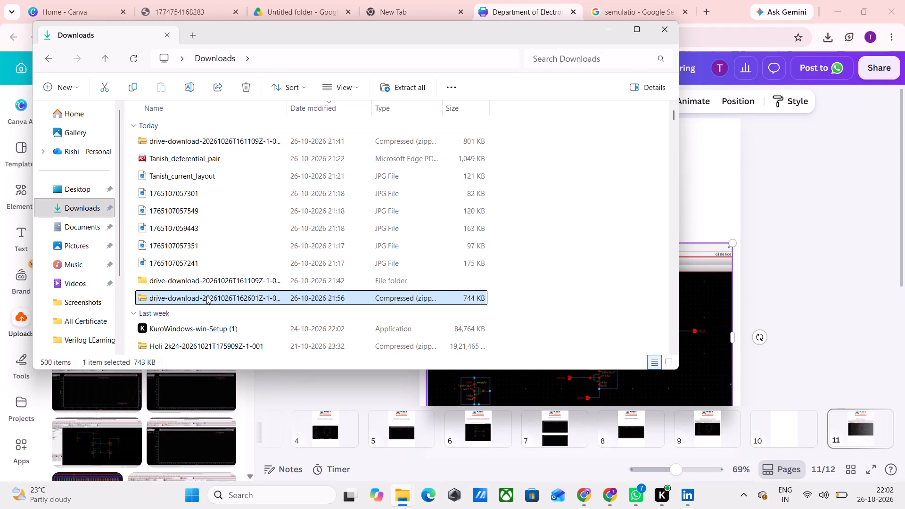
pyautogui.doubleClick(206, 296)
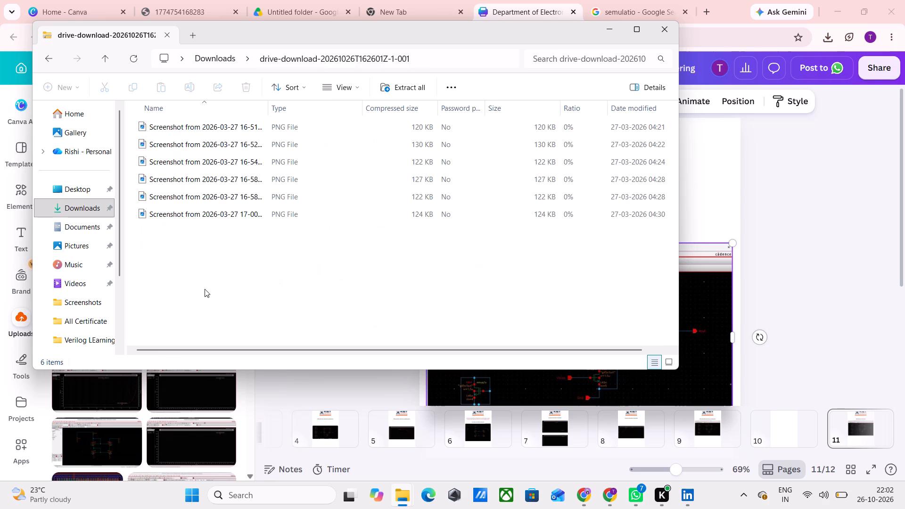
pyautogui.moveTo(198, 242); pyautogui.dragTo(201, 141)
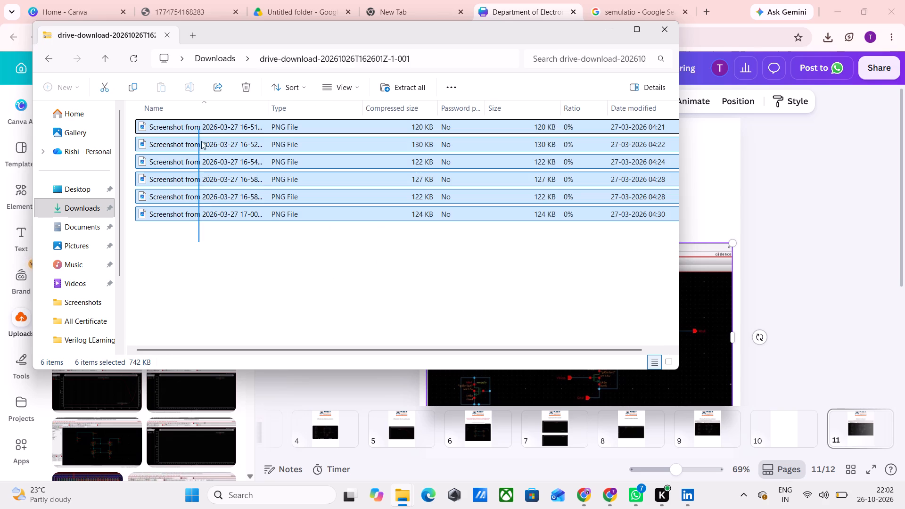
pyautogui.moveTo(201, 141); pyautogui.dragTo(213, 231)
pyautogui.click(664, 34)
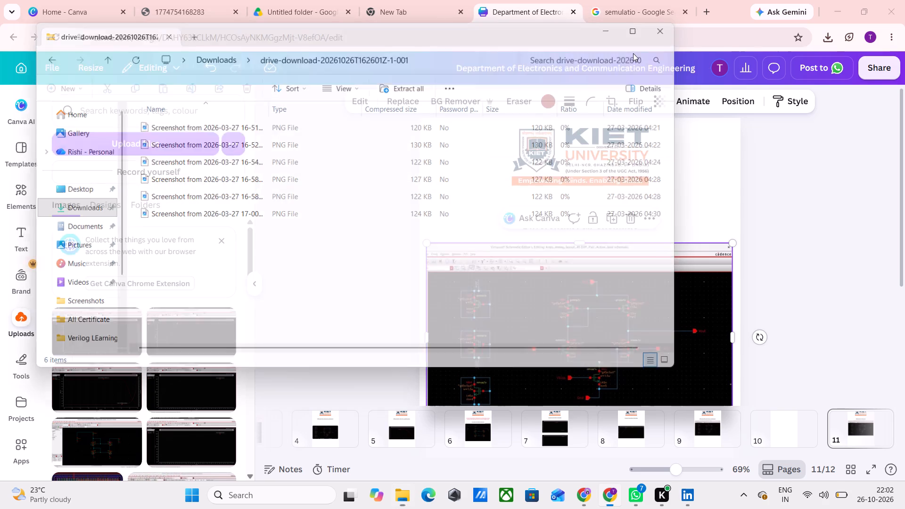
# Extract the drive-download-20261026T162601Z-1-001 archive into a folder of the same name in Downloads.
pyautogui.click(405, 496)
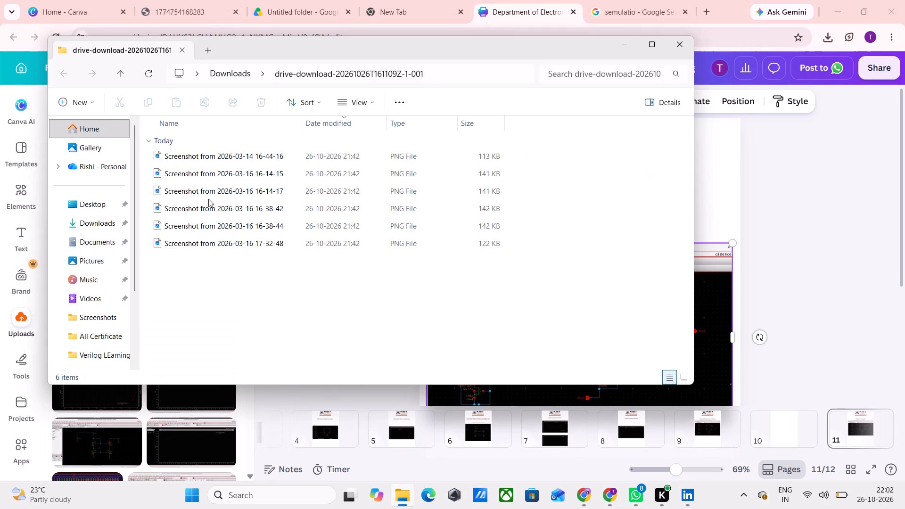
pyautogui.click(119, 73)
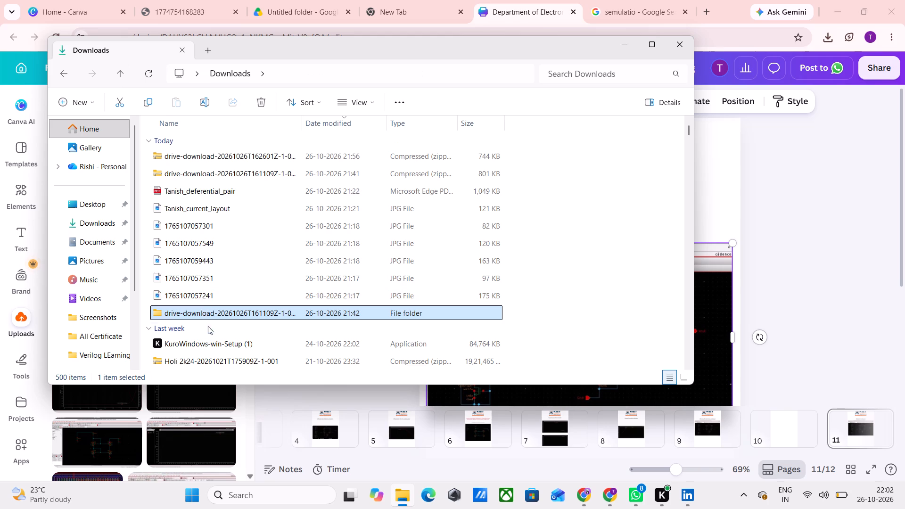
pyautogui.click(222, 161)
pyautogui.rightClick(222, 161)
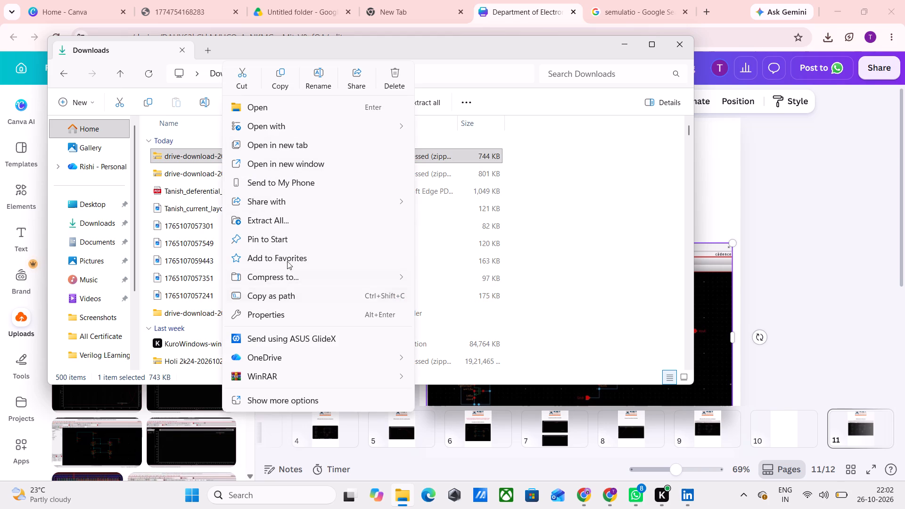
pyautogui.click(295, 222)
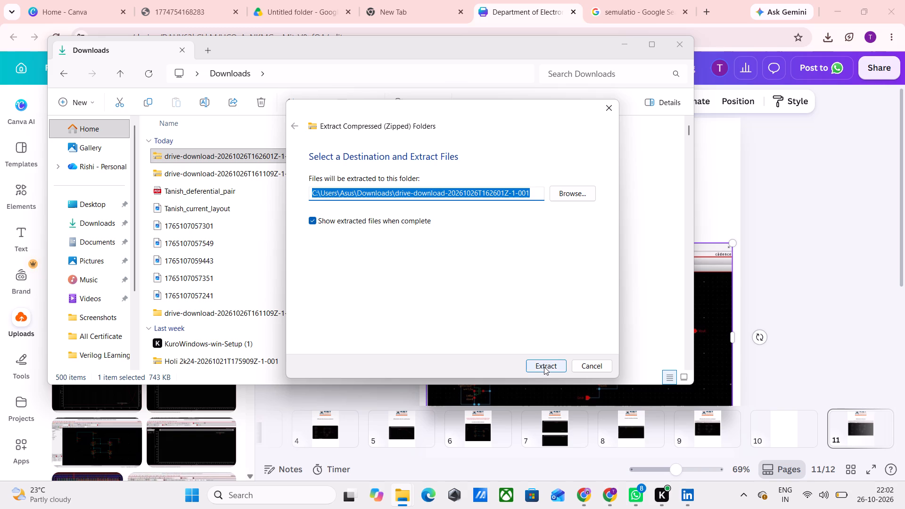
pyautogui.click(544, 367)
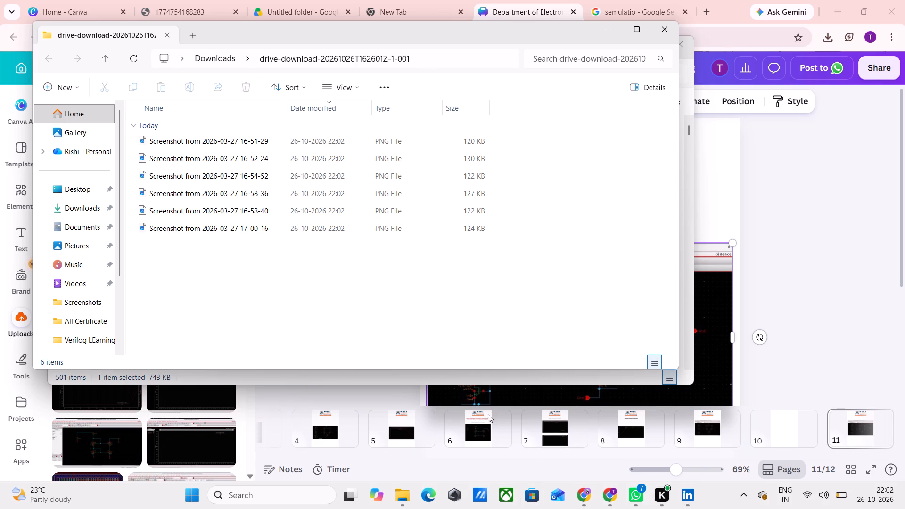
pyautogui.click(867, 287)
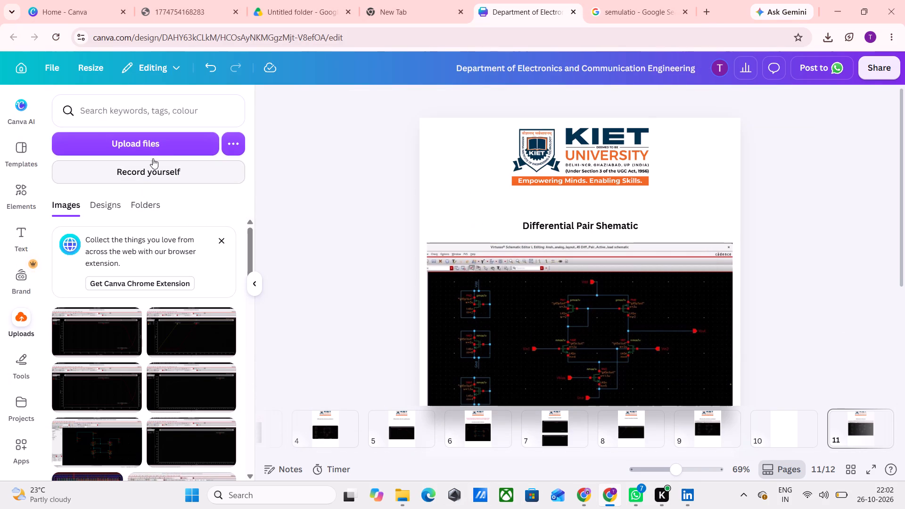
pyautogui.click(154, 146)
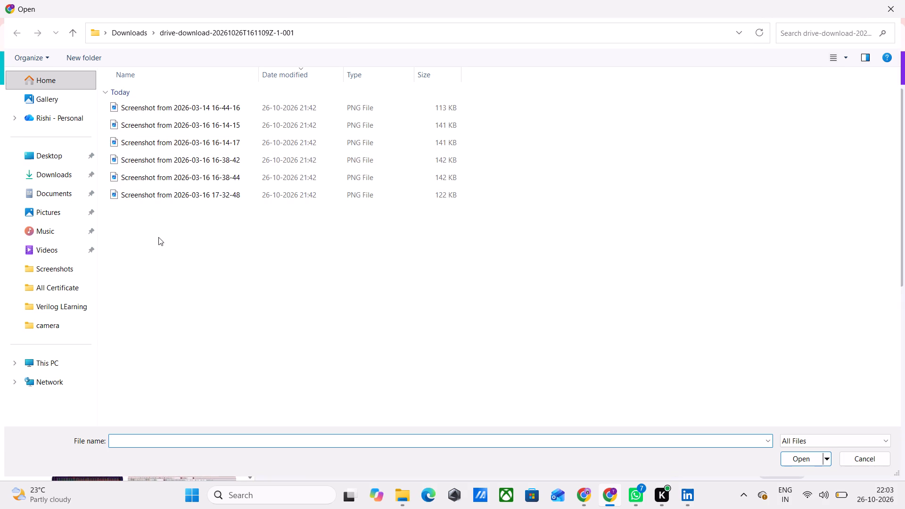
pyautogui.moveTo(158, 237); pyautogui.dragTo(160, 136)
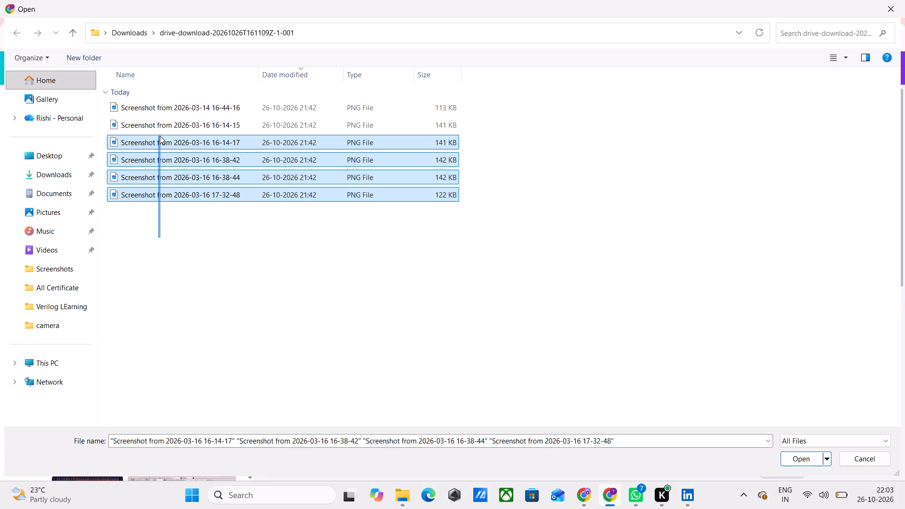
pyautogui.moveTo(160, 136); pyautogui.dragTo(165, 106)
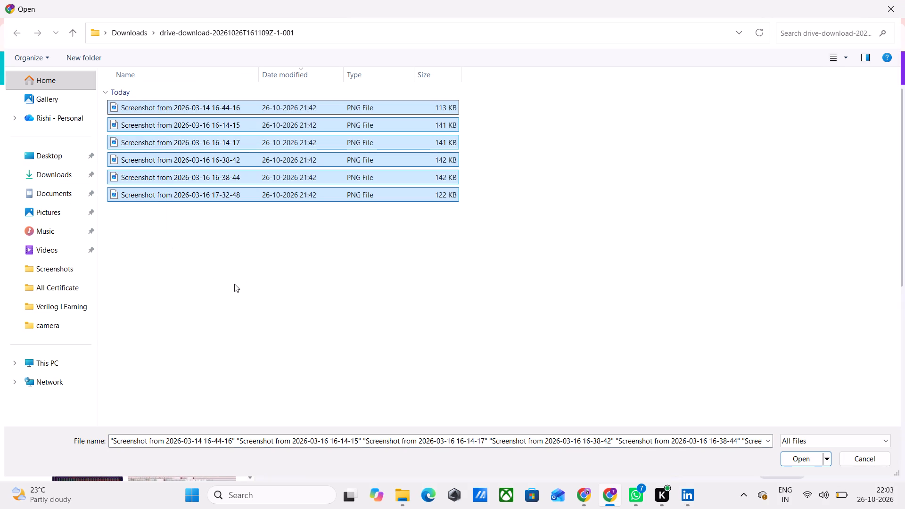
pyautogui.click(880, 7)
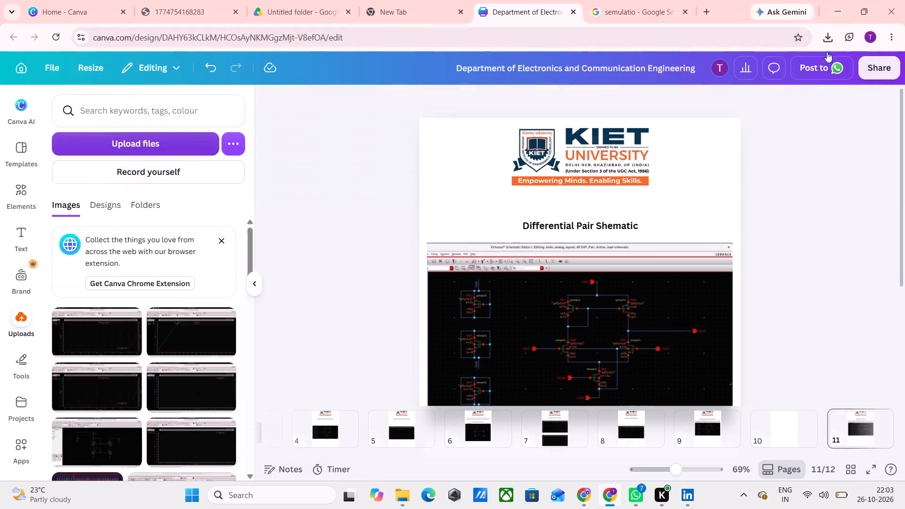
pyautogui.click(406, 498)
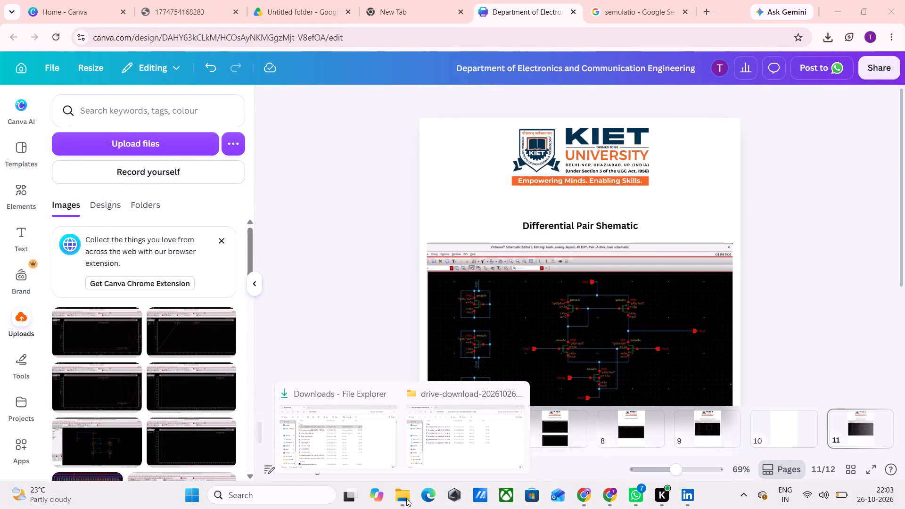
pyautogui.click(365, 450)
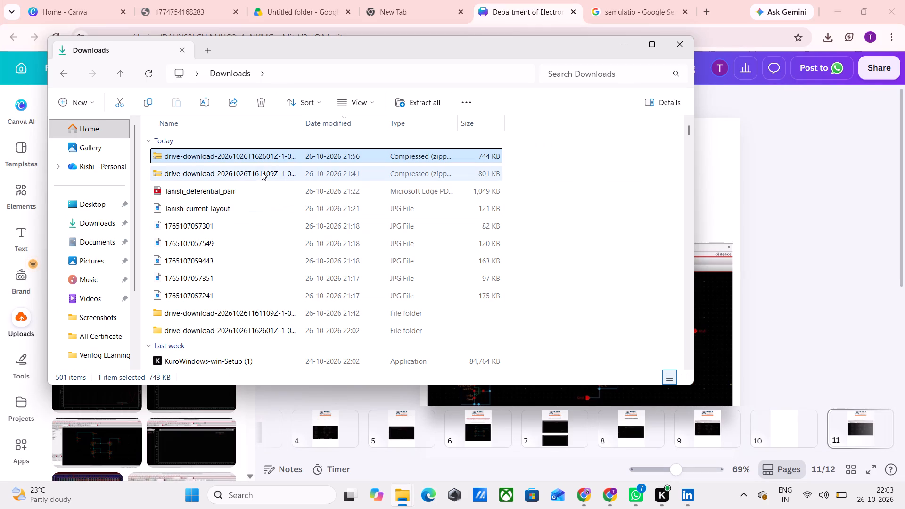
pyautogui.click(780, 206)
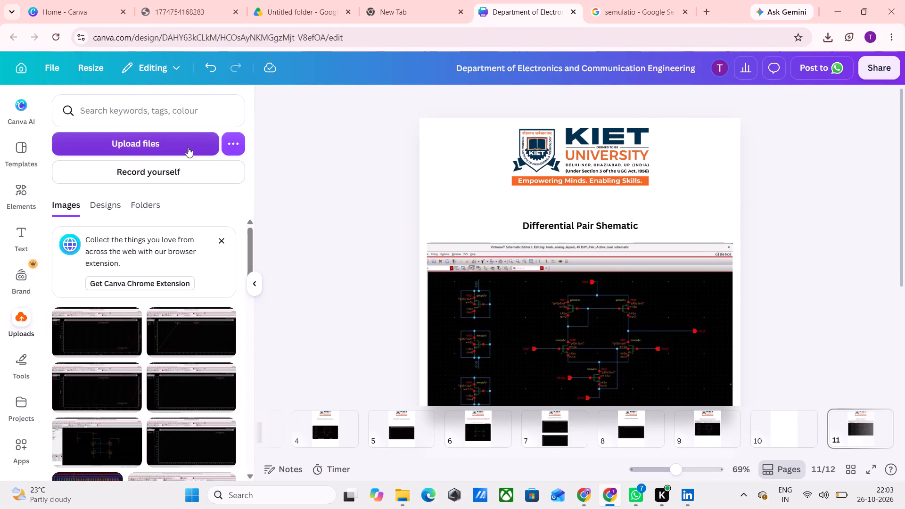
# Upload all six screenshots from the drive-download-20261026T162601Z-1-001 folder in Downloads to the design's uploads.
pyautogui.click(188, 147)
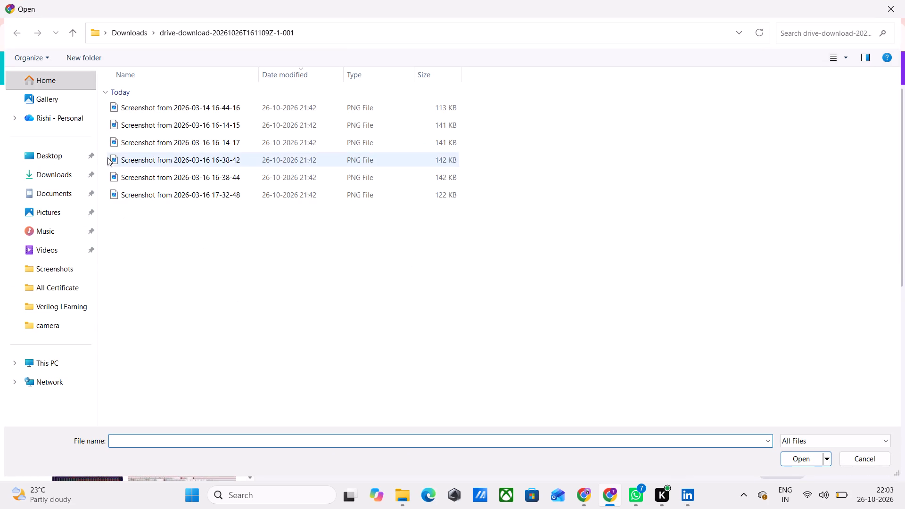
pyautogui.click(60, 169)
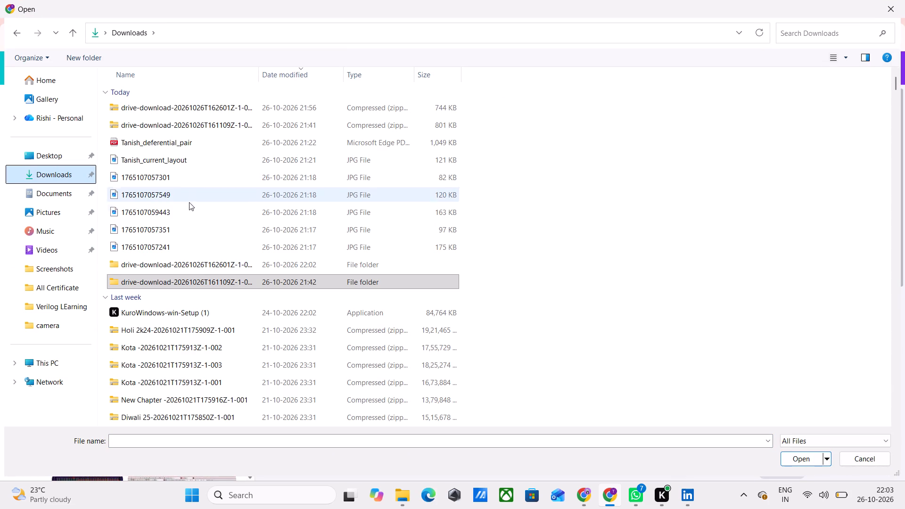
pyautogui.click(205, 268)
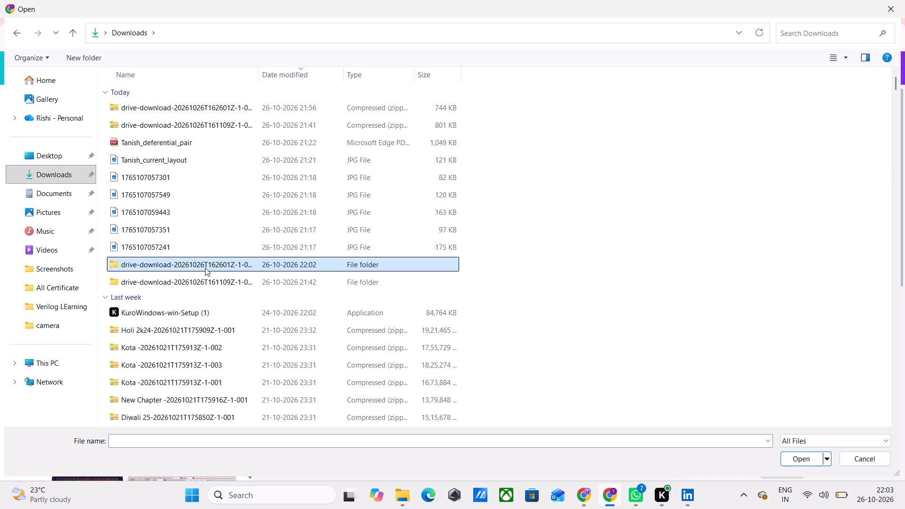
pyautogui.click(205, 268)
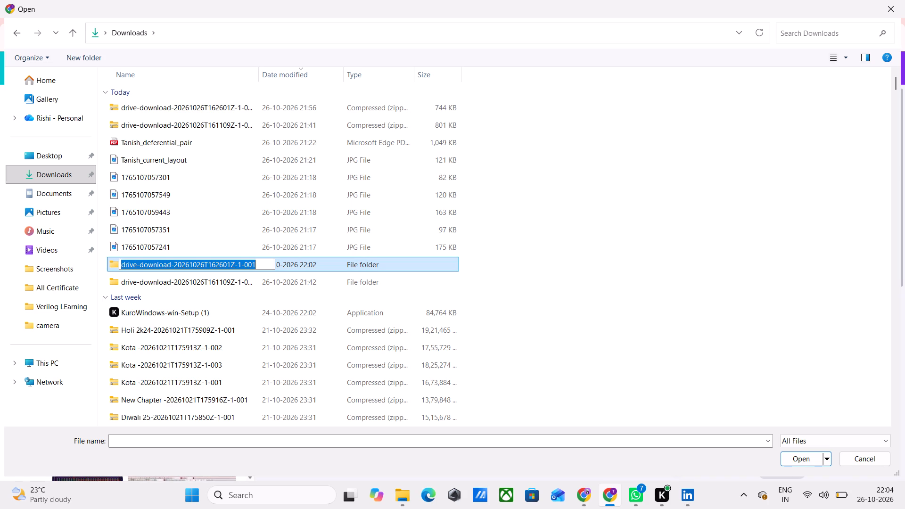
pyautogui.doubleClick(293, 264)
pyautogui.moveTo(284, 252); pyautogui.dragTo(266, 148)
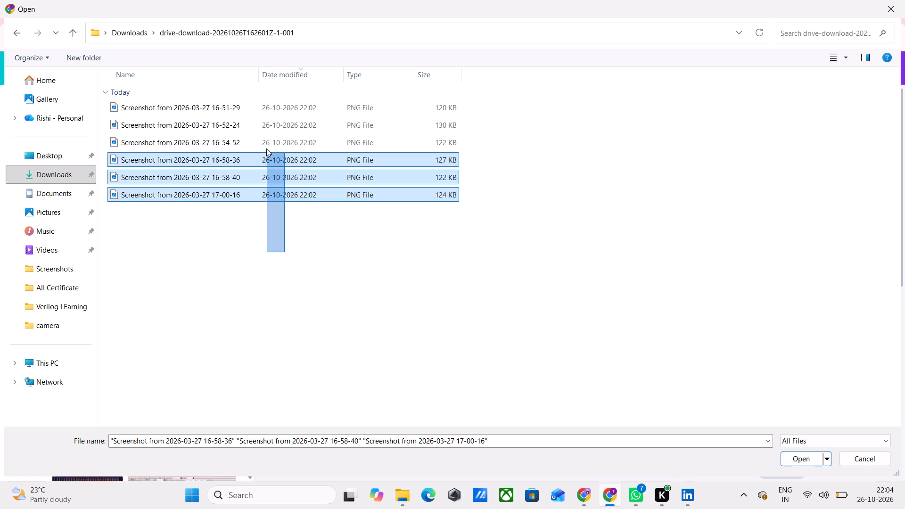
pyautogui.moveTo(266, 148); pyautogui.dragTo(253, 100)
pyautogui.click(789, 462)
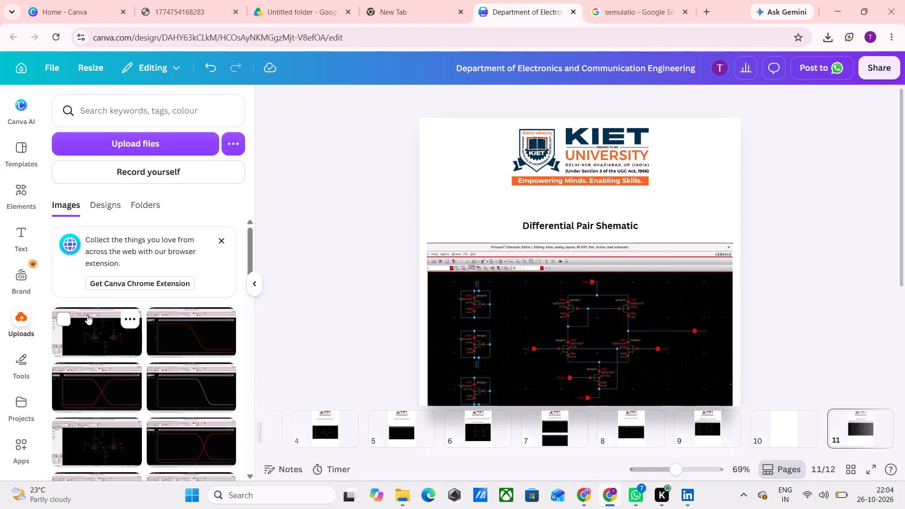
# Replace the active-load schematic image on page 11 with the uploaded differential_pair schematic screenshot.
pyautogui.click(503, 335)
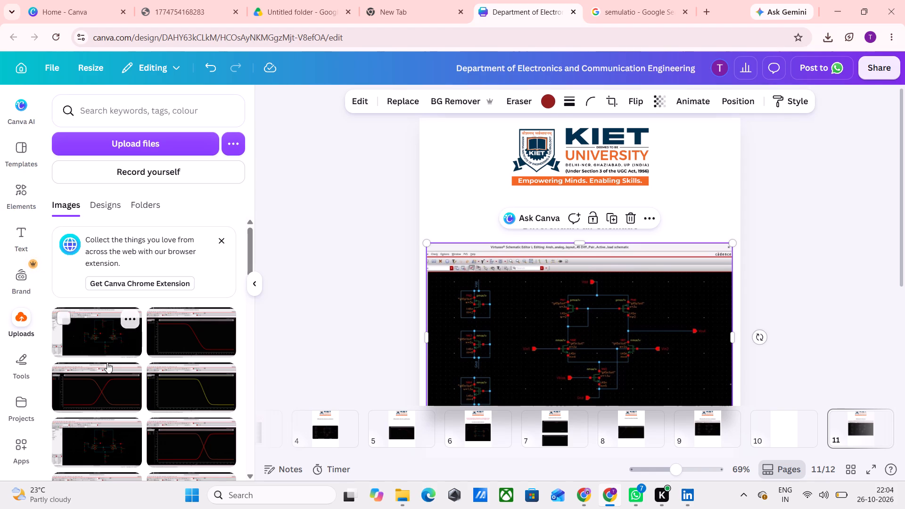
pyautogui.scroll(-1, 110, 347)
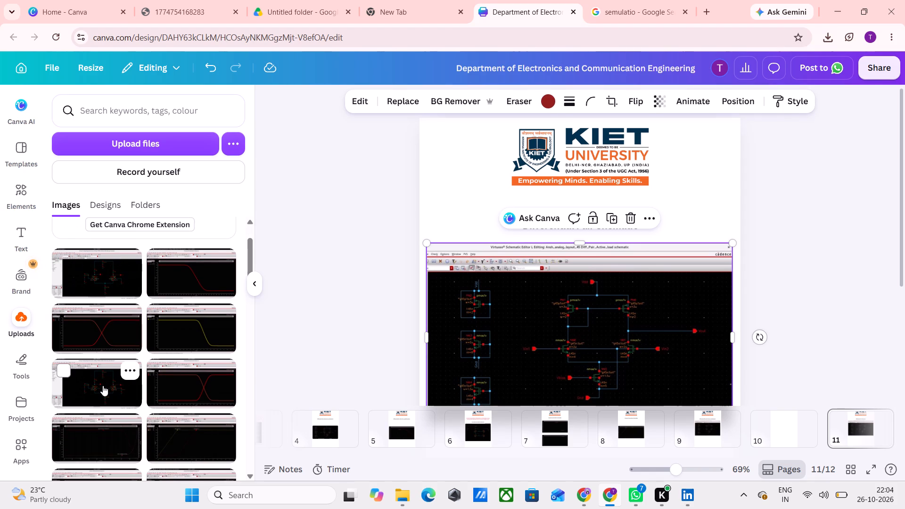
pyautogui.click(393, 104)
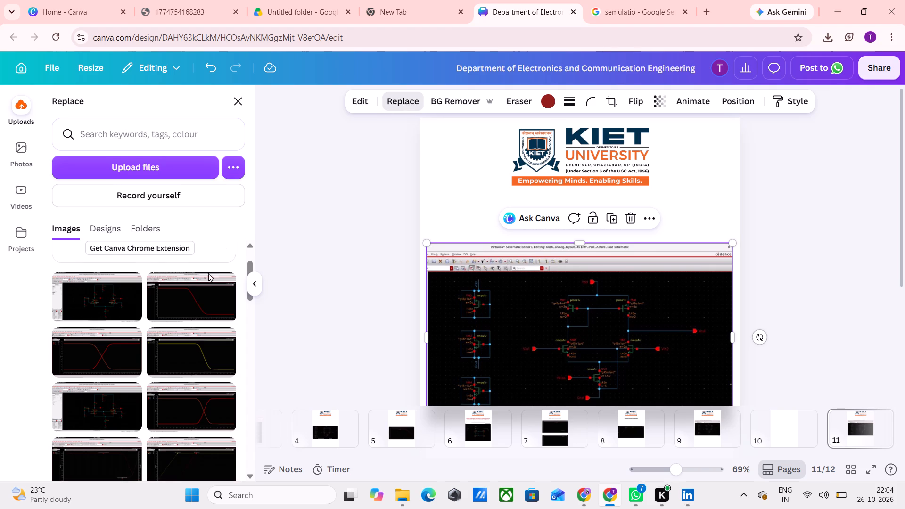
pyautogui.click(95, 305)
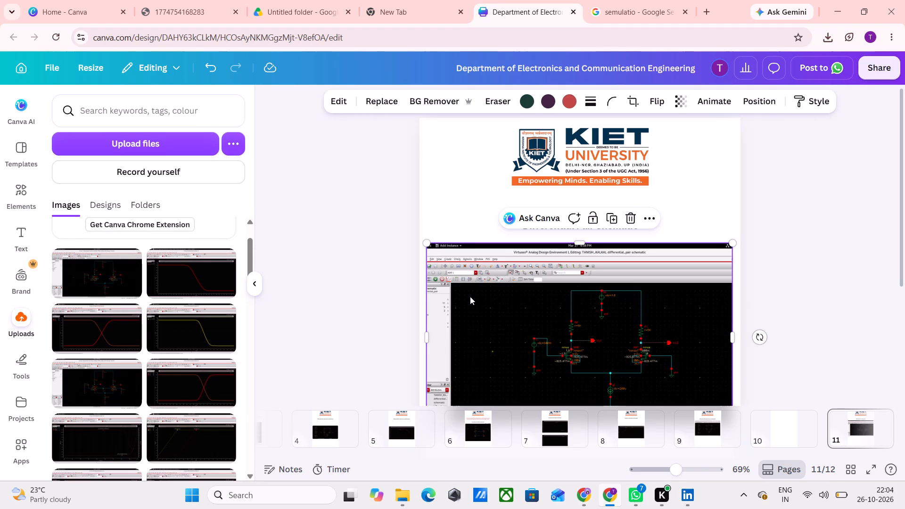
# Crop the new schematic image on all four sides, removing the editor's toolbars, side panel, status bar and spare black area around the circuit.
pyautogui.scroll(-1, 470, 296)
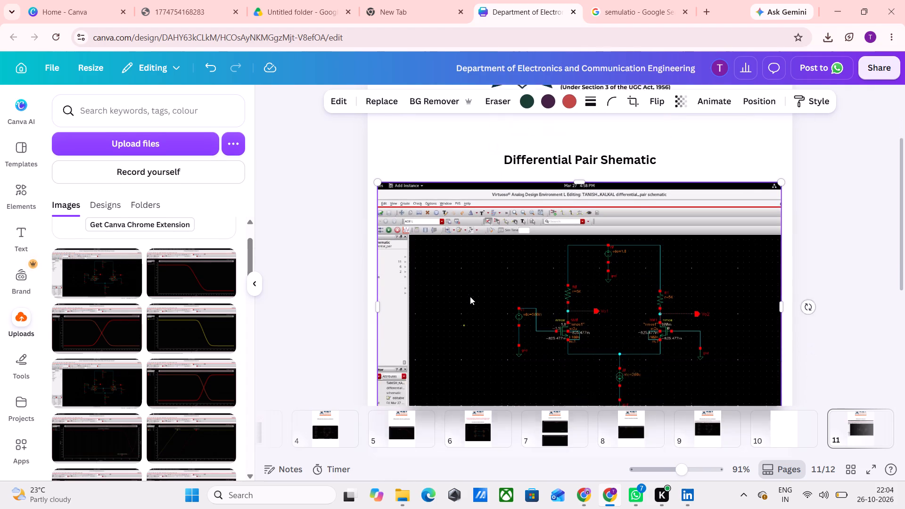
pyautogui.scroll(-1, 470, 296)
pyautogui.hscroll(-2, 470, 296)
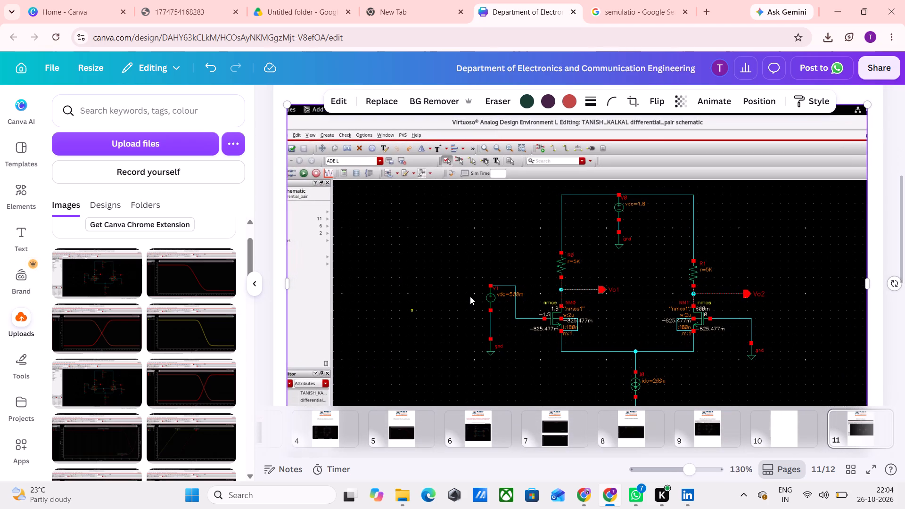
pyautogui.hscroll(-1, 470, 296)
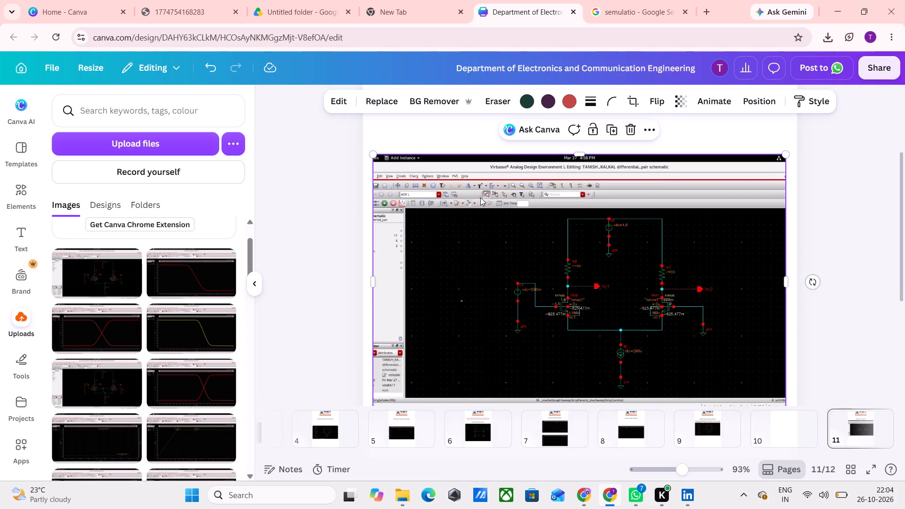
pyautogui.moveTo(579, 155); pyautogui.dragTo(583, 212)
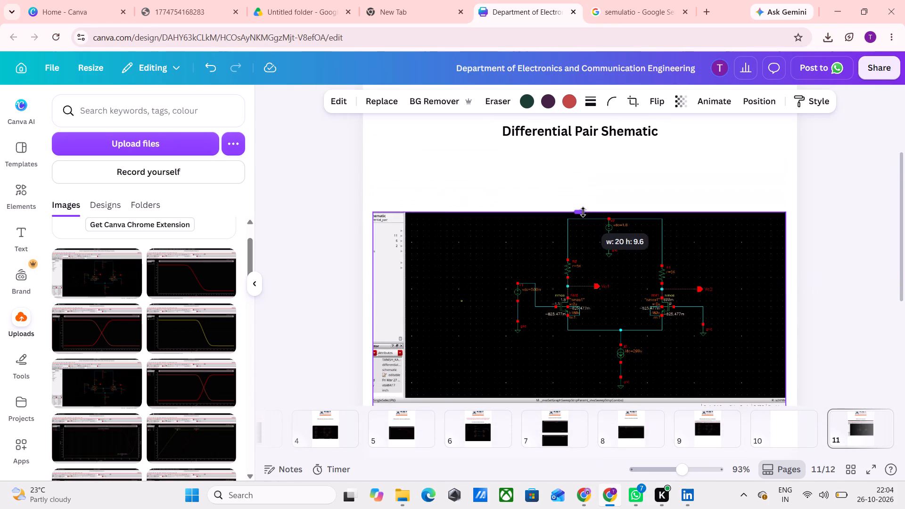
pyautogui.moveTo(583, 212); pyautogui.dragTo(584, 207)
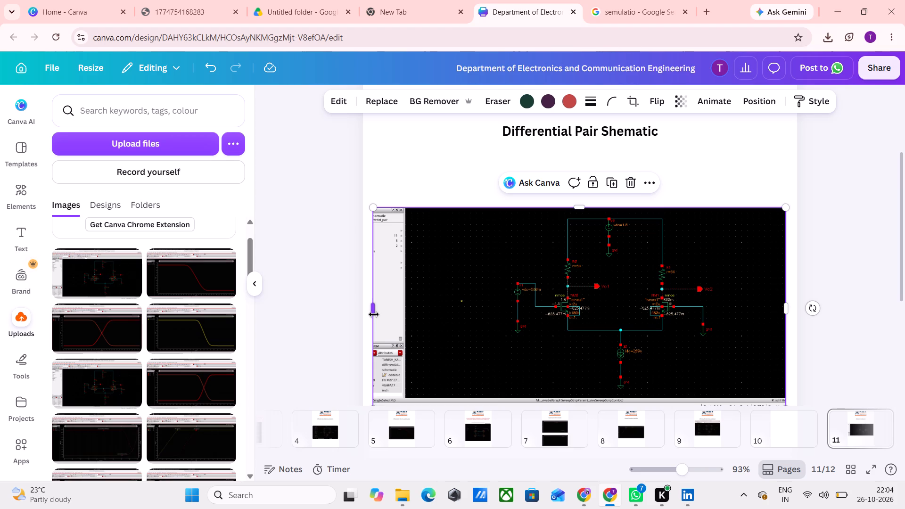
pyautogui.moveTo(374, 314); pyautogui.dragTo(411, 319)
pyautogui.scroll(-1, 450, 329)
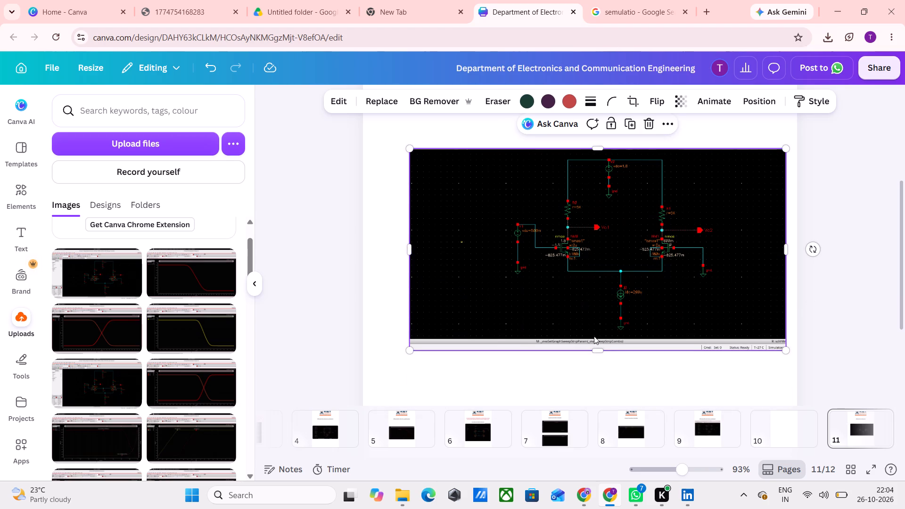
pyautogui.moveTo(598, 349); pyautogui.dragTo(592, 332)
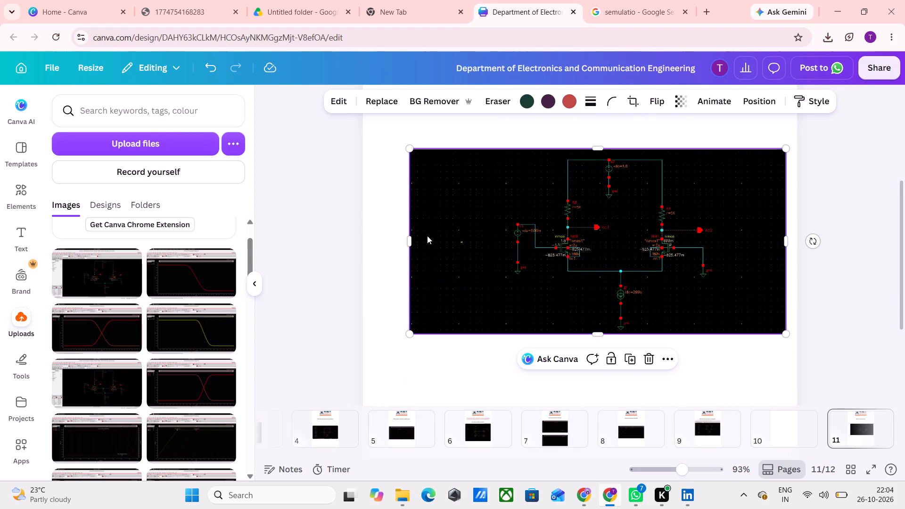
pyautogui.moveTo(409, 241); pyautogui.dragTo(483, 259)
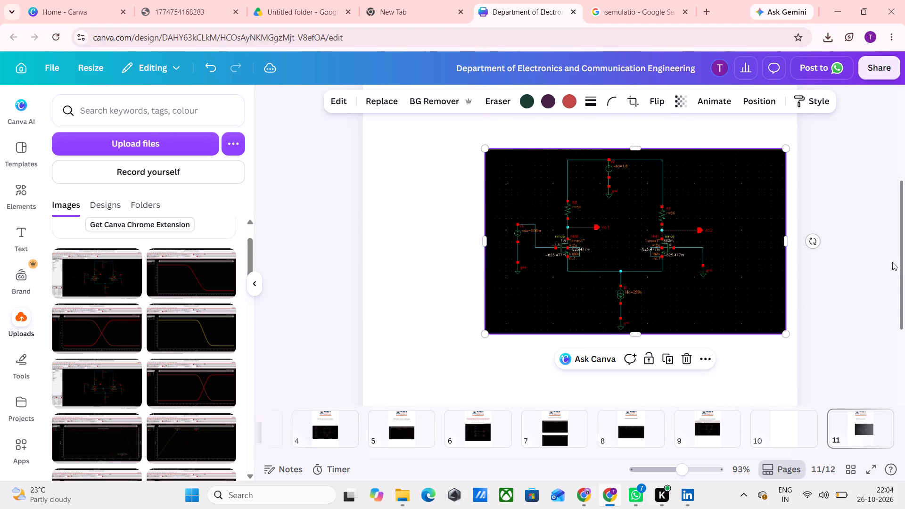
pyautogui.moveTo(788, 241); pyautogui.dragTo(736, 242)
# Move the cropped schematic across to the left margin of page 11.
pyautogui.click(582, 296)
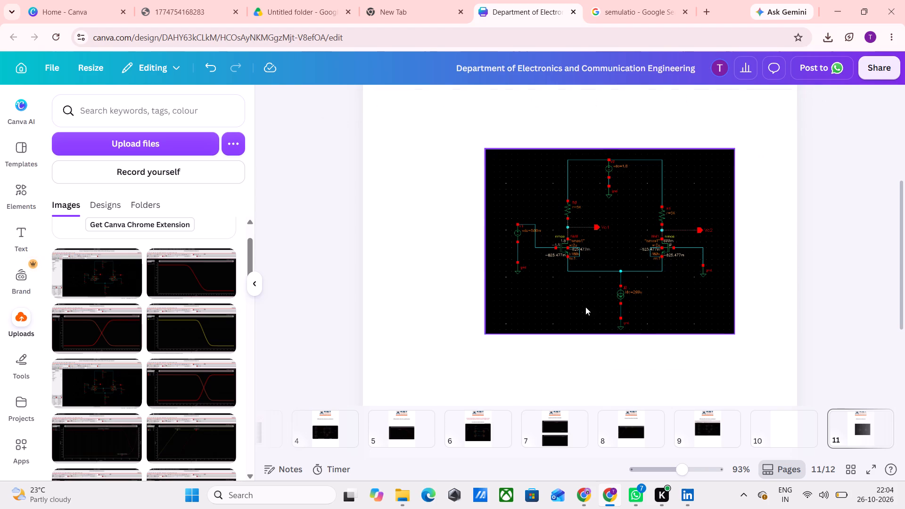
pyautogui.click(593, 290)
pyautogui.scroll(2, 593, 290)
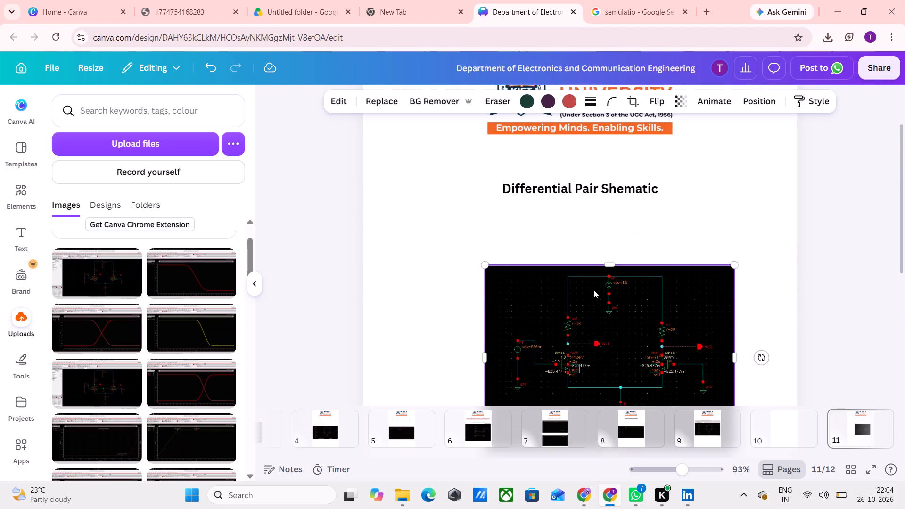
pyautogui.scroll(-2, 593, 290)
pyautogui.moveTo(548, 296); pyautogui.dragTo(527, 291)
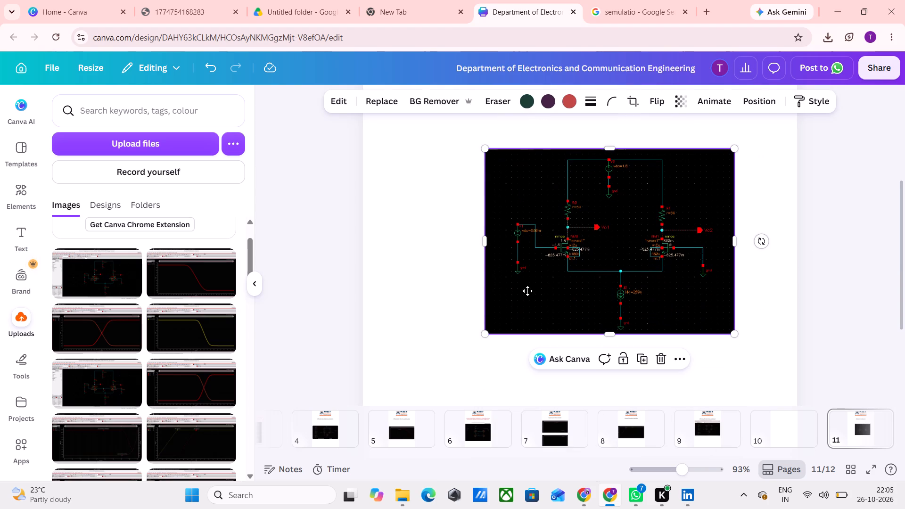
pyautogui.moveTo(527, 291); pyautogui.dragTo(442, 298)
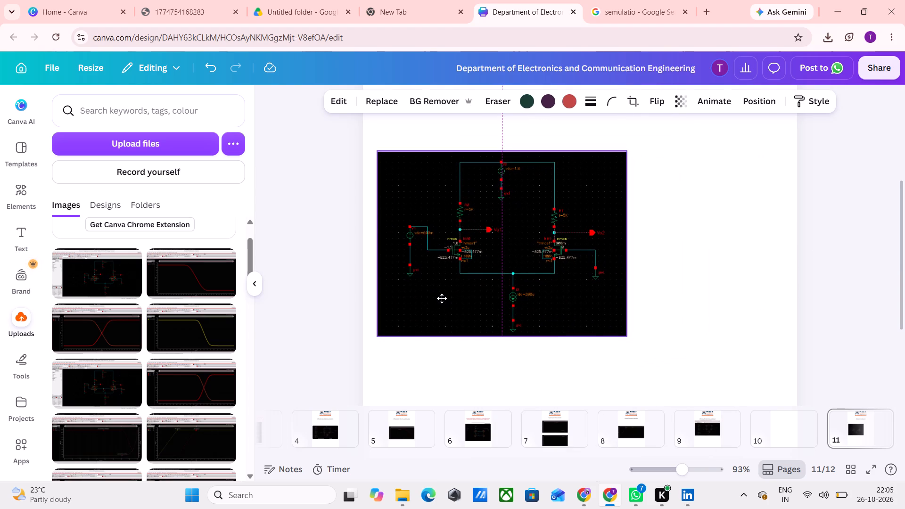
pyautogui.moveTo(442, 298); pyautogui.dragTo(442, 297)
pyautogui.click(442, 297)
pyautogui.click(620, 326)
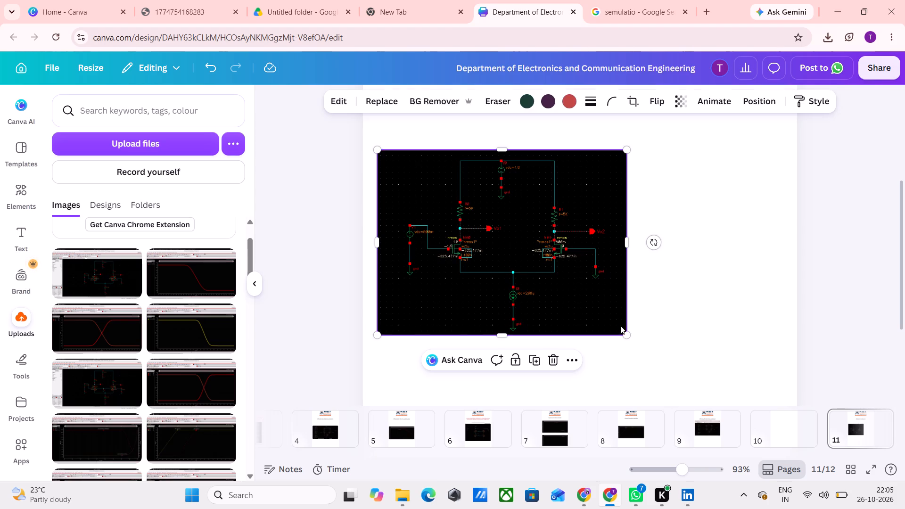
# Enlarge the cropped schematic proportionally to almost the full page width and centre it below the heading.
pyautogui.moveTo(627, 335); pyautogui.dragTo(775, 367)
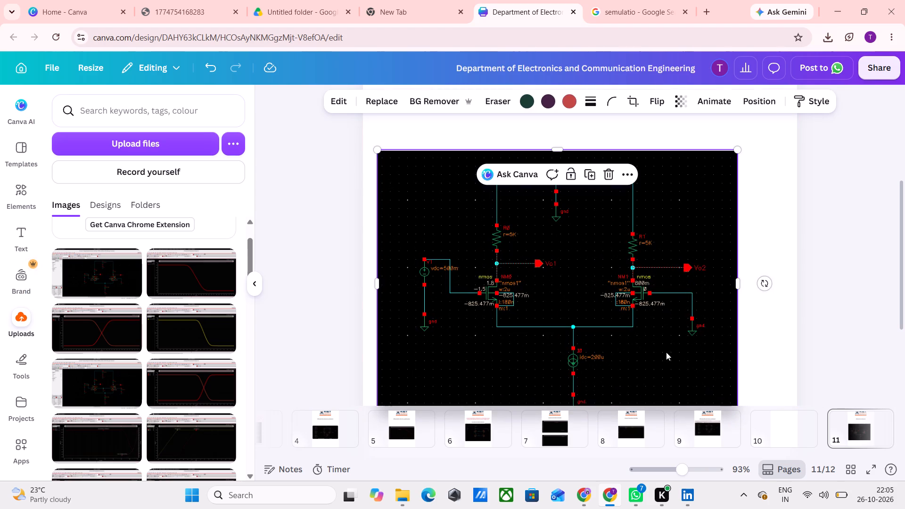
pyautogui.moveTo(666, 352); pyautogui.dragTo(668, 319)
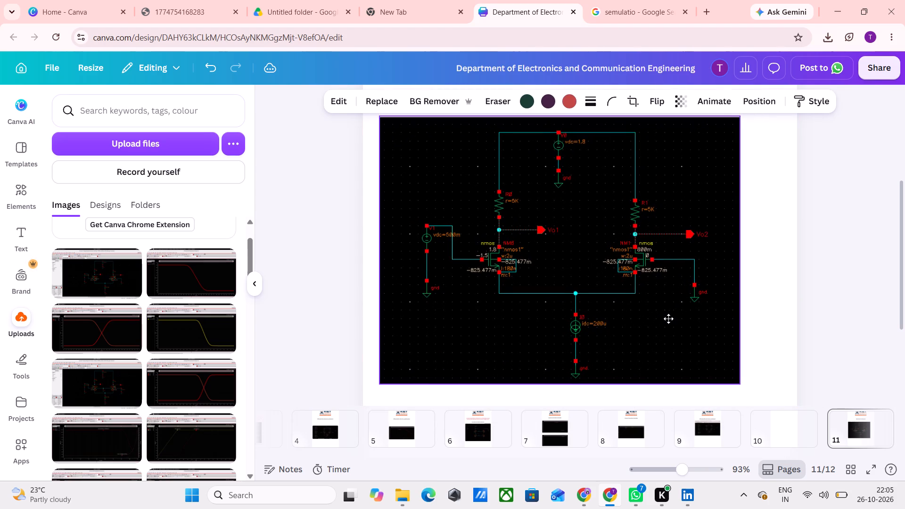
pyautogui.moveTo(668, 319); pyautogui.dragTo(678, 323)
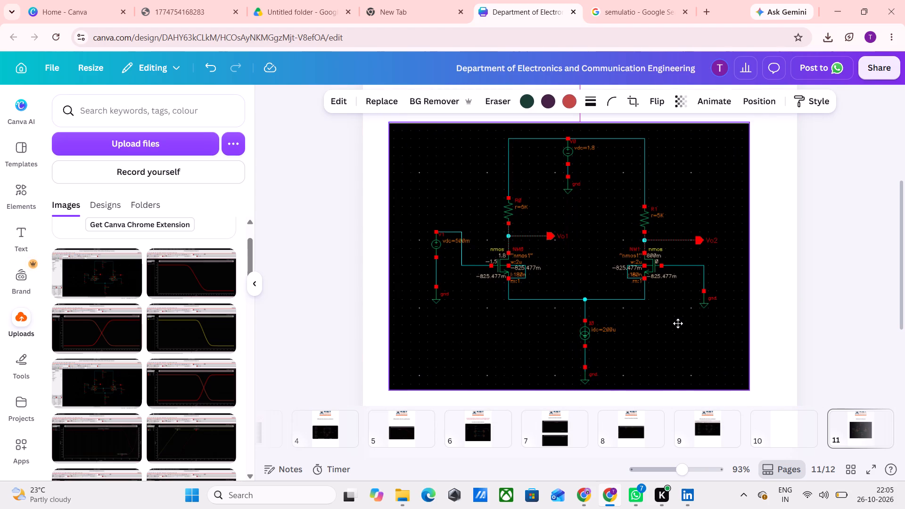
pyautogui.moveTo(678, 323); pyautogui.dragTo(664, 312)
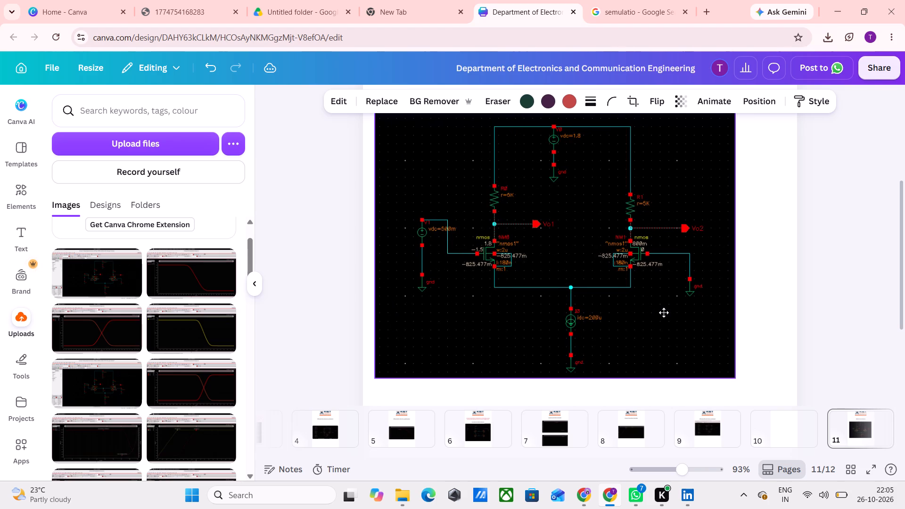
pyautogui.moveTo(664, 312); pyautogui.dragTo(670, 312)
pyautogui.moveTo(739, 376); pyautogui.dragTo(777, 382)
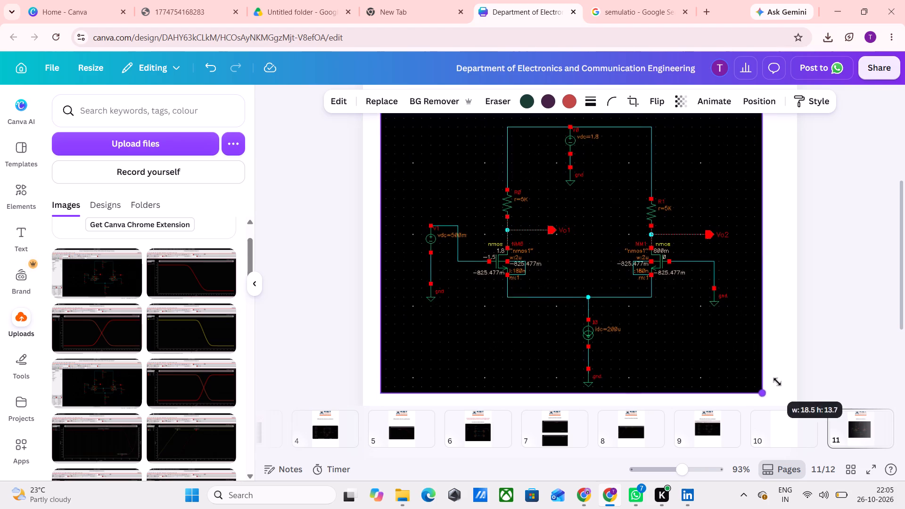
pyautogui.moveTo(777, 382); pyautogui.dragTo(786, 379)
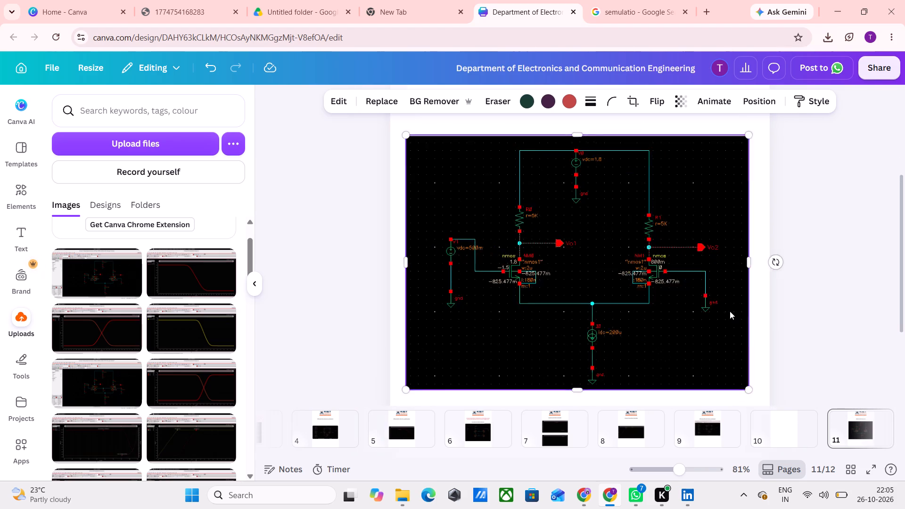
pyautogui.moveTo(622, 278); pyautogui.dragTo(626, 294)
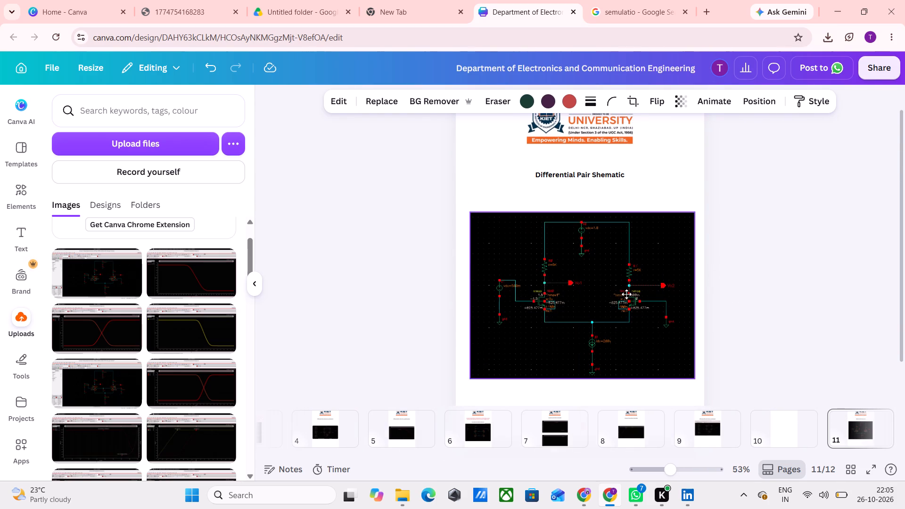
pyautogui.moveTo(626, 294); pyautogui.dragTo(626, 295)
# Move the "Differential Pair Shematic" heading down, keeping it centred just above the schematic.
pyautogui.click(648, 172)
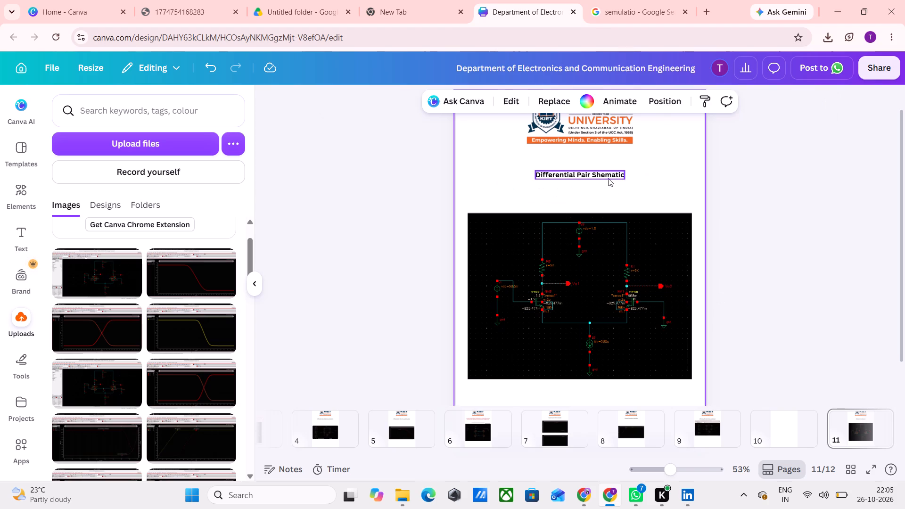
pyautogui.click(606, 179)
pyautogui.moveTo(587, 209); pyautogui.dragTo(589, 226)
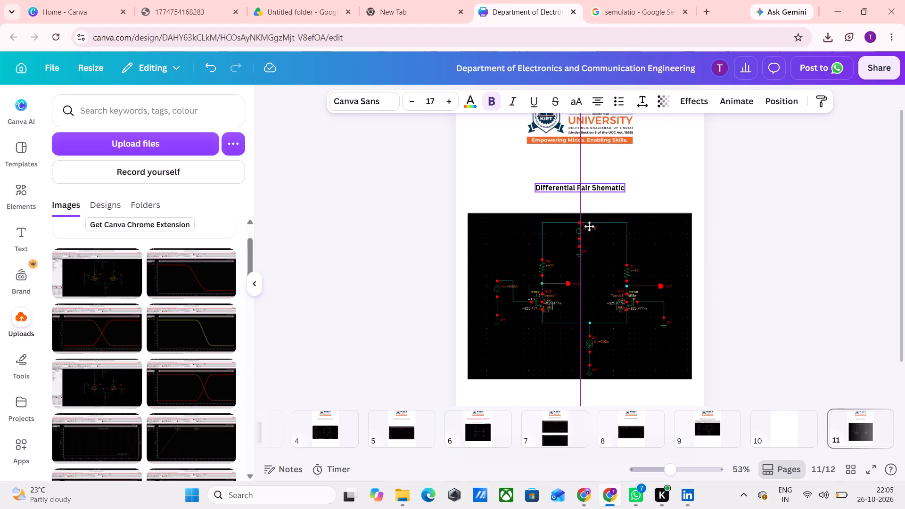
pyautogui.moveTo(589, 226); pyautogui.dragTo(589, 228)
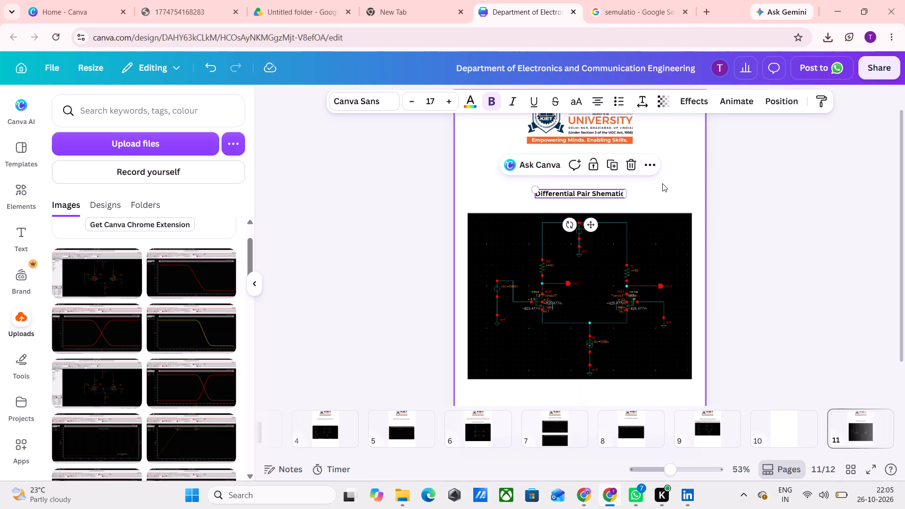
pyautogui.click(662, 183)
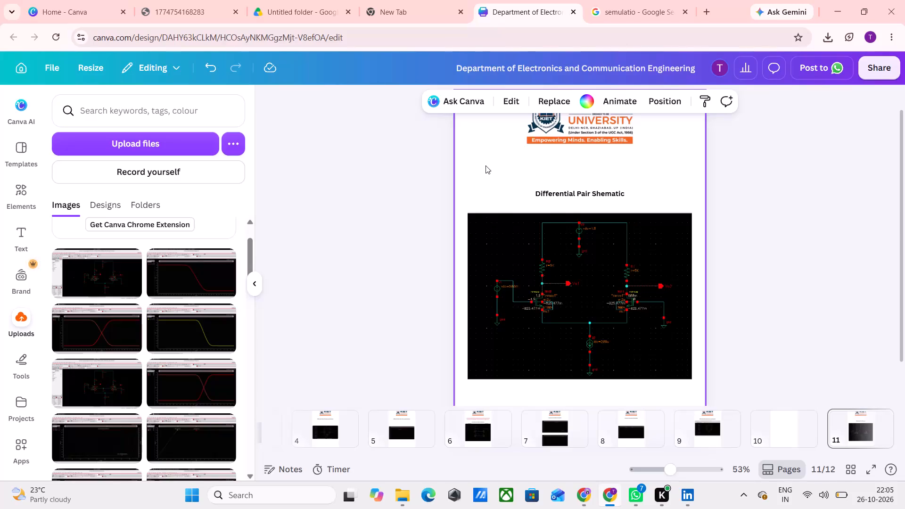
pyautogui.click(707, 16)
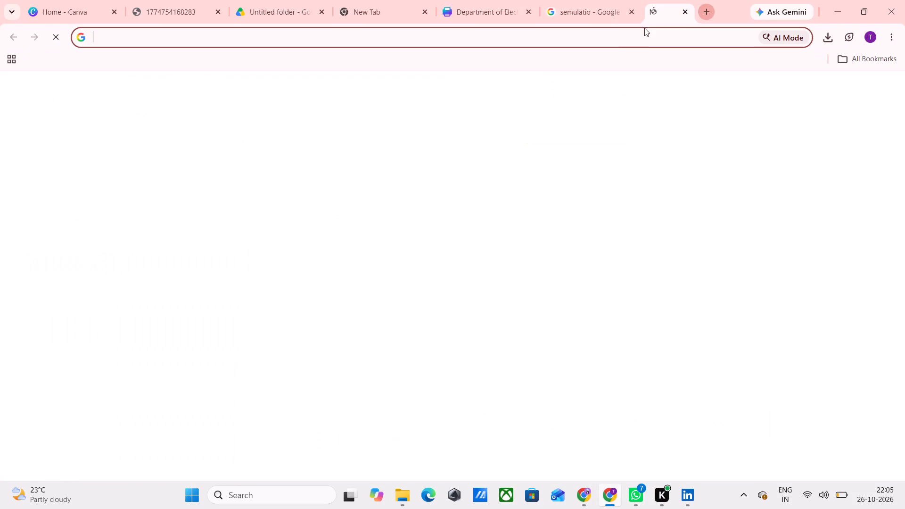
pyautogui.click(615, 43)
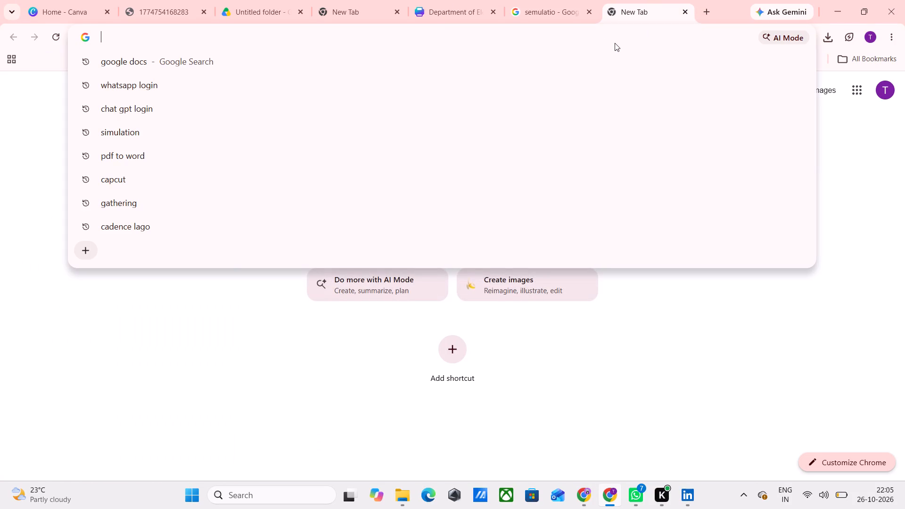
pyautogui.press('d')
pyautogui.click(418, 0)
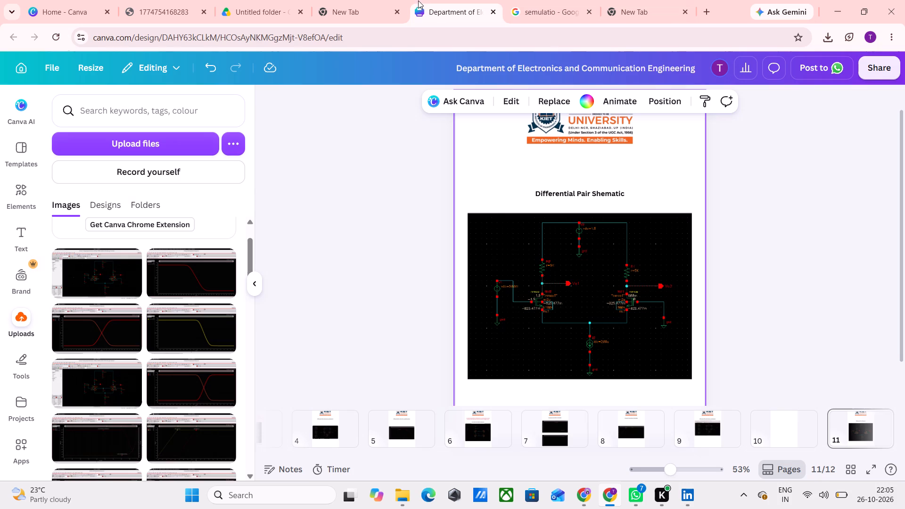
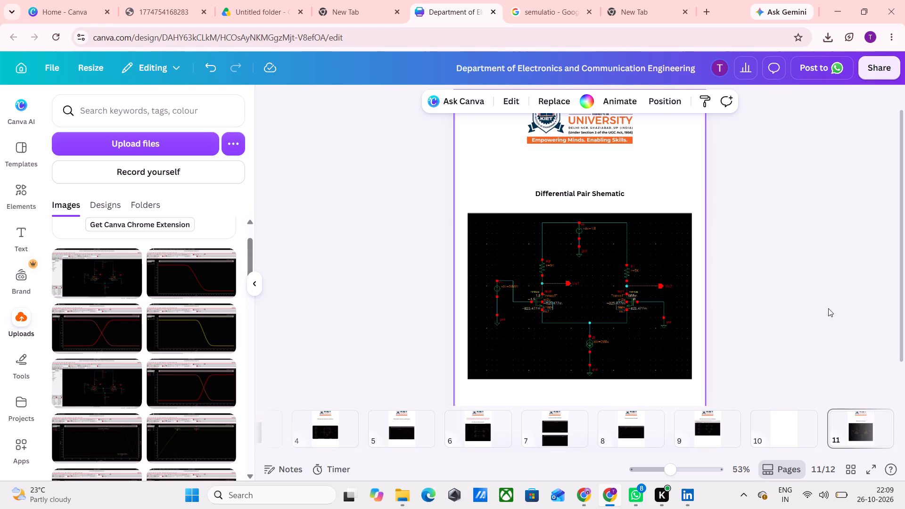
# Compare the headings and images on pages 7 to 12, including the Cascode Current Mirror and Differential Pair pages.
pyautogui.click(702, 435)
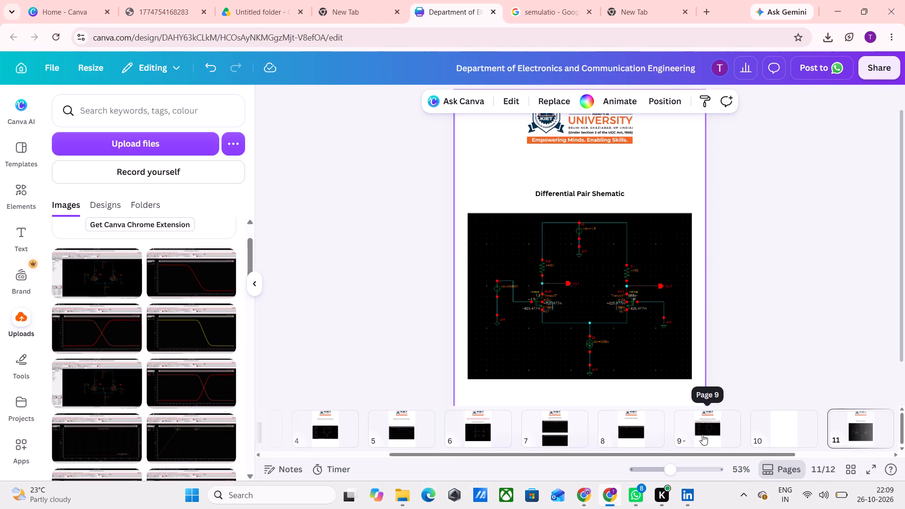
pyautogui.click(637, 439)
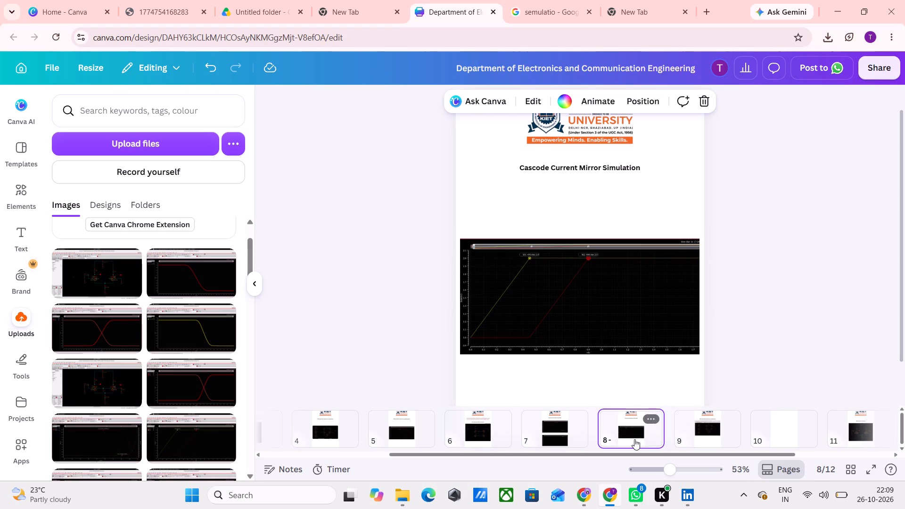
pyautogui.click(707, 421)
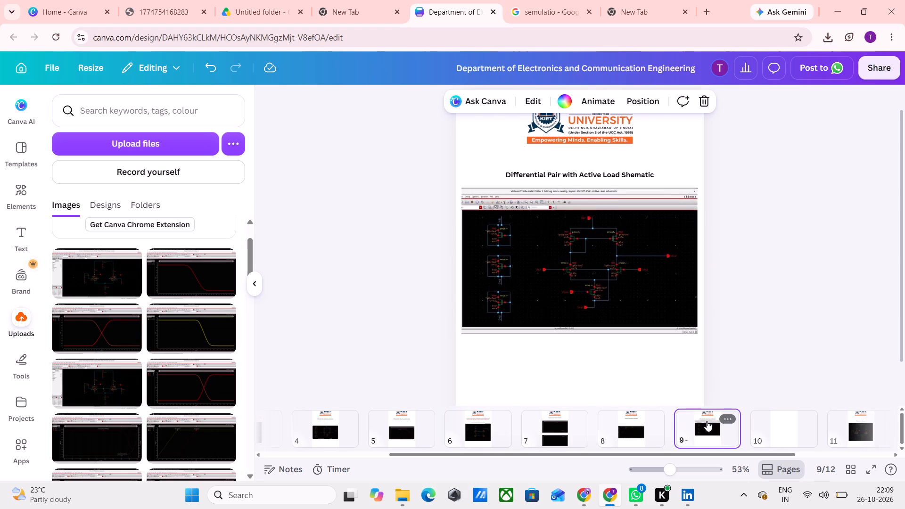
pyautogui.click(853, 424)
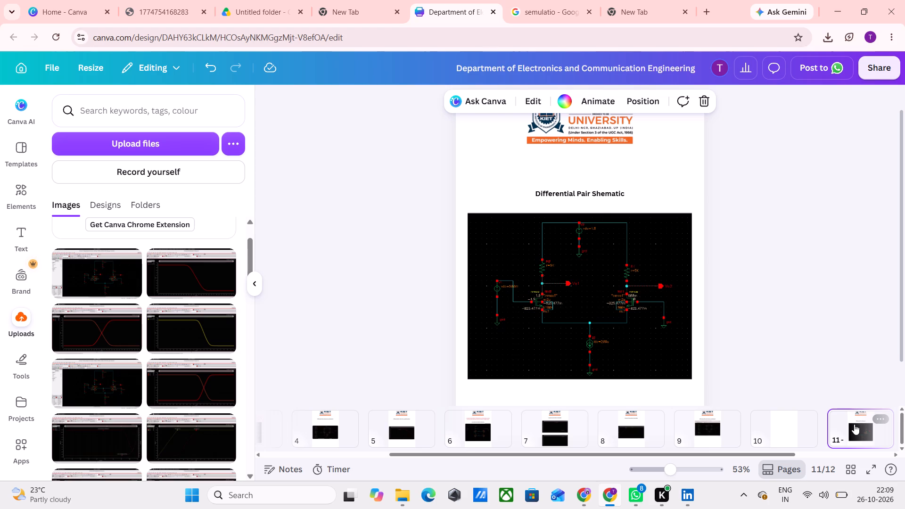
pyautogui.click(707, 428)
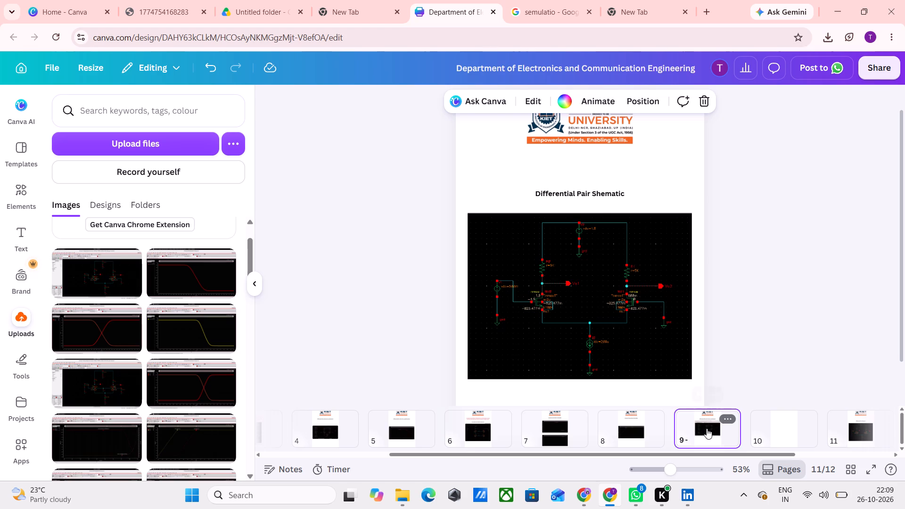
pyautogui.click(864, 420)
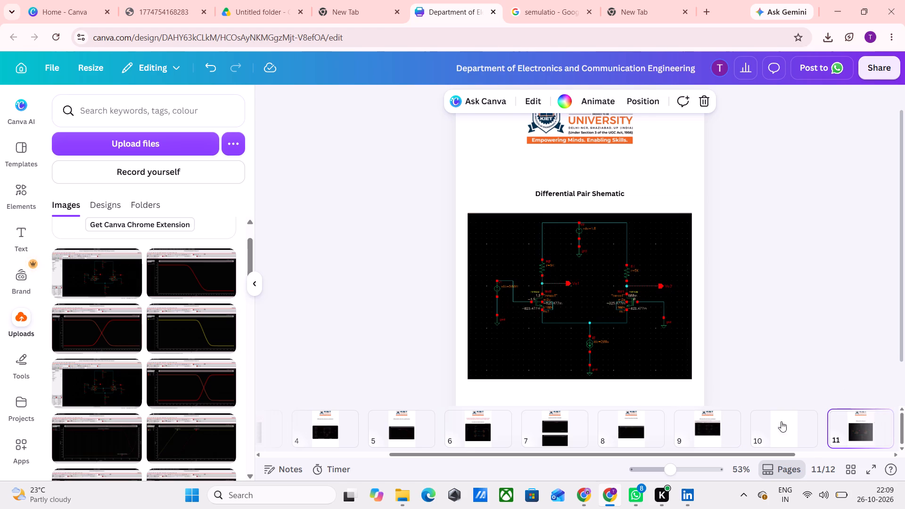
pyautogui.click(644, 433)
pyautogui.click(703, 430)
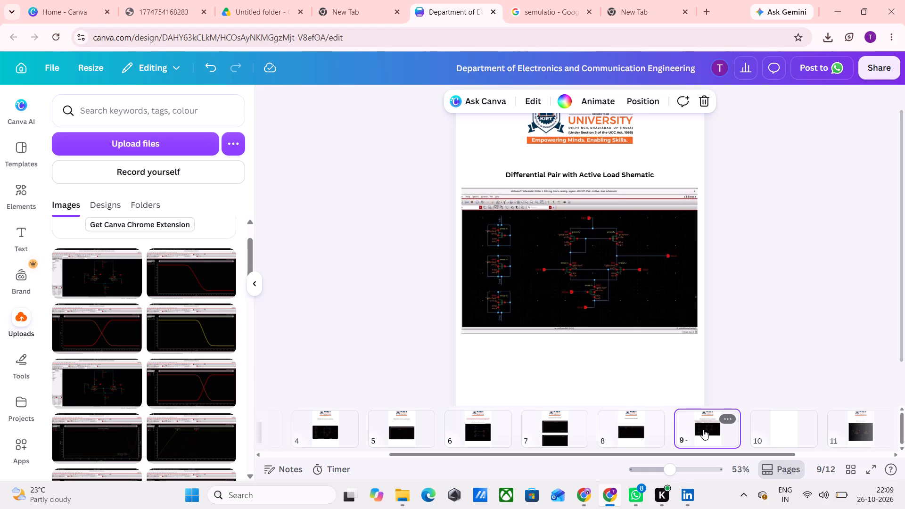
pyautogui.press('Right')
pyautogui.press('Right')
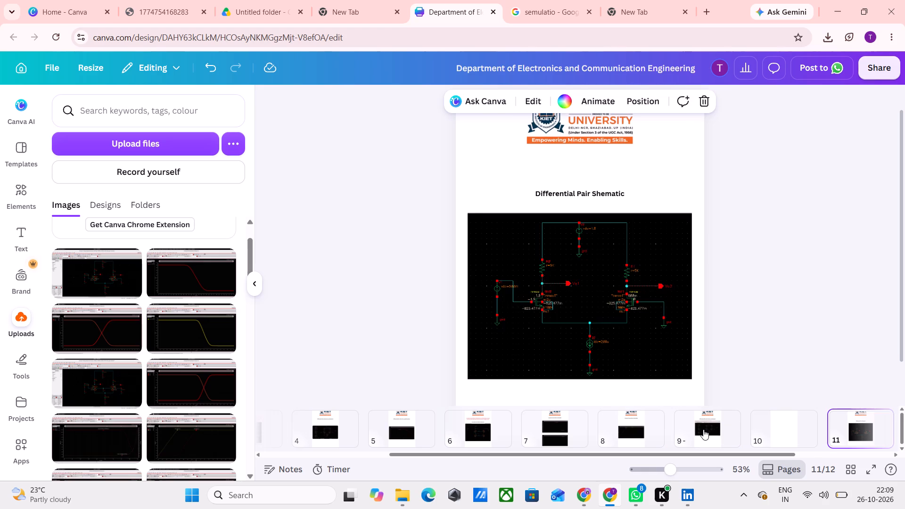
pyautogui.press('Right')
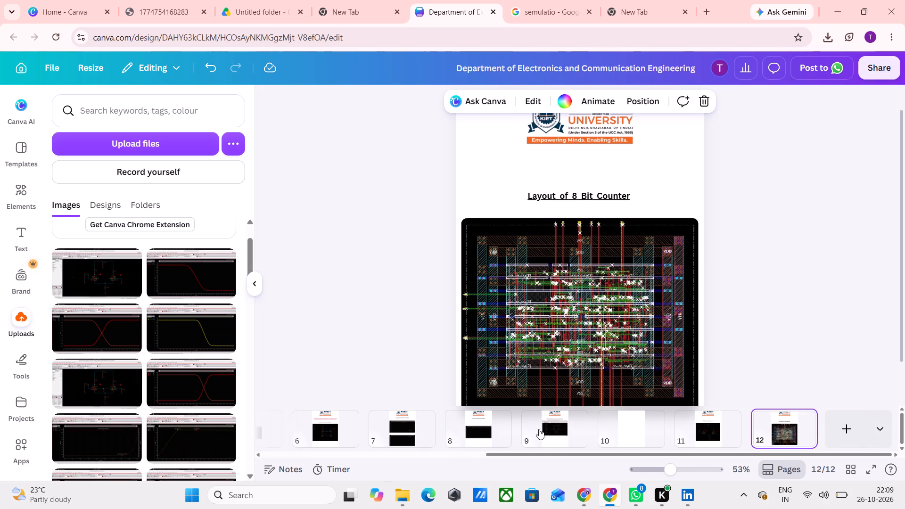
pyautogui.click(539, 429)
pyautogui.click(476, 424)
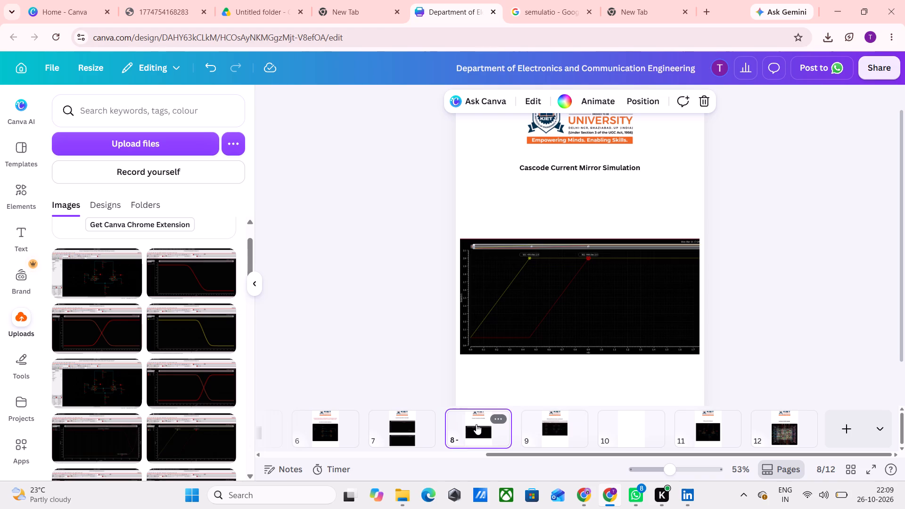
pyautogui.click(395, 430)
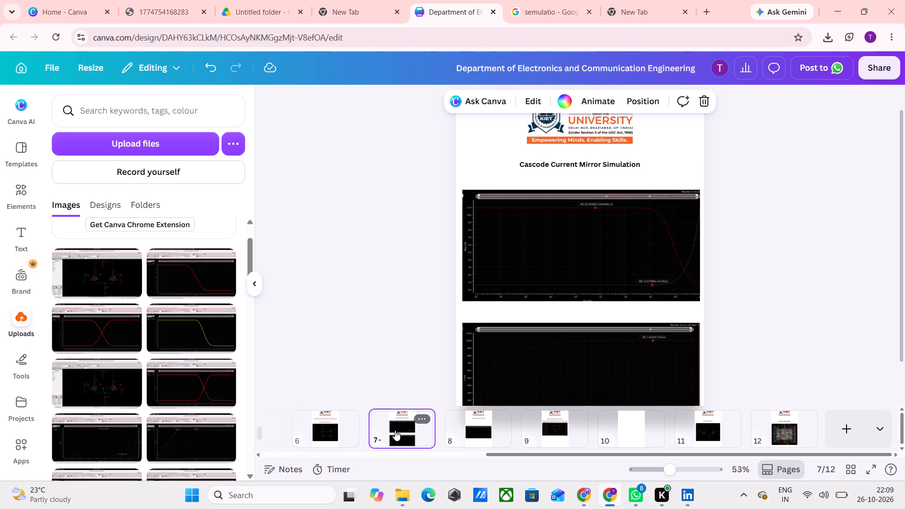
pyautogui.press('Right')
pyautogui.press('Right')
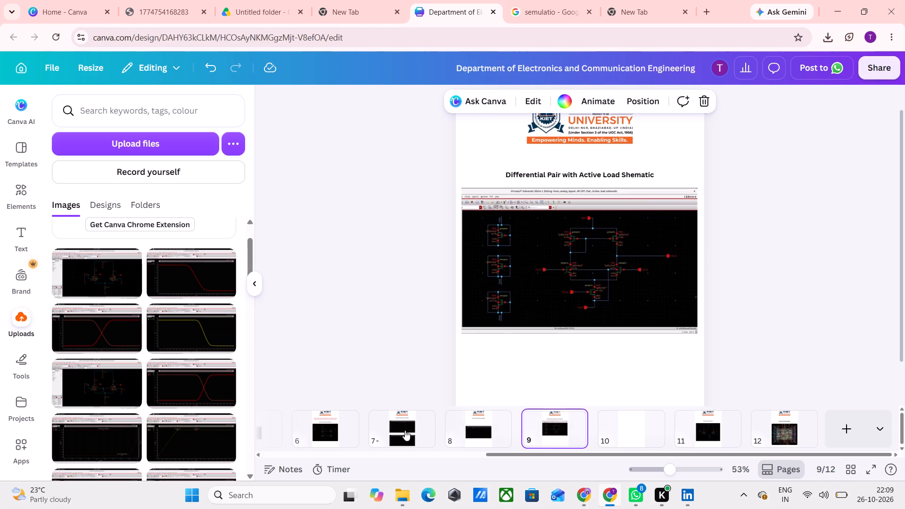
# Delete page 9, "Differential Pair with Active Load Shematic", and the blank page that follows it.
pyautogui.click(580, 414)
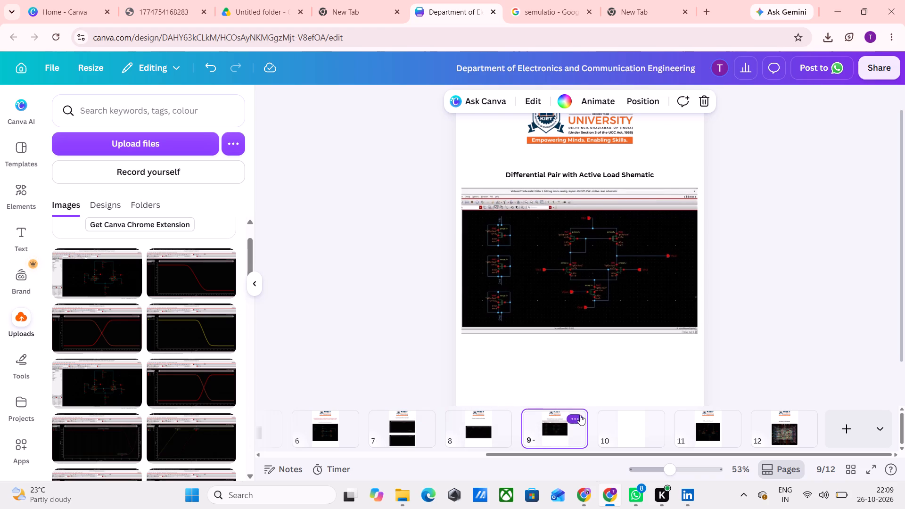
pyautogui.click(571, 419)
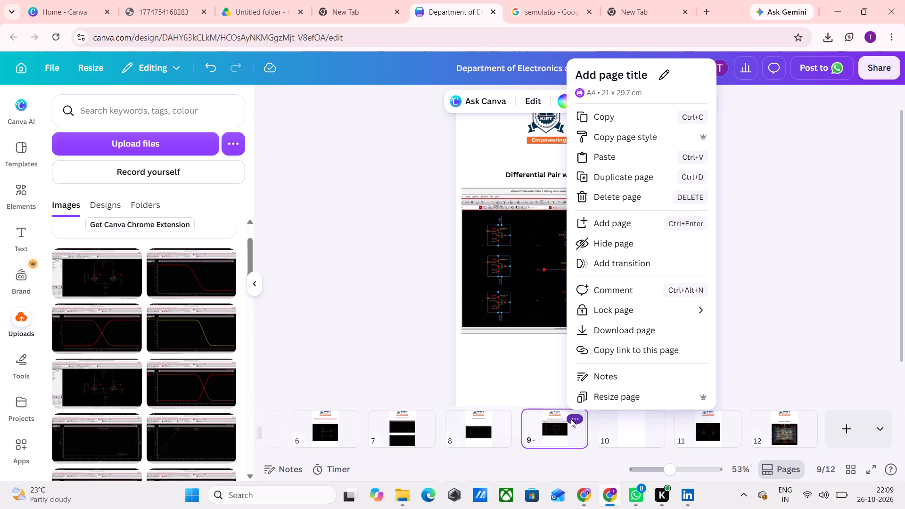
pyautogui.click(619, 200)
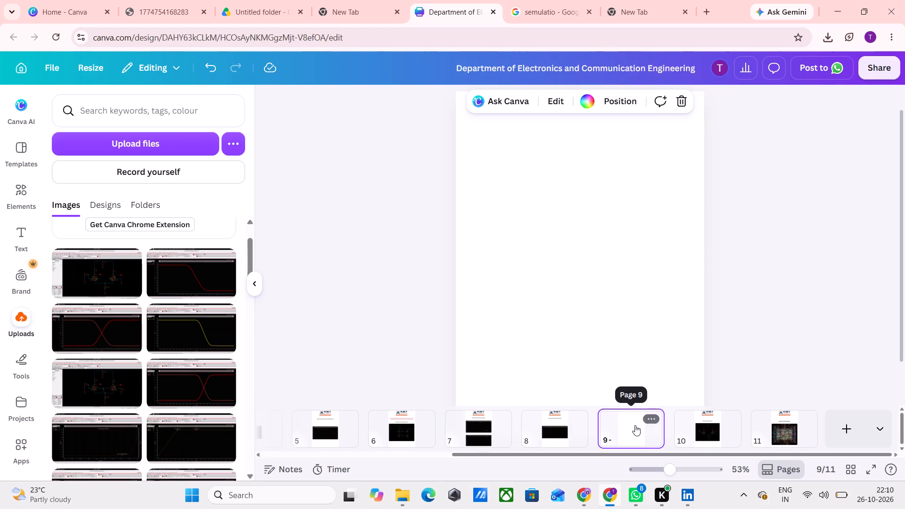
pyautogui.click(654, 417)
pyautogui.click(681, 214)
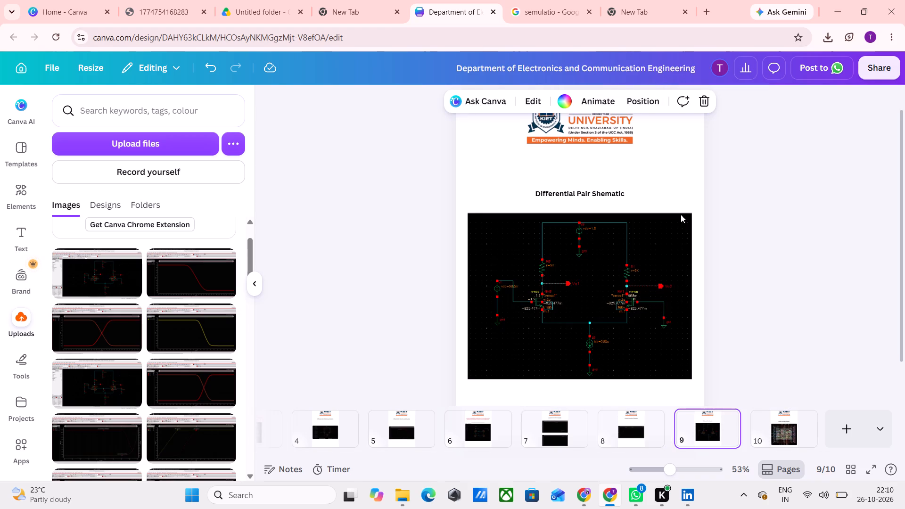
# Hide the page thumbnails and examine the pages in one continuous view, from the Oscillator Layout page to the last page.
pyautogui.press('Right')
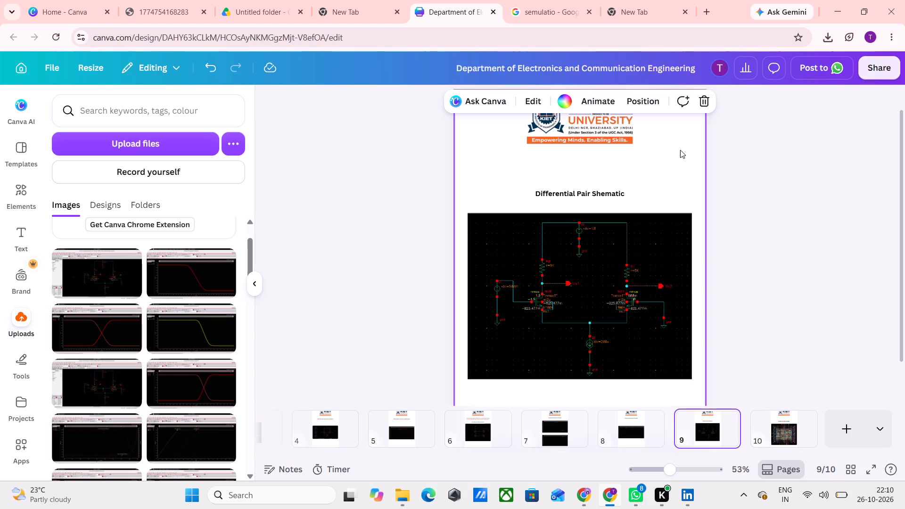
pyautogui.scroll(1, 676, 167)
pyautogui.scroll(-4, 666, 201)
pyautogui.scroll(2, 650, 264)
pyautogui.scroll(-1, 650, 264)
pyautogui.scroll(2, 650, 264)
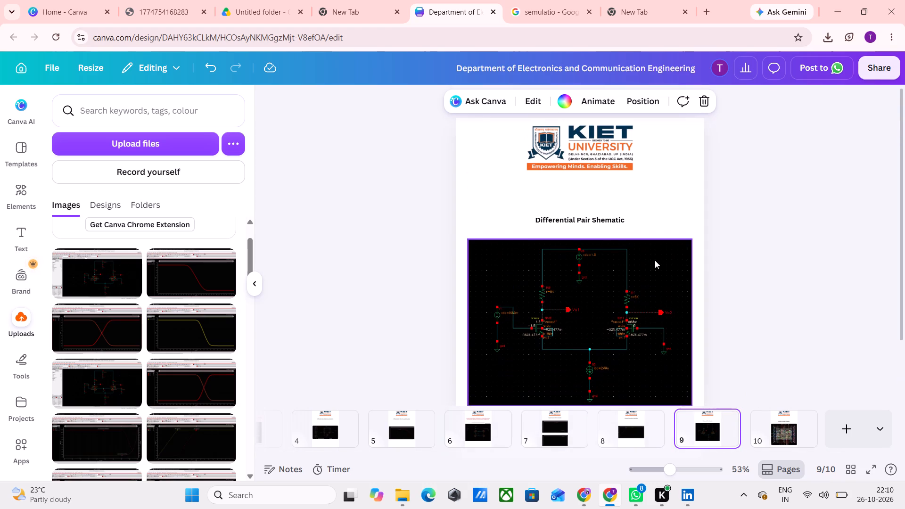
pyautogui.click(615, 191)
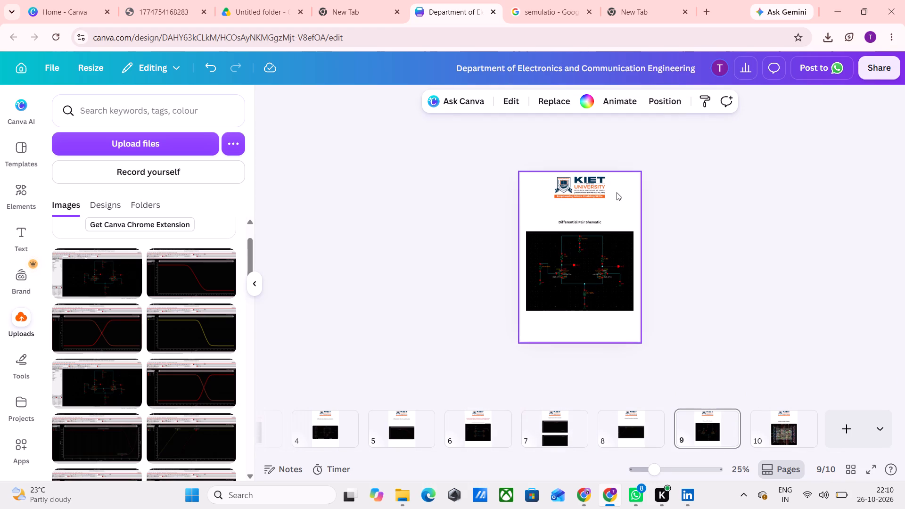
pyautogui.click(776, 468)
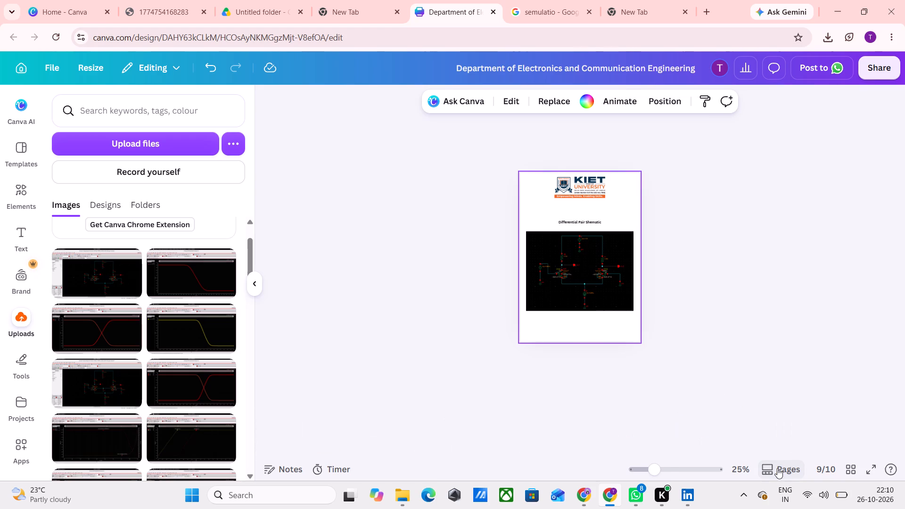
pyautogui.scroll(-7, 645, 368)
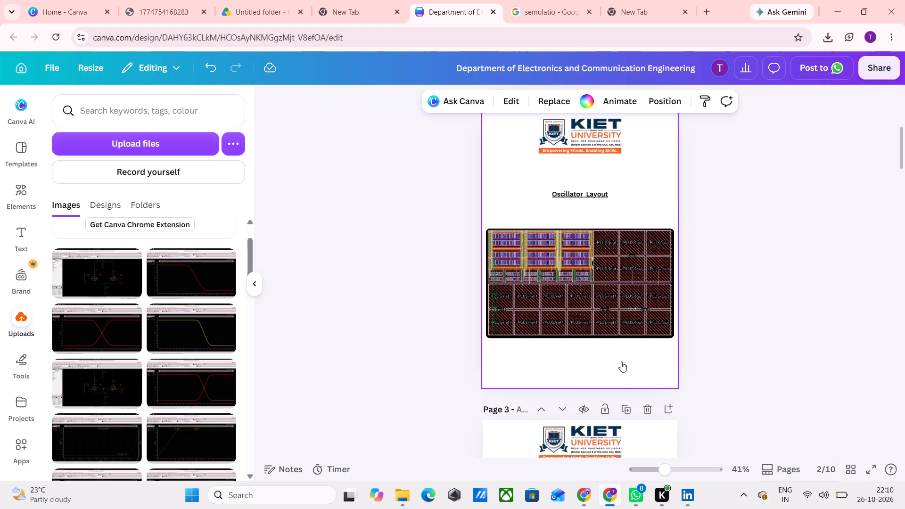
pyautogui.scroll(-14, 621, 361)
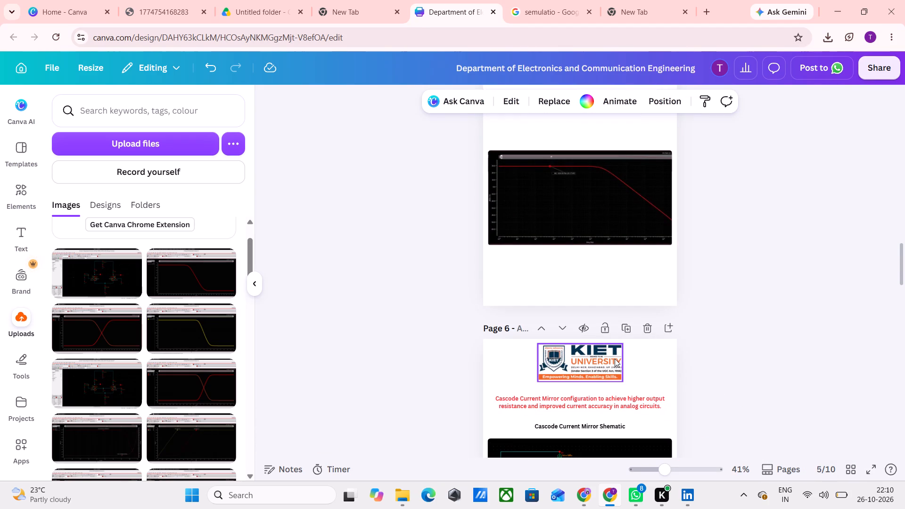
pyautogui.scroll(-12, 613, 358)
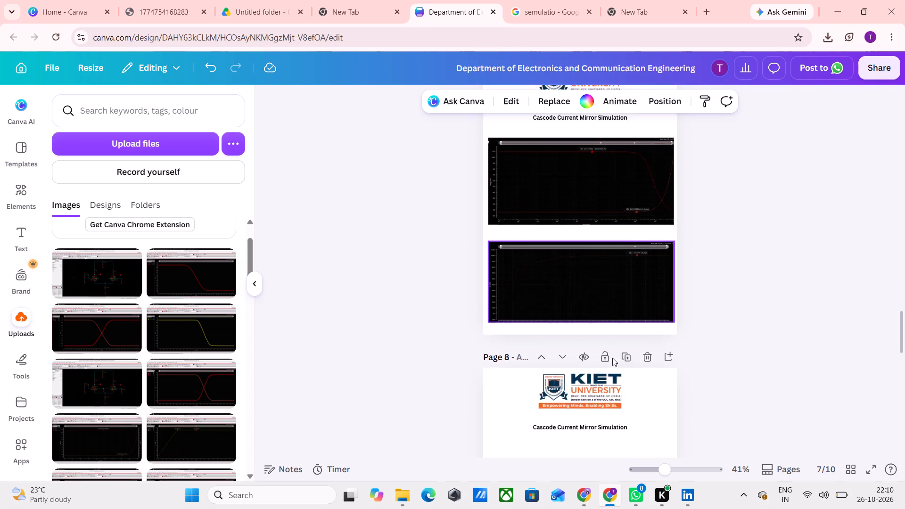
pyautogui.scroll(-8, 612, 358)
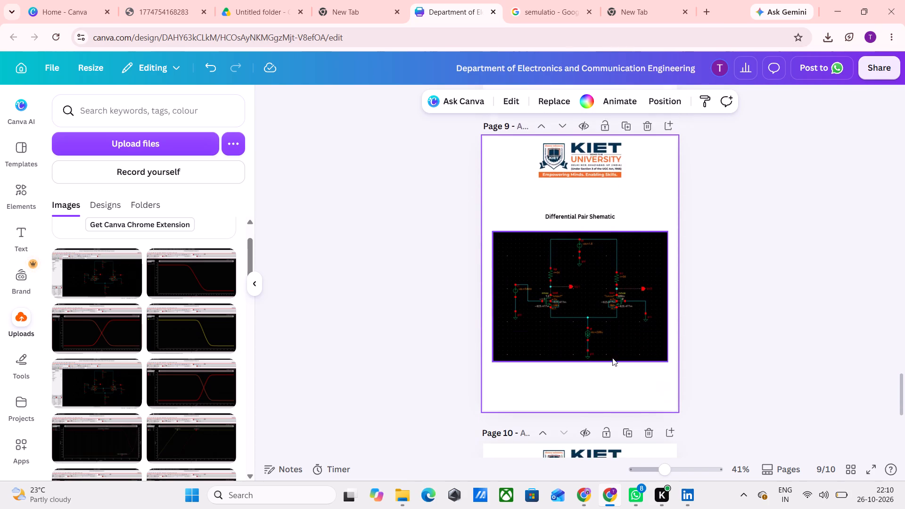
pyautogui.scroll(-6, 612, 358)
# Duplicate page 9, the "Differential Pair Shematic" page.
pyautogui.scroll(6, 612, 358)
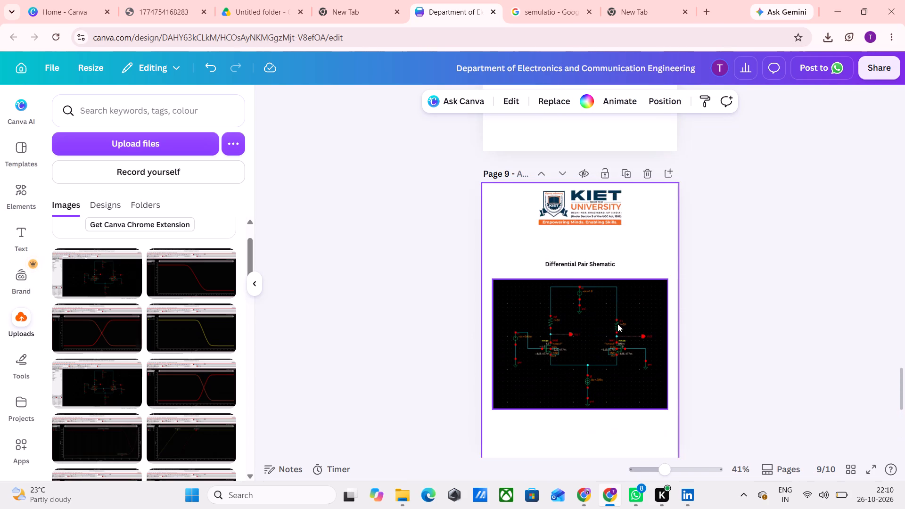
pyautogui.click(624, 173)
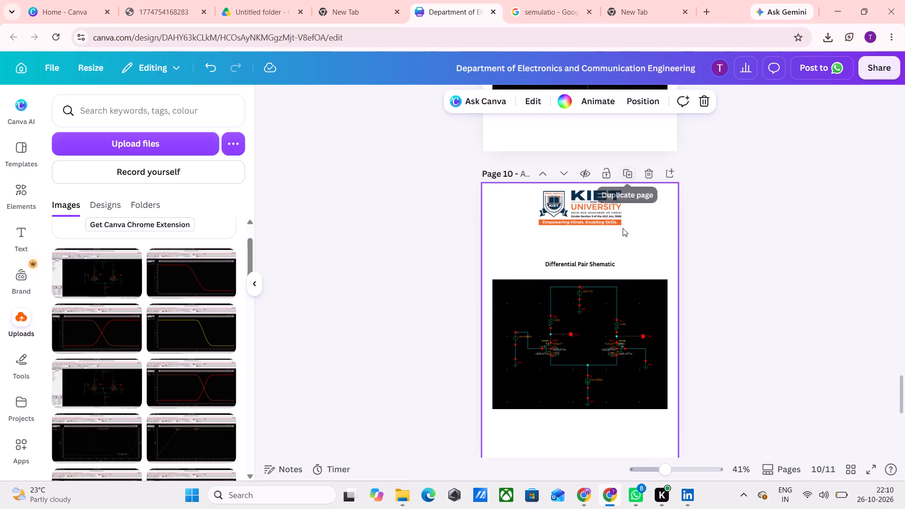
# Examine the Cascode Current Mirror Simulation page on page 8 and the two Differential Pair pages that follow it.
pyautogui.scroll(2, 622, 248)
pyautogui.scroll(2, 626, 287)
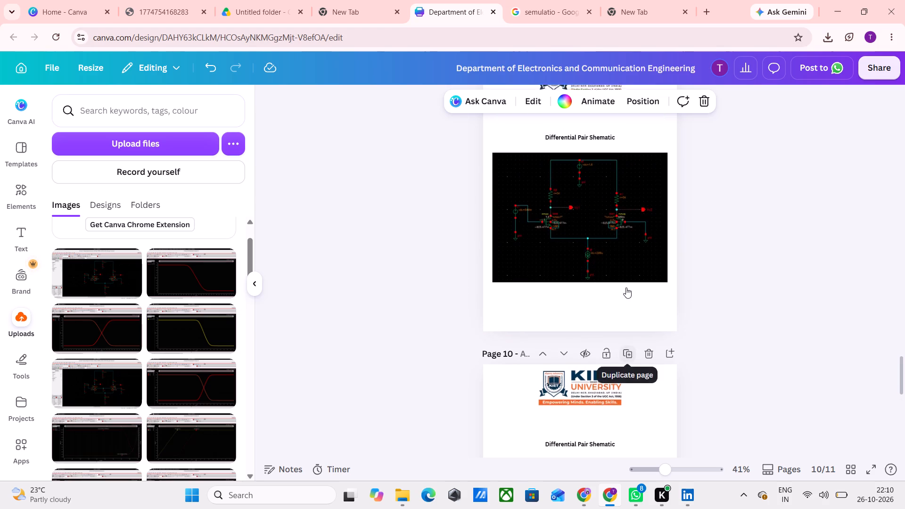
pyautogui.scroll(2, 626, 287)
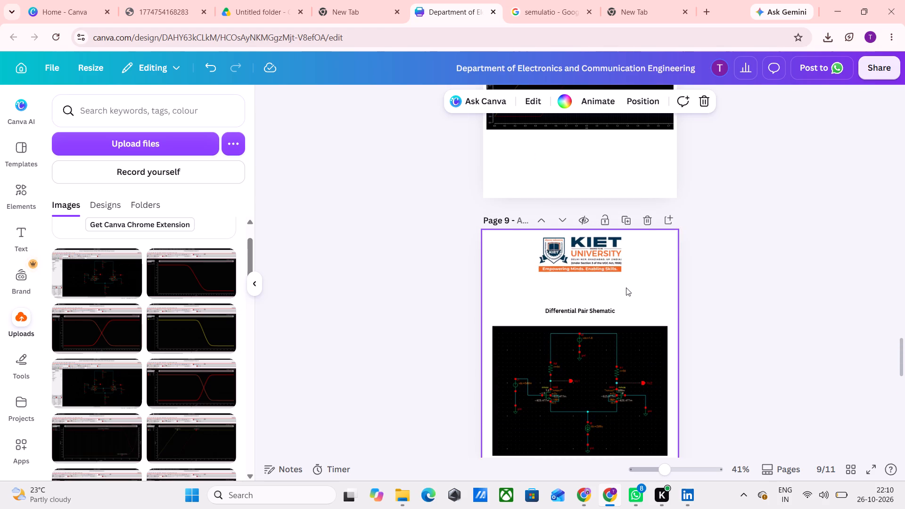
pyautogui.scroll(2, 626, 287)
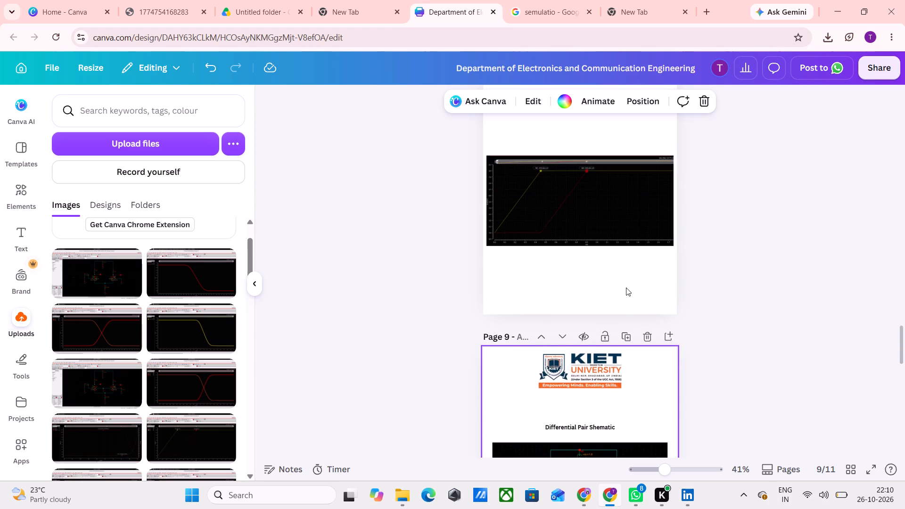
pyautogui.scroll(1, 635, 337)
pyautogui.scroll(-2, 638, 370)
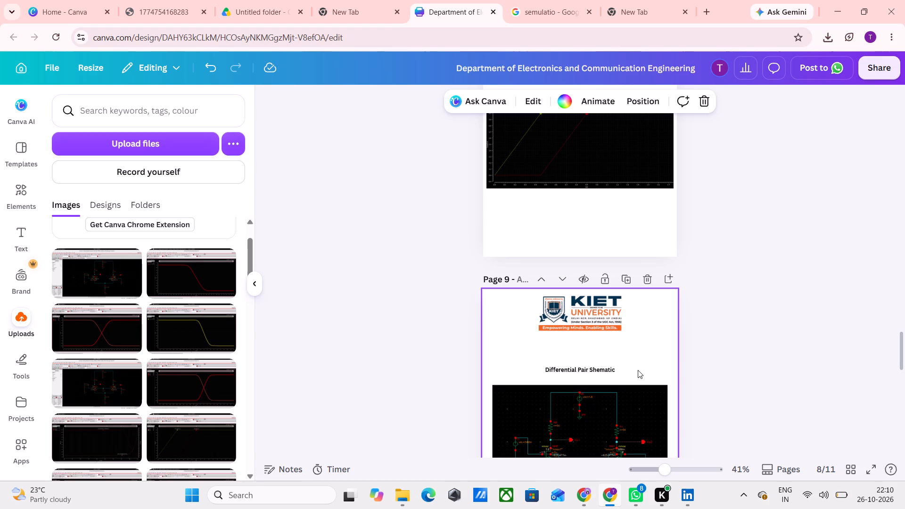
pyautogui.scroll(-2, 638, 370)
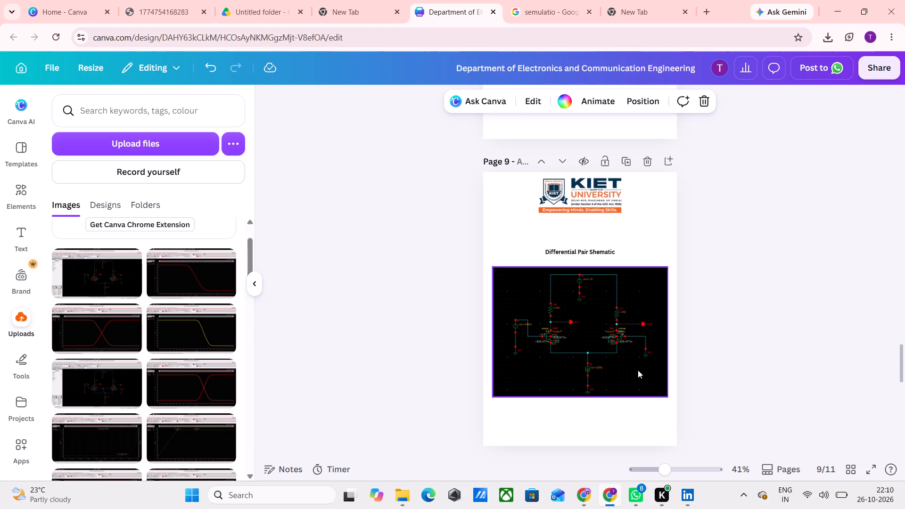
pyautogui.scroll(-1, 638, 370)
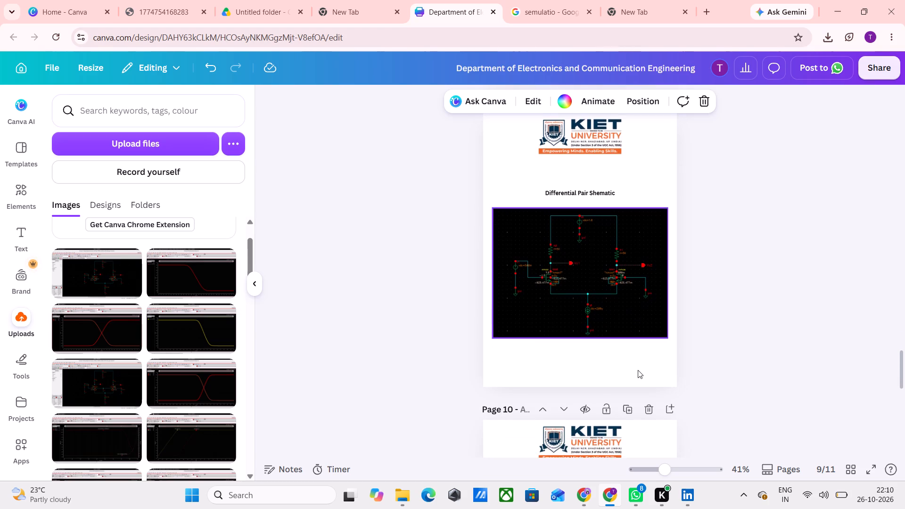
pyautogui.scroll(-4, 638, 370)
pyautogui.scroll(4, 638, 370)
pyautogui.scroll(-1, 638, 370)
pyautogui.scroll(6, 638, 370)
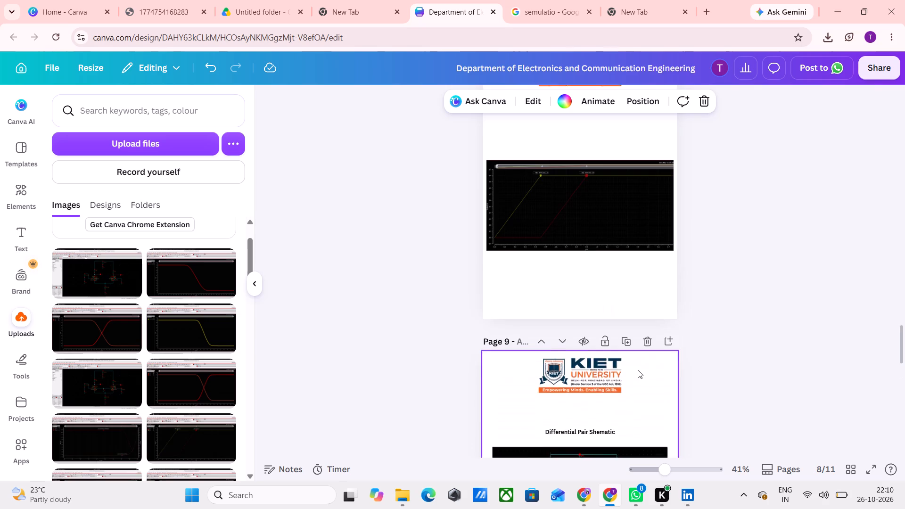
pyautogui.scroll(1, 638, 370)
pyautogui.scroll(-8, 638, 370)
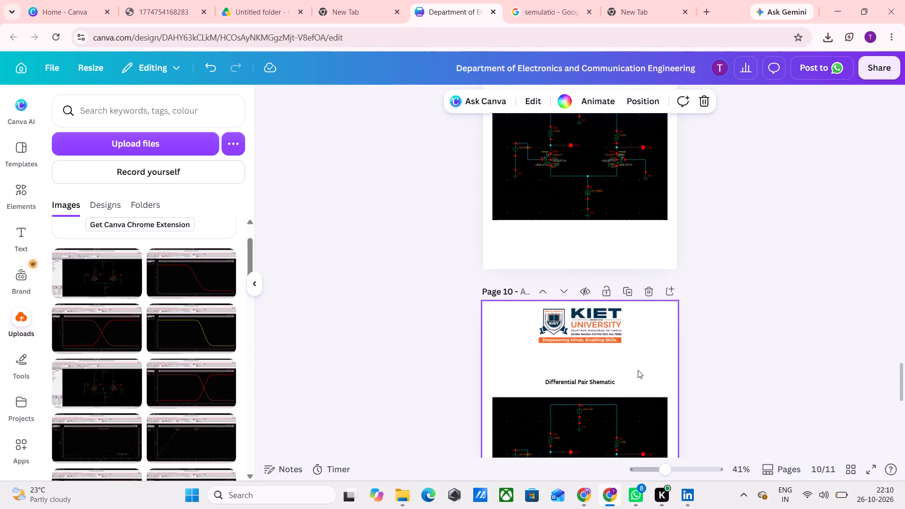
# Duplicate the "Differential Pair Shematic" heading on page 9 and place the copy centred between the KIET logo and the original heading.
pyautogui.scroll(3, 638, 370)
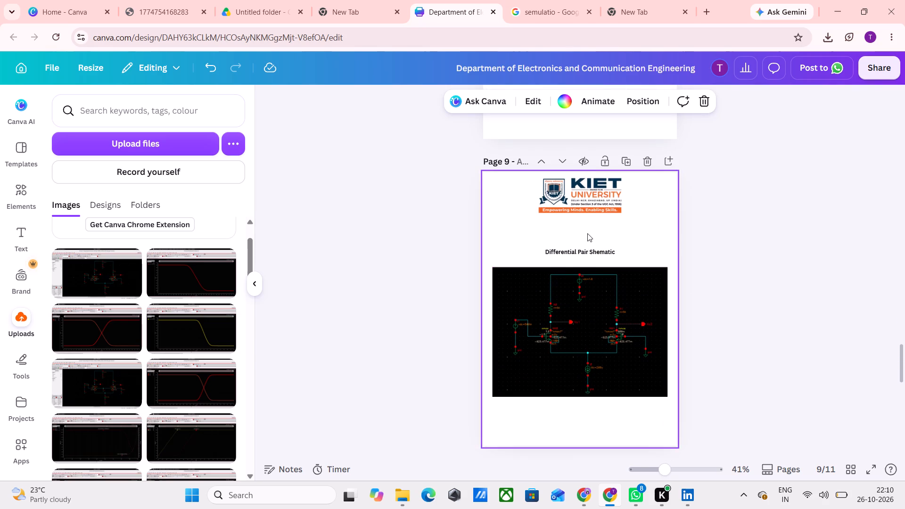
pyautogui.click(584, 254)
pyautogui.click(614, 223)
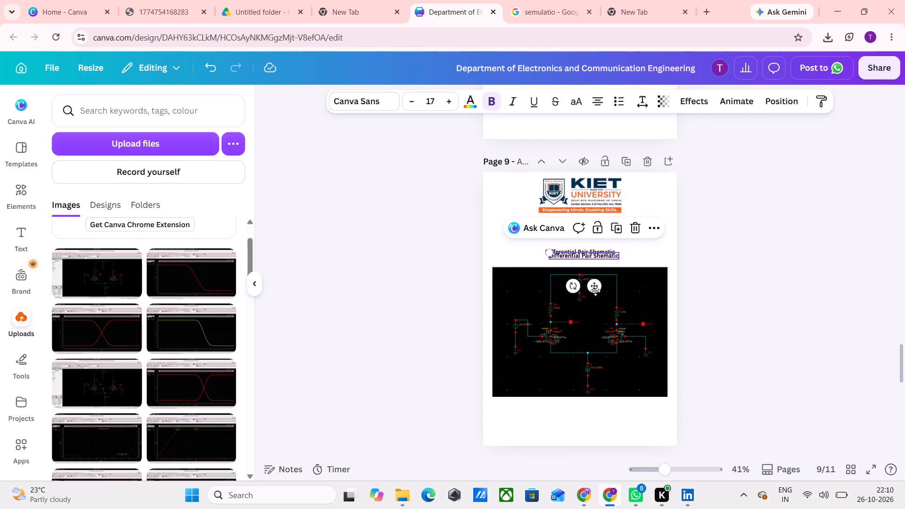
pyautogui.moveTo(595, 289); pyautogui.dragTo(594, 265)
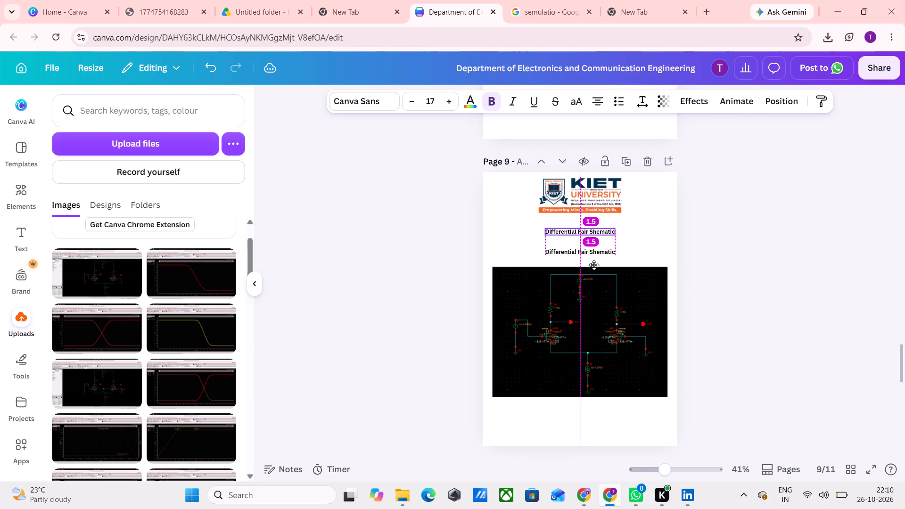
# Open the upper "Differential Pair Shematic" heading on page 9 for text editing.
pyautogui.click(563, 227)
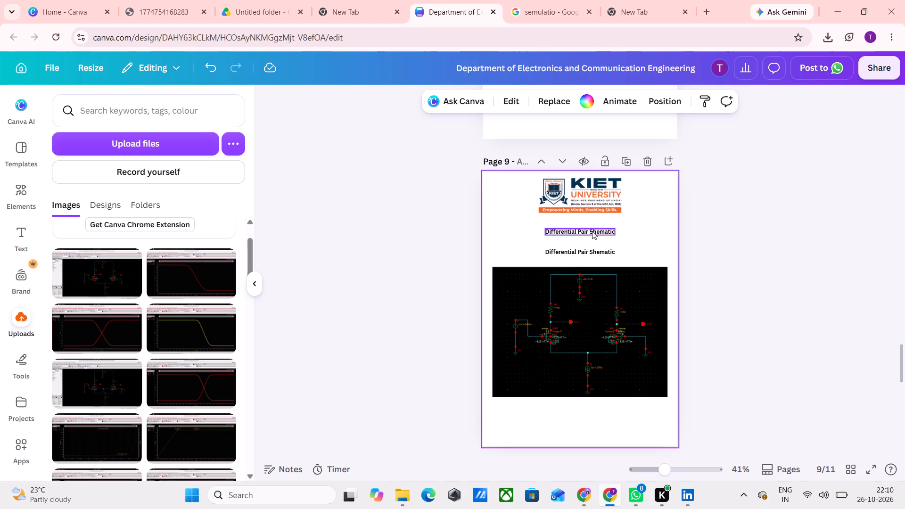
pyautogui.click(592, 231)
pyautogui.doubleClick(592, 231)
pyautogui.click(592, 231)
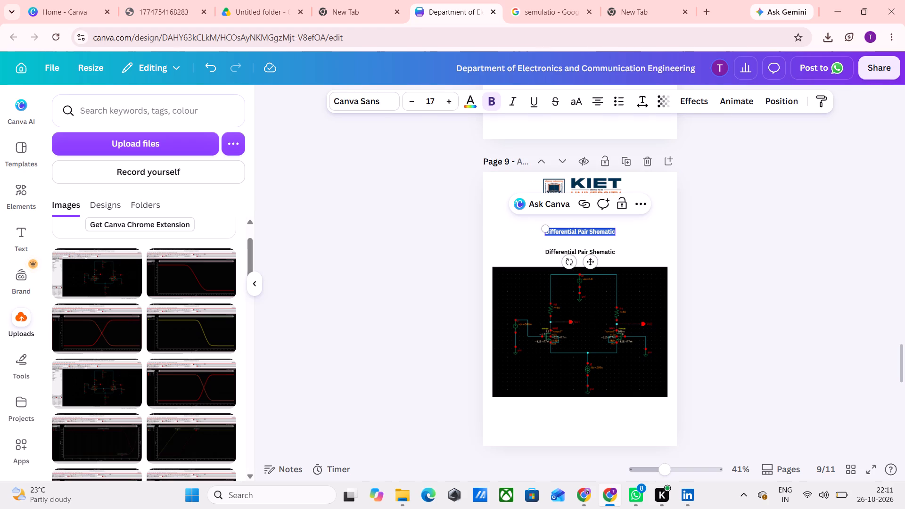
pyautogui.click(589, 232)
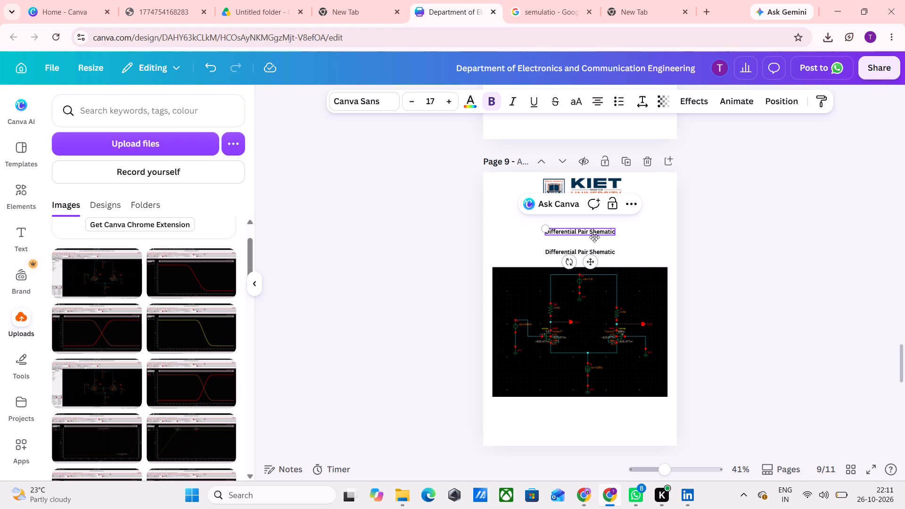
pyautogui.press('Right')
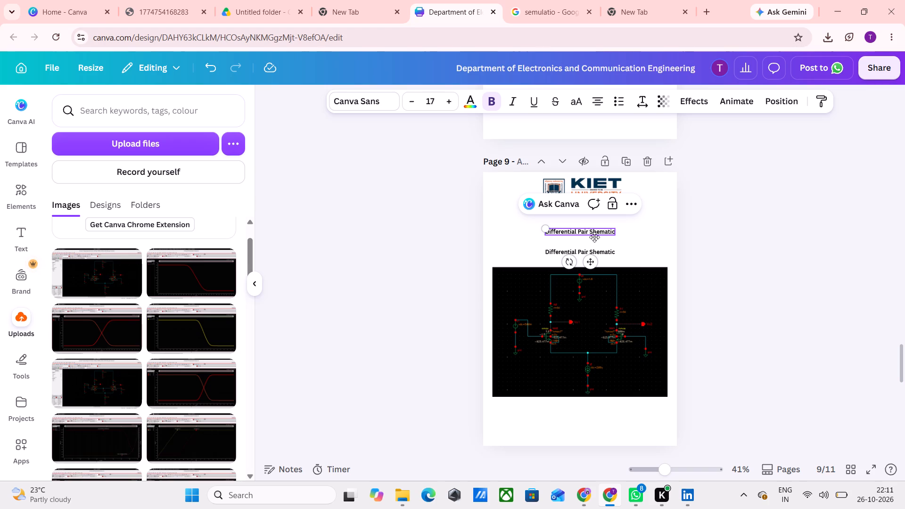
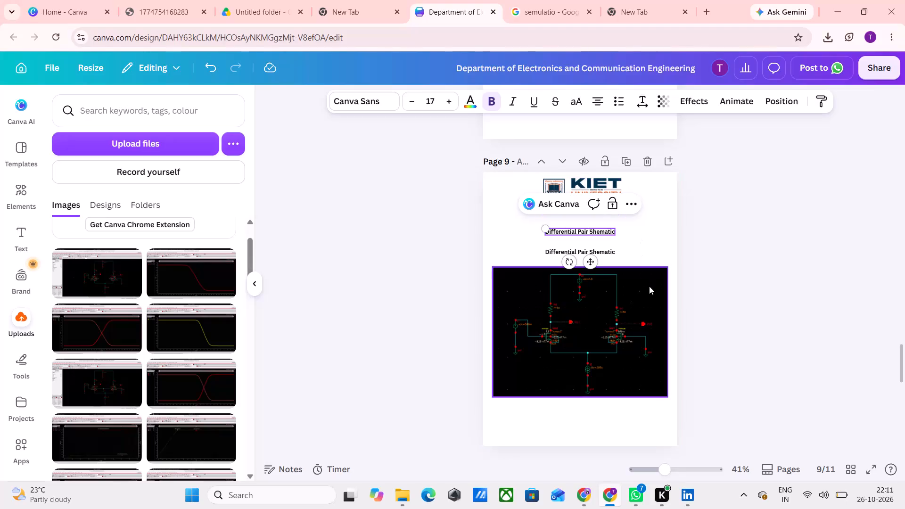
# Move the circuit schematic image on page 9 slightly down, away from the headings.
pyautogui.moveTo(629, 333); pyautogui.dragTo(630, 339)
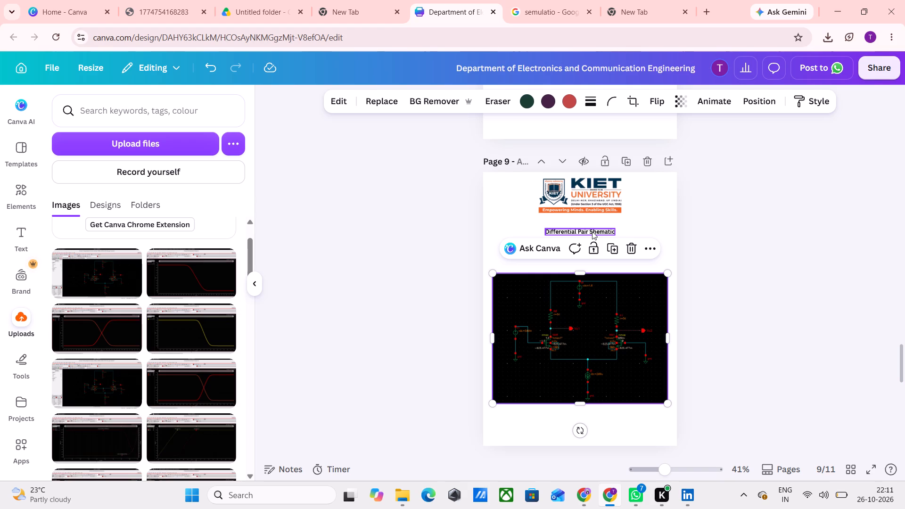
# Append "and Simulation" to the upper "Differential Pair Shematic" heading on page 9 and move it slightly closer to the KIET logo.
pyautogui.doubleClick(592, 231)
pyautogui.click(592, 231)
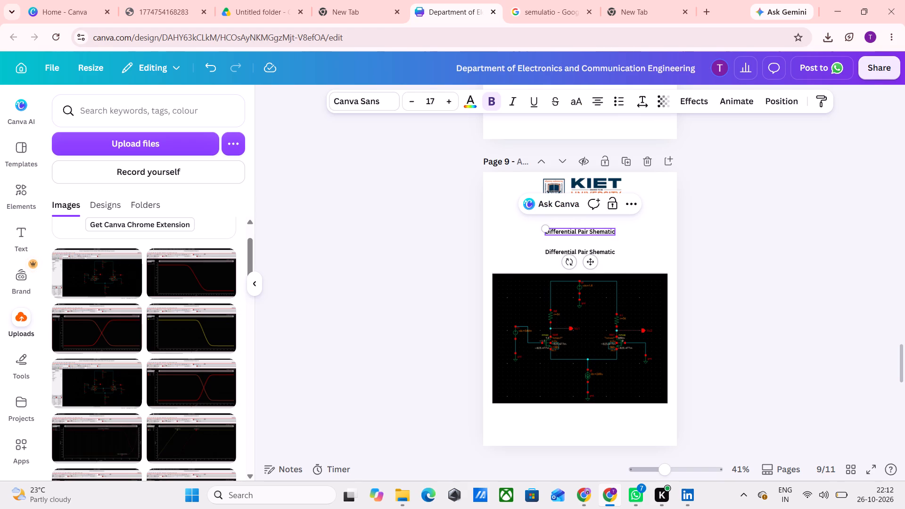
pyautogui.click(588, 233)
pyautogui.press('Right')
pyautogui.hotkey('ctrl', 'shift', 'Right')
pyautogui.press('Right')
pyautogui.write('and')
pyautogui.press('space')
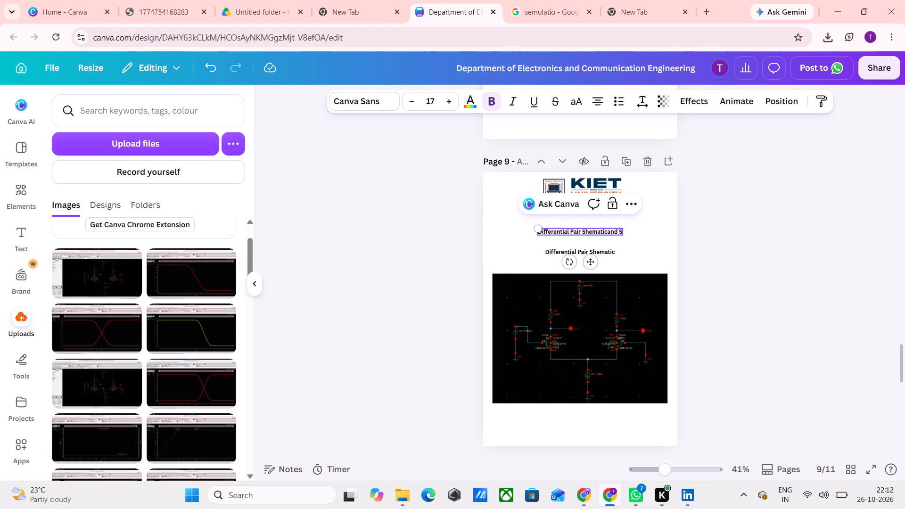
pyautogui.write('imulation')
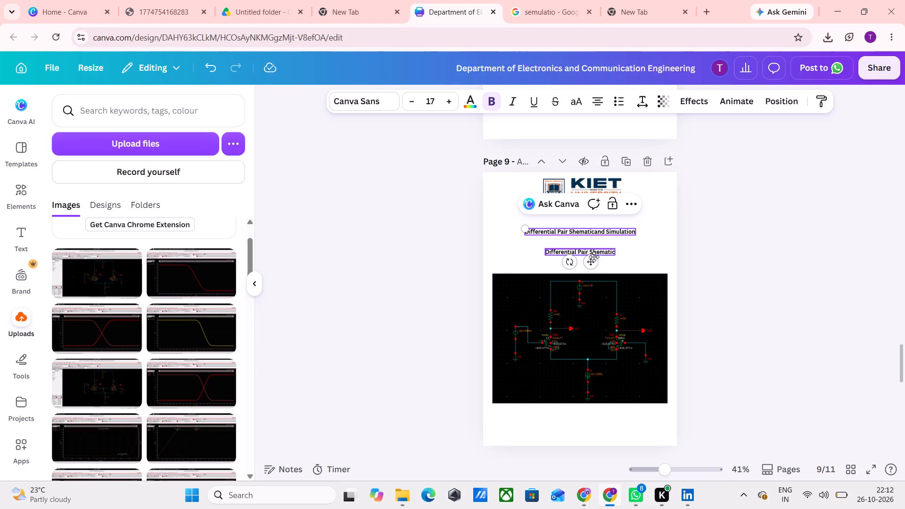
pyautogui.moveTo(593, 262); pyautogui.dragTo(597, 259)
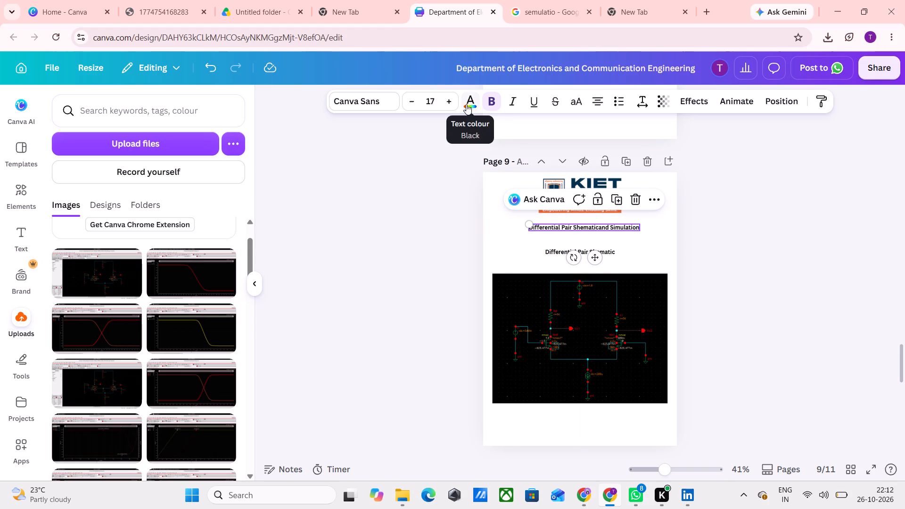
# Colour the whole upper heading on page 9 red, using the red already among the design's text colours.
pyautogui.click(466, 104)
pyautogui.doubleClick(557, 225)
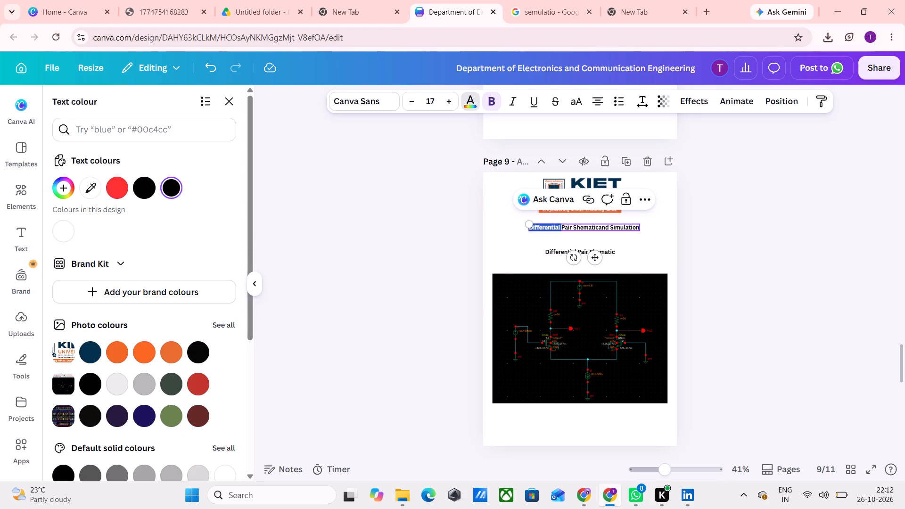
pyautogui.hotkey('ctrl', 'a')
pyautogui.click(116, 186)
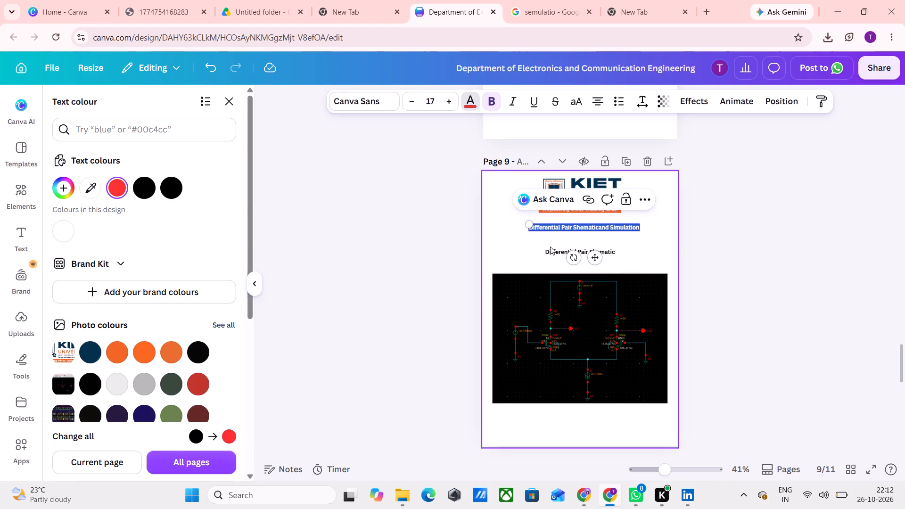
pyautogui.click(535, 244)
# Move the "Differential Pair Shematic" heading on page 10 slightly up, keeping it centred under the logo.
pyautogui.scroll(-3, 564, 274)
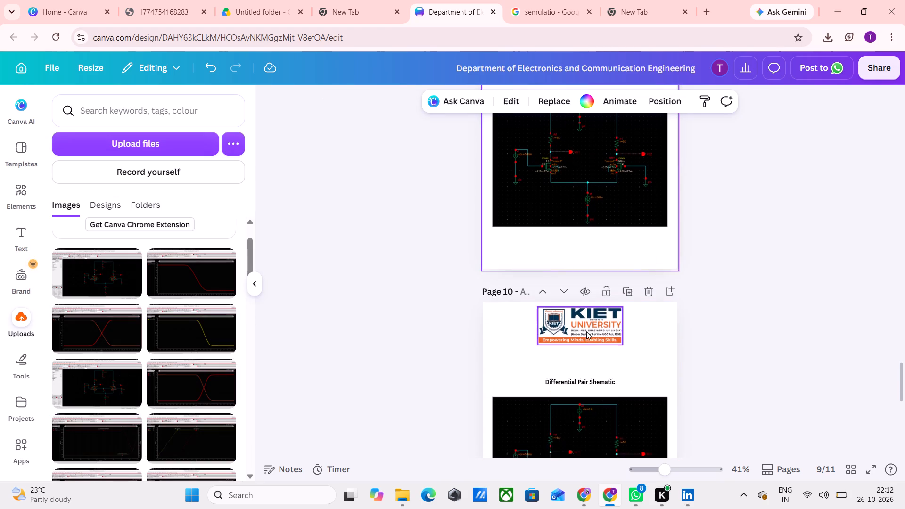
pyautogui.scroll(-2, 586, 331)
pyautogui.click(580, 263)
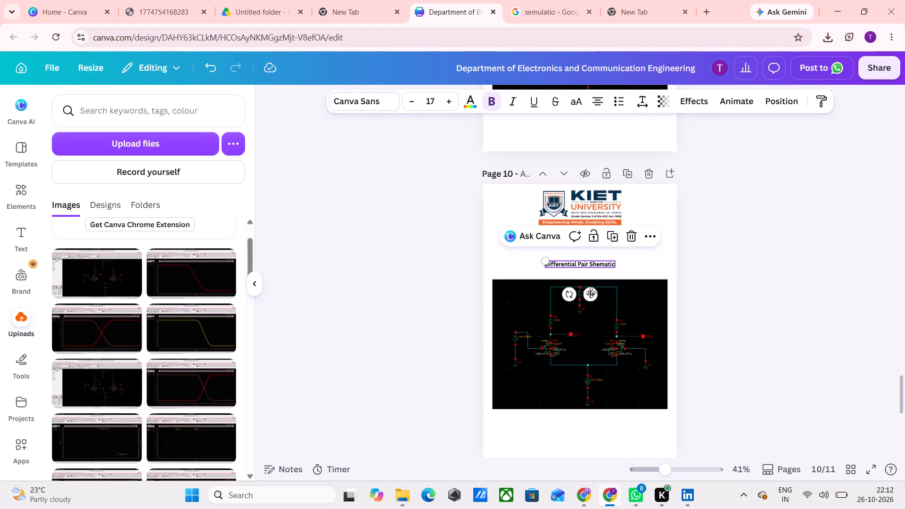
pyautogui.moveTo(591, 294); pyautogui.dragTo(591, 288)
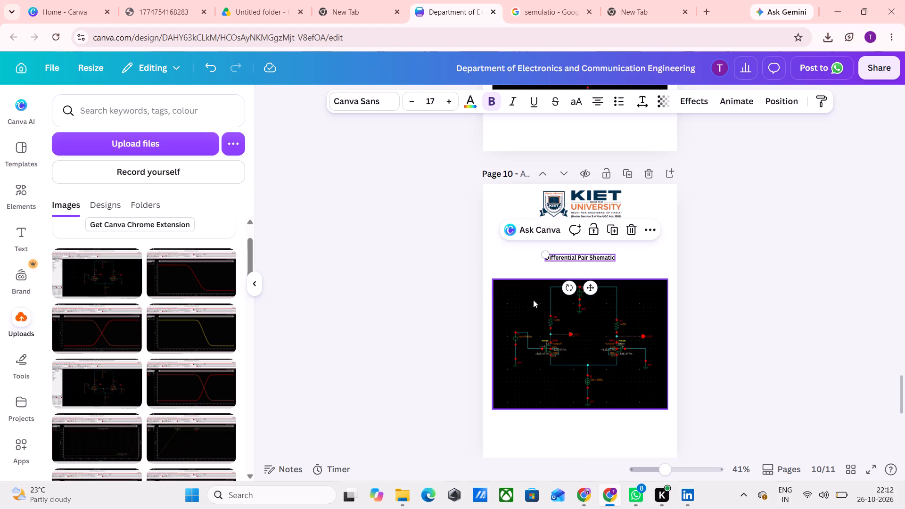
# Change the heading on page 10 to read "Differential Pair Simulation".
pyautogui.scroll(2, 594, 276)
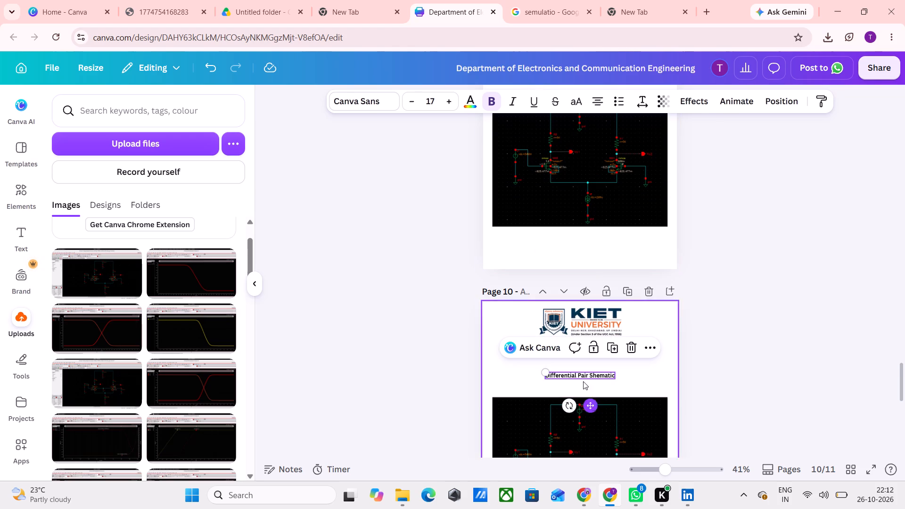
pyautogui.click(588, 373)
pyautogui.click(589, 374)
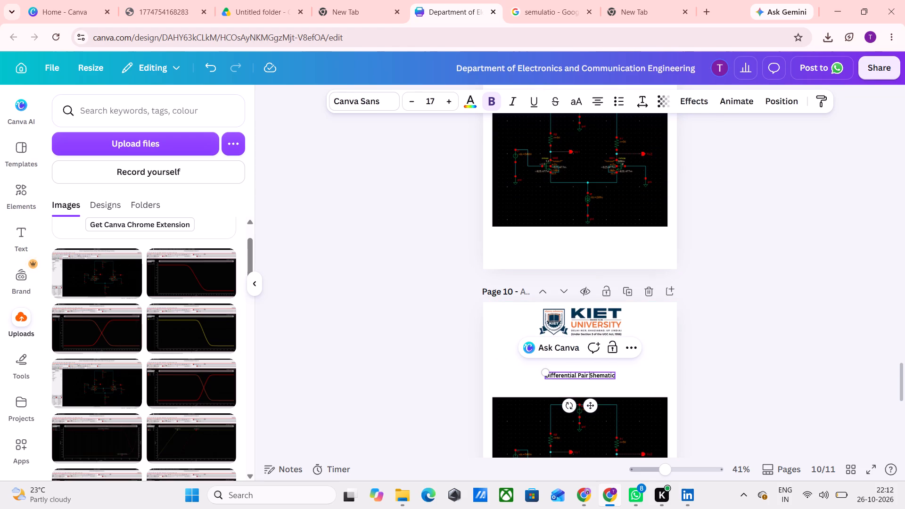
pyautogui.press('Right')
pyautogui.hotkey('ctrl', 'shift', 'Right')
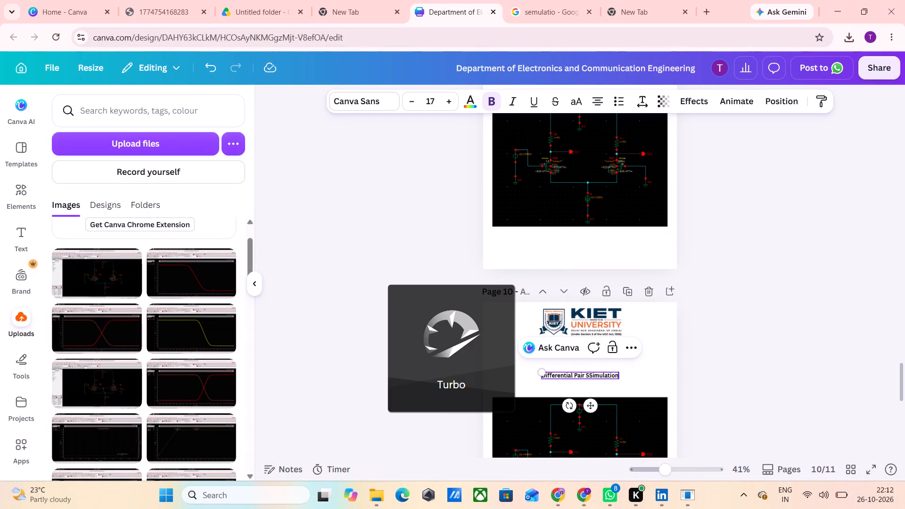
pyautogui.click(647, 381)
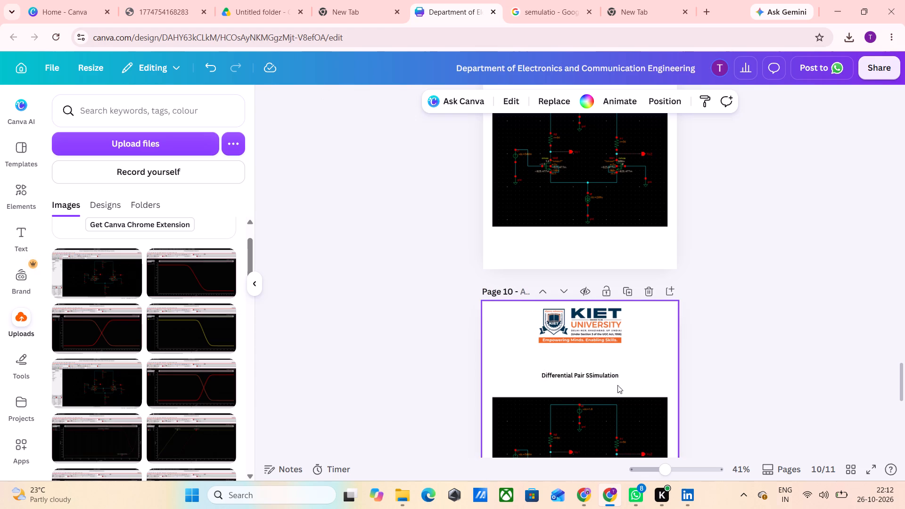
pyautogui.click(587, 375)
pyautogui.click(590, 377)
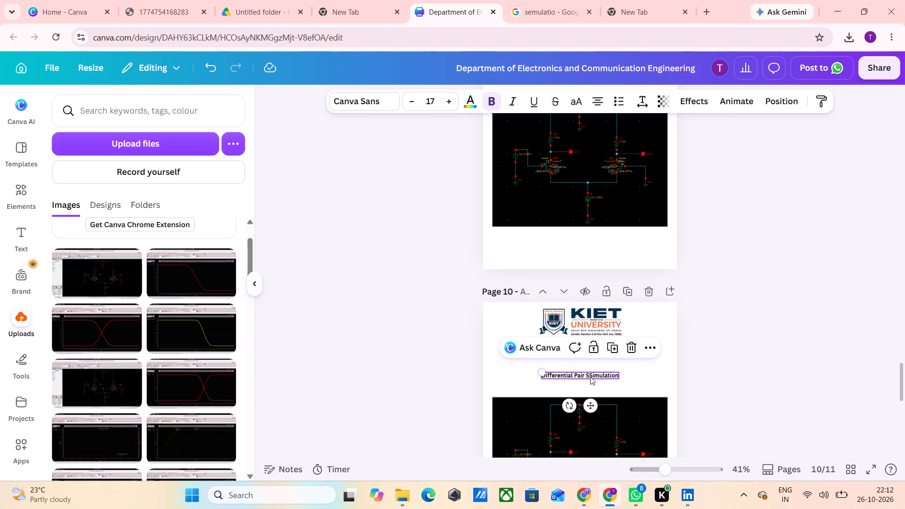
pyautogui.press('BackSpace')
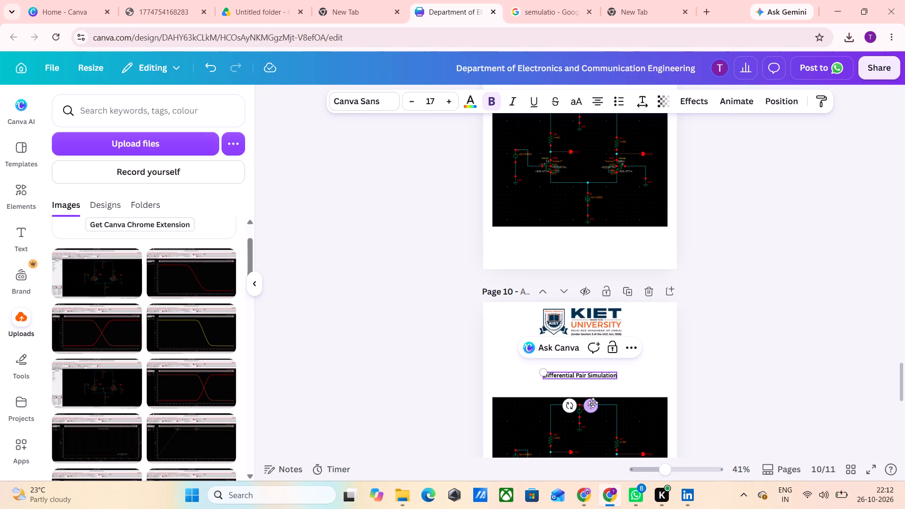
# Replace the schematic image on page 10 with the uploaded simulation plot of two crossing red curves.
pyautogui.click(593, 402)
pyautogui.click(602, 435)
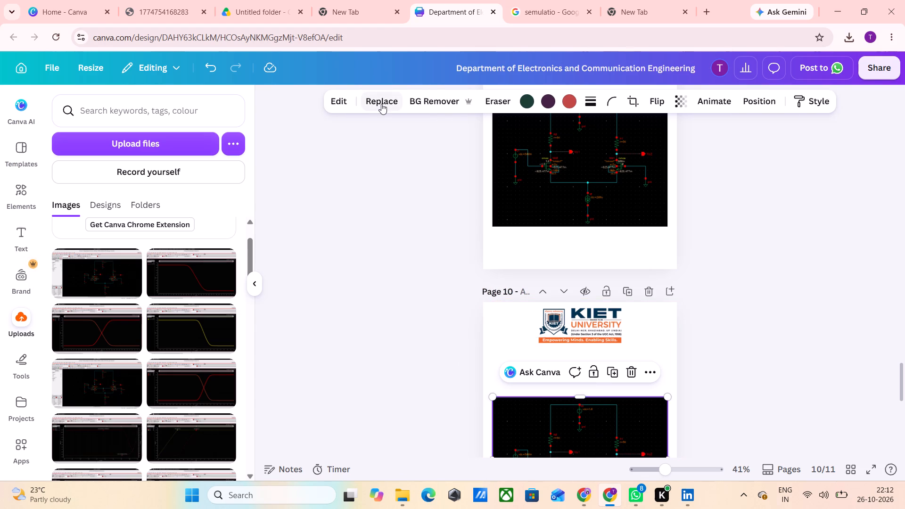
pyautogui.click(381, 104)
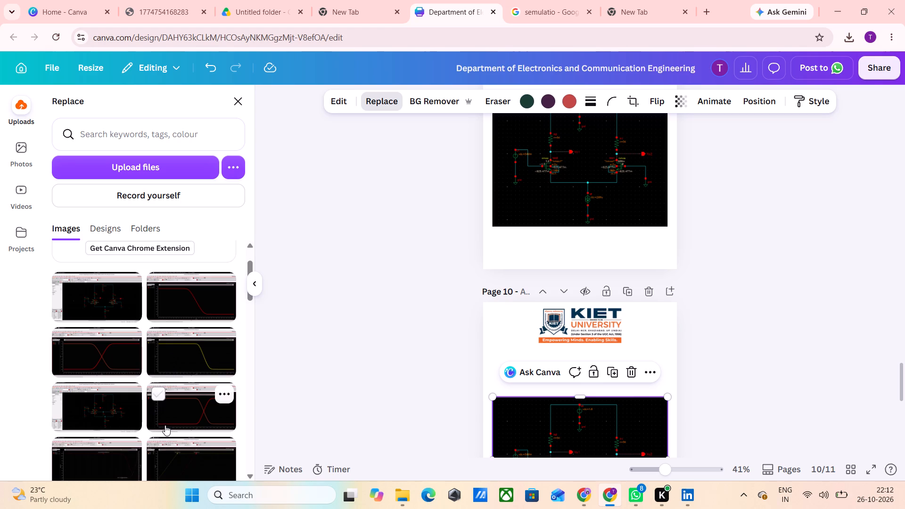
pyautogui.click(91, 358)
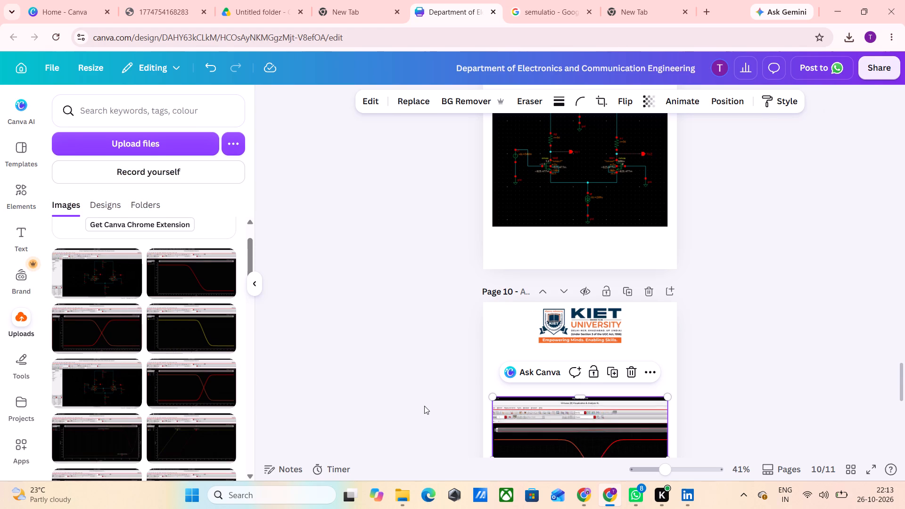
# Crop the page 10 simulation plot to remove the simulator's title and tool rows above and the status strip below.
pyautogui.scroll(-3, 426, 402)
pyautogui.click(524, 299)
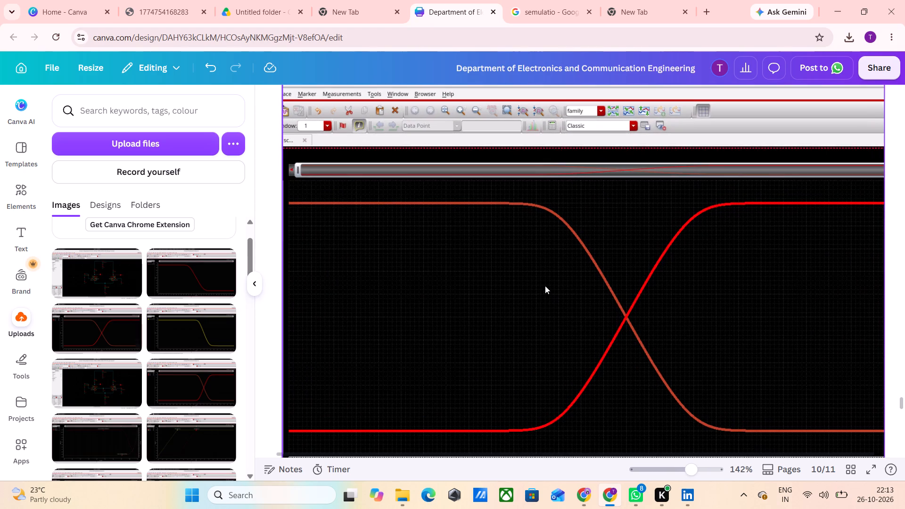
pyautogui.click(572, 172)
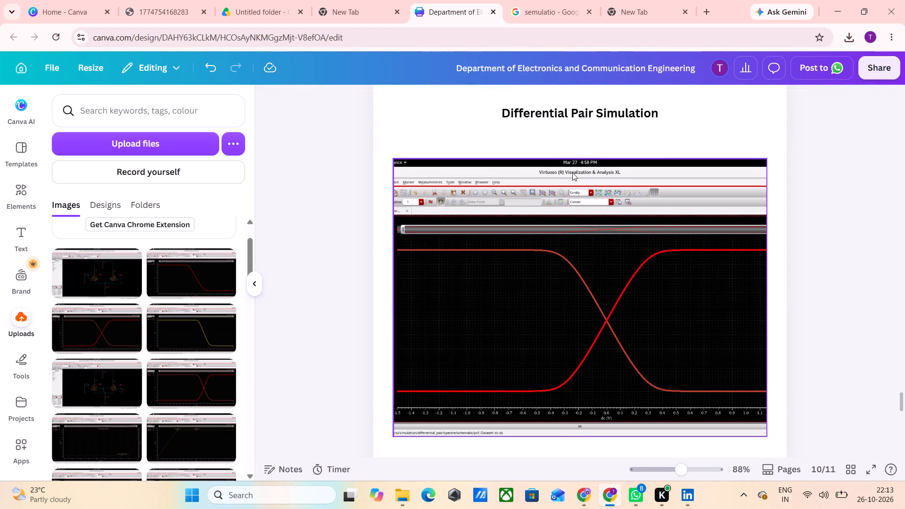
pyautogui.moveTo(580, 162); pyautogui.dragTo(572, 222)
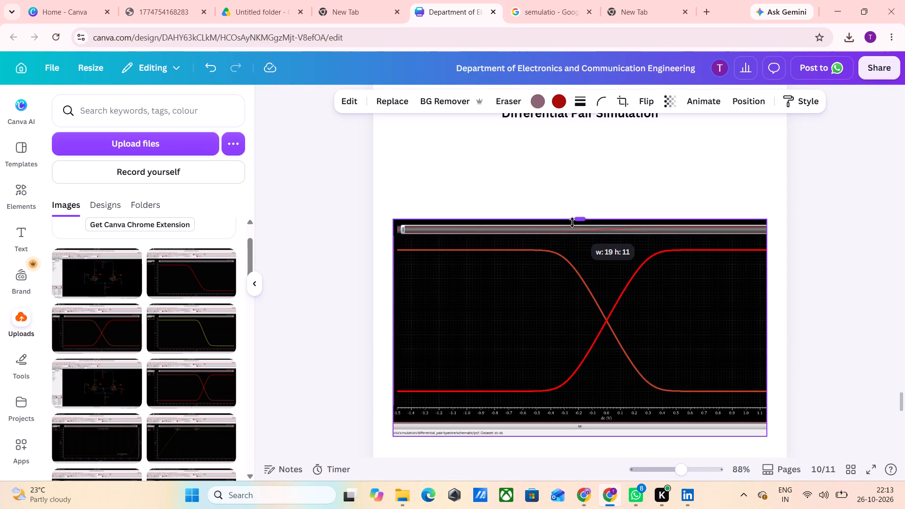
pyautogui.moveTo(572, 222); pyautogui.dragTo(572, 219)
pyautogui.moveTo(579, 435); pyautogui.dragTo(577, 431)
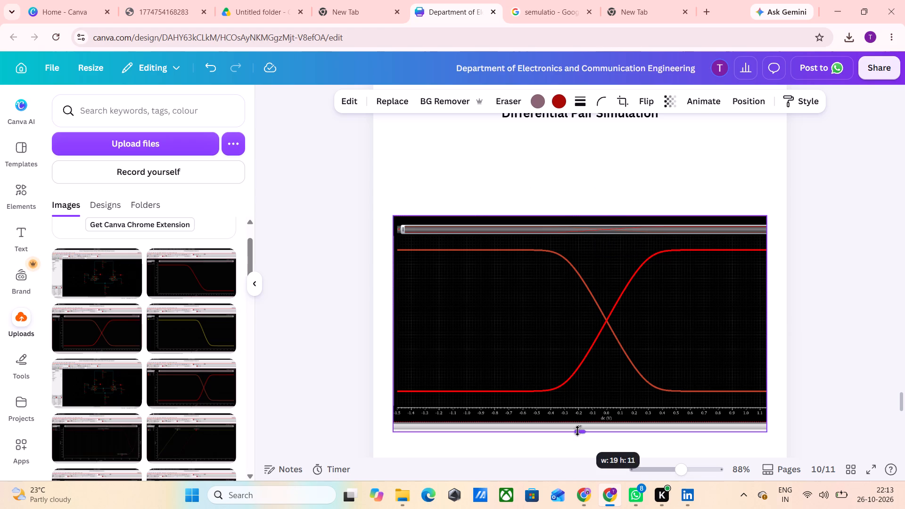
pyautogui.moveTo(577, 431); pyautogui.dragTo(576, 421)
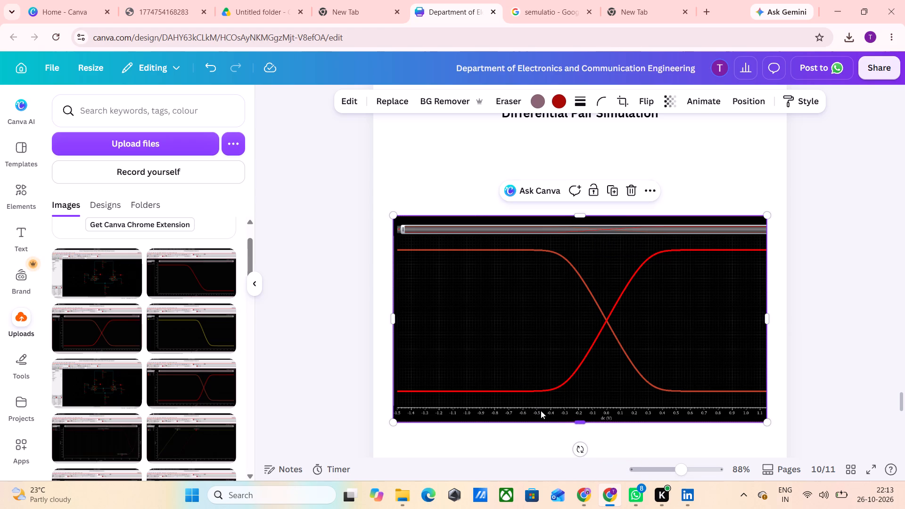
# Enlarge the cropped simulation plot on page 10 proportionally on both sides so it nearly fills the page width.
pyautogui.moveTo(391, 423); pyautogui.dragTo(384, 424)
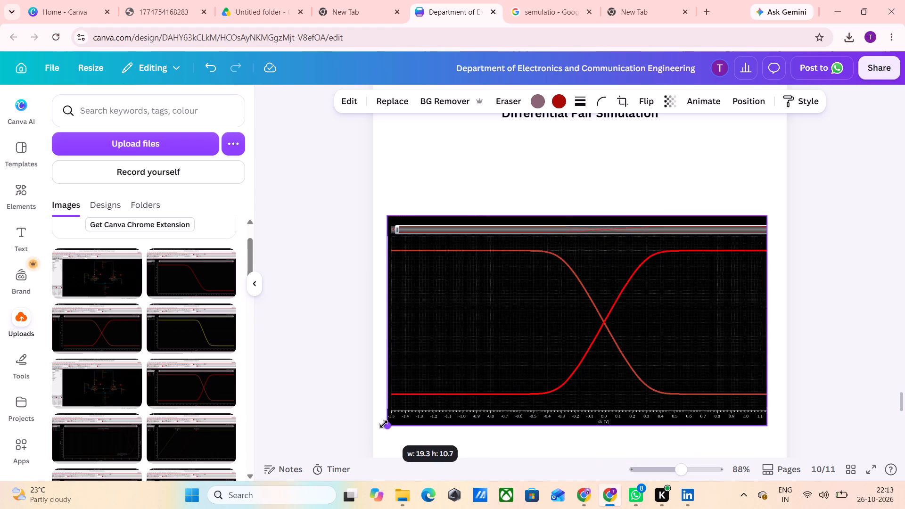
pyautogui.moveTo(384, 424); pyautogui.dragTo(378, 426)
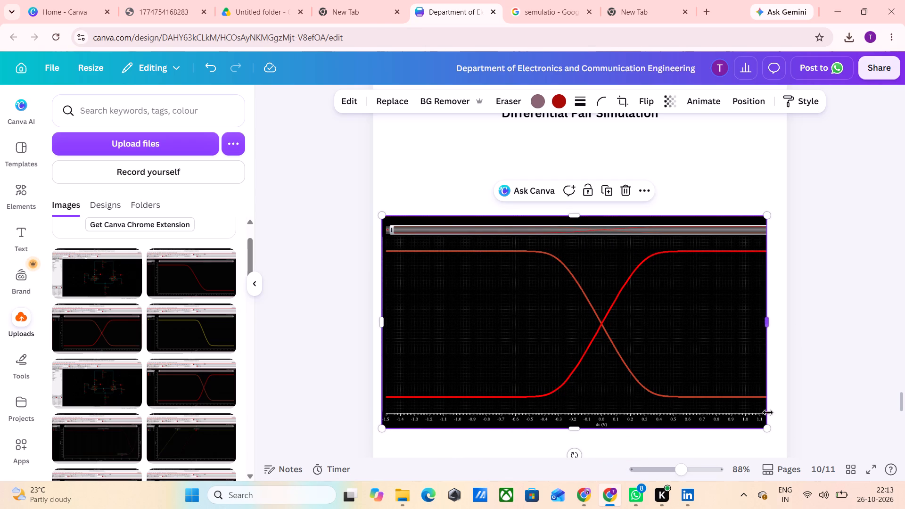
pyautogui.moveTo(769, 430); pyautogui.dragTo(786, 426)
# Examine the layout of page 10, checking the enlarged plot and the "Differential Pair Simulation" heading beneath the logo.
pyautogui.scroll(-2, 689, 234)
pyautogui.scroll(2, 680, 232)
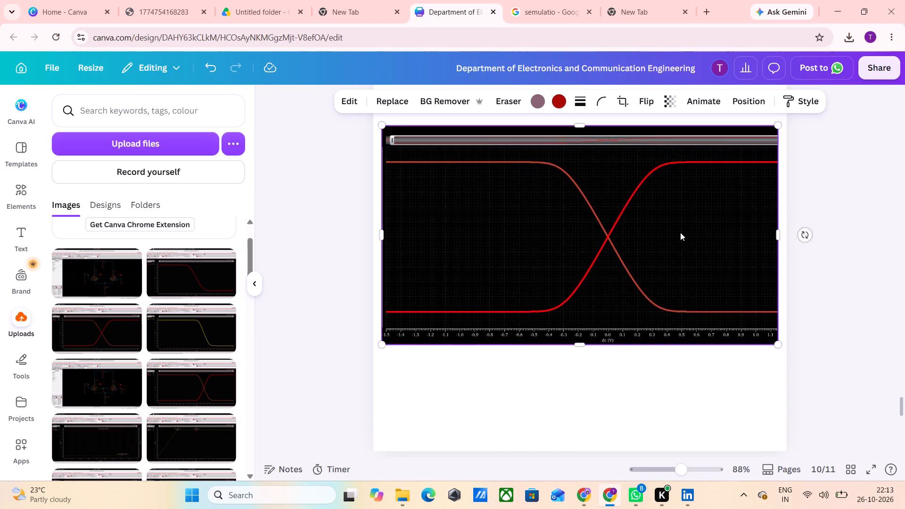
pyautogui.scroll(3, 680, 232)
pyautogui.click(659, 315)
pyautogui.scroll(-2, 650, 308)
pyautogui.scroll(-2, 628, 257)
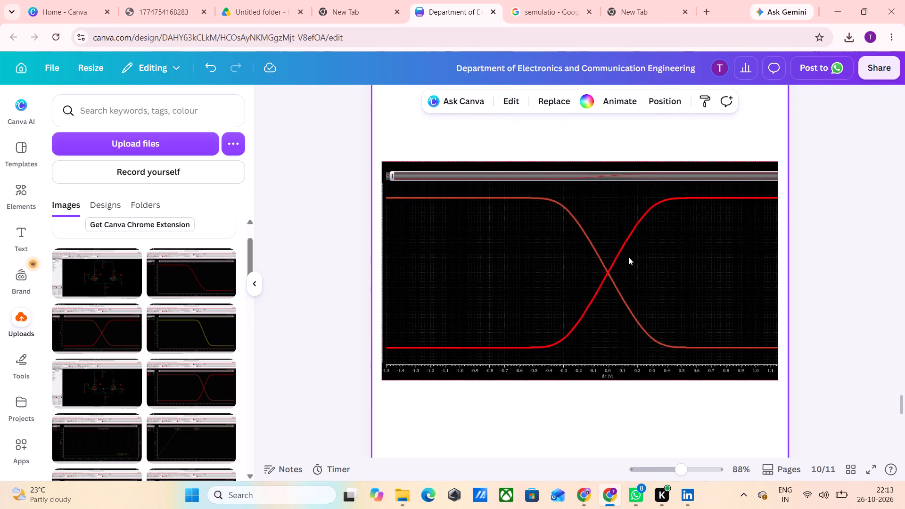
pyautogui.scroll(1, 628, 257)
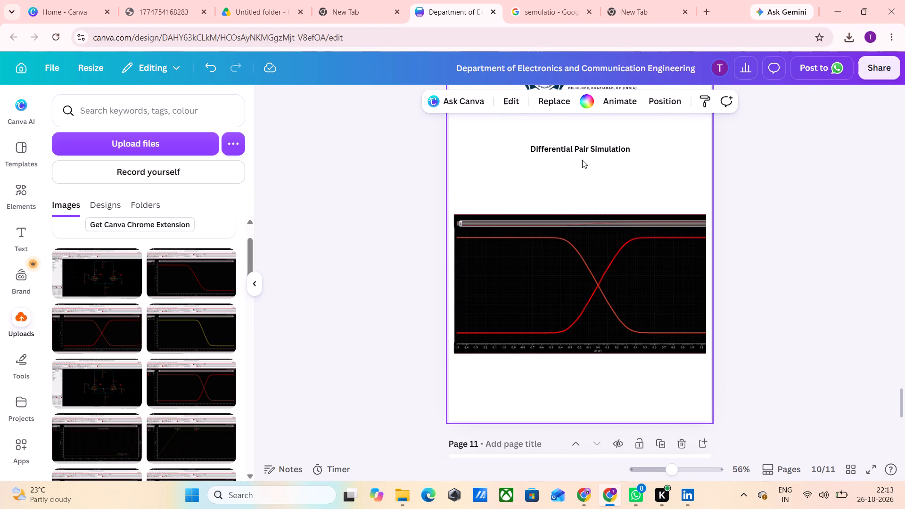
pyautogui.click(582, 150)
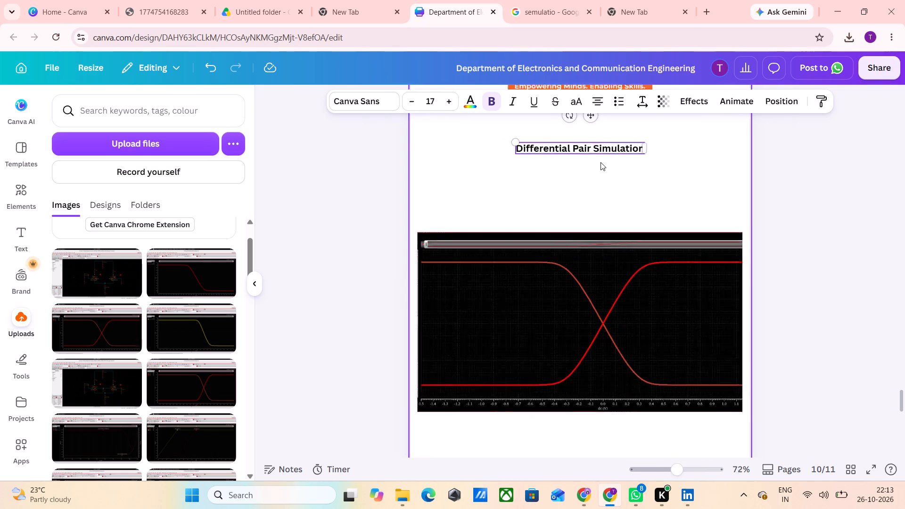
pyautogui.scroll(1, 607, 140)
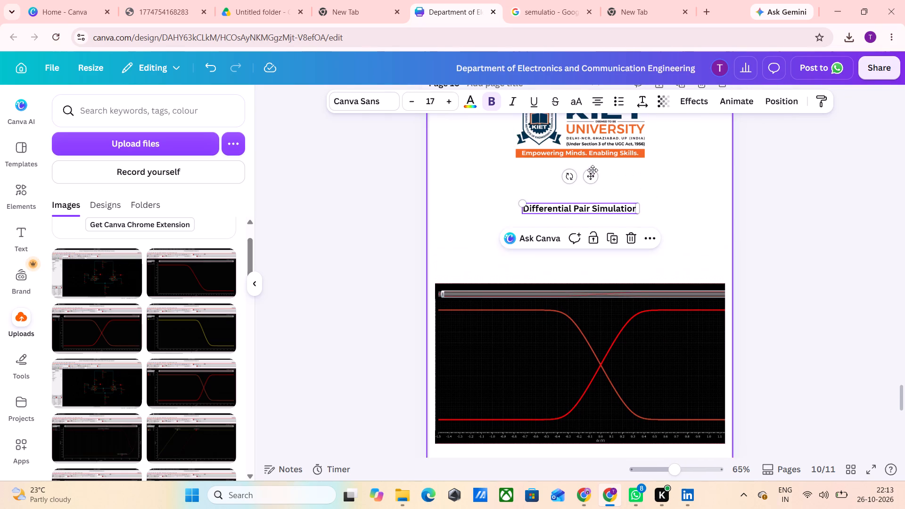
pyautogui.click(593, 172)
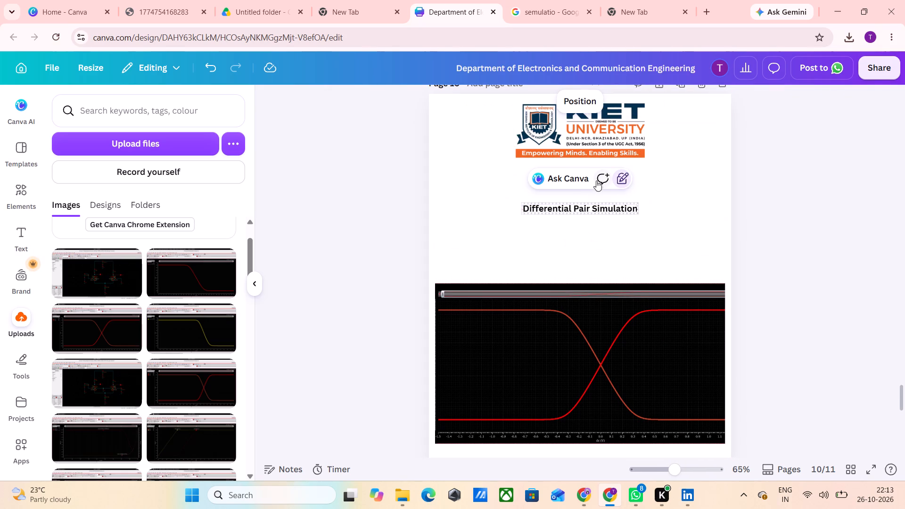
pyautogui.click(579, 206)
pyautogui.click(588, 232)
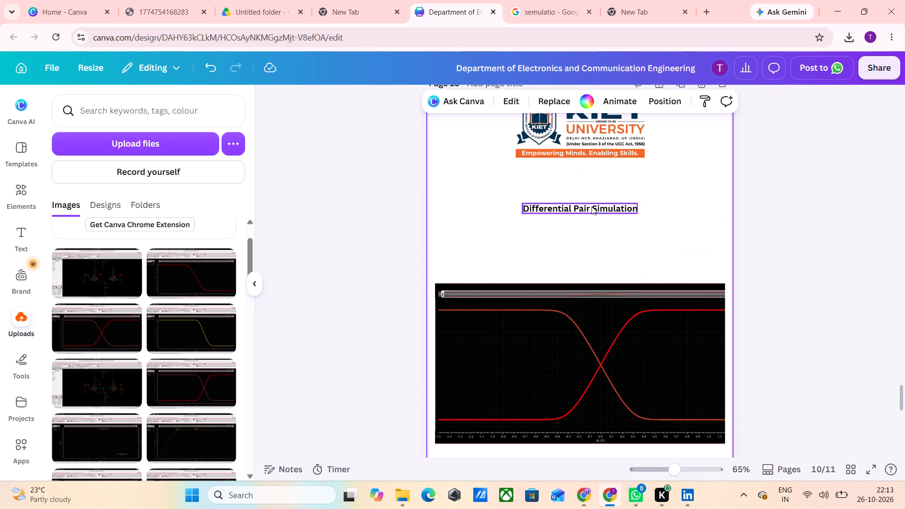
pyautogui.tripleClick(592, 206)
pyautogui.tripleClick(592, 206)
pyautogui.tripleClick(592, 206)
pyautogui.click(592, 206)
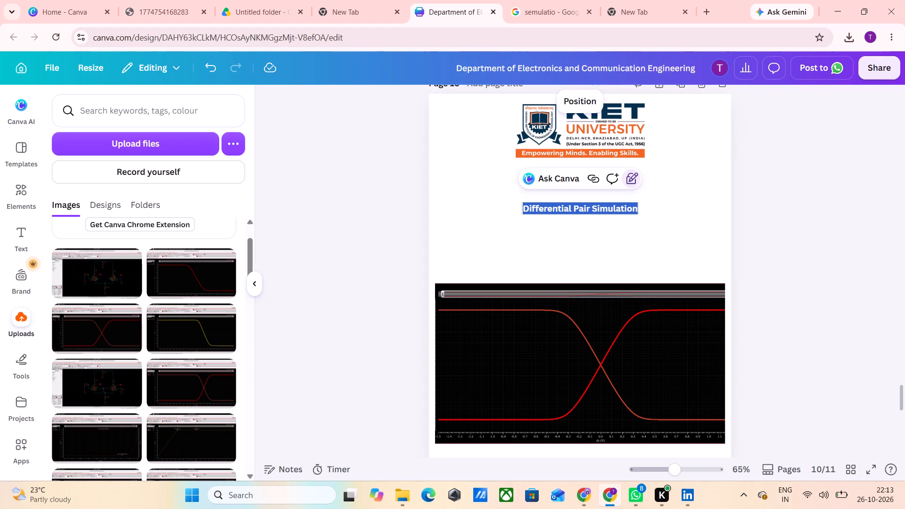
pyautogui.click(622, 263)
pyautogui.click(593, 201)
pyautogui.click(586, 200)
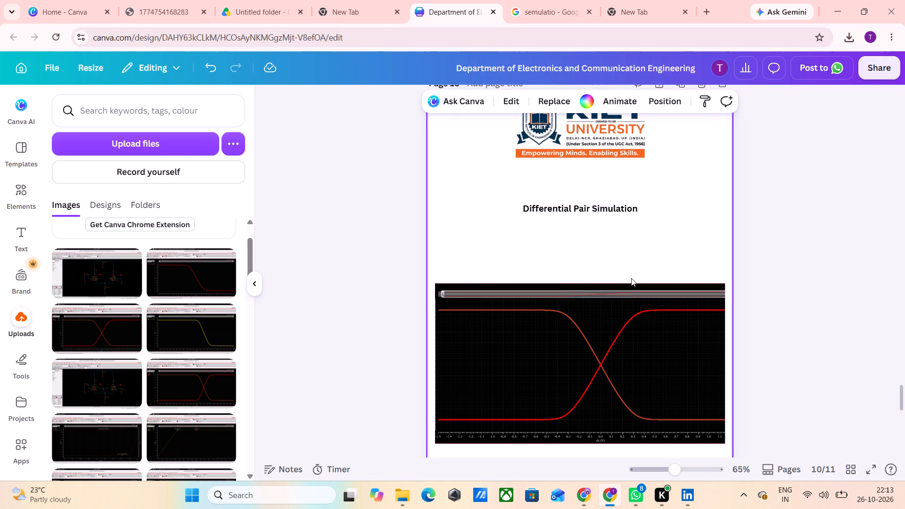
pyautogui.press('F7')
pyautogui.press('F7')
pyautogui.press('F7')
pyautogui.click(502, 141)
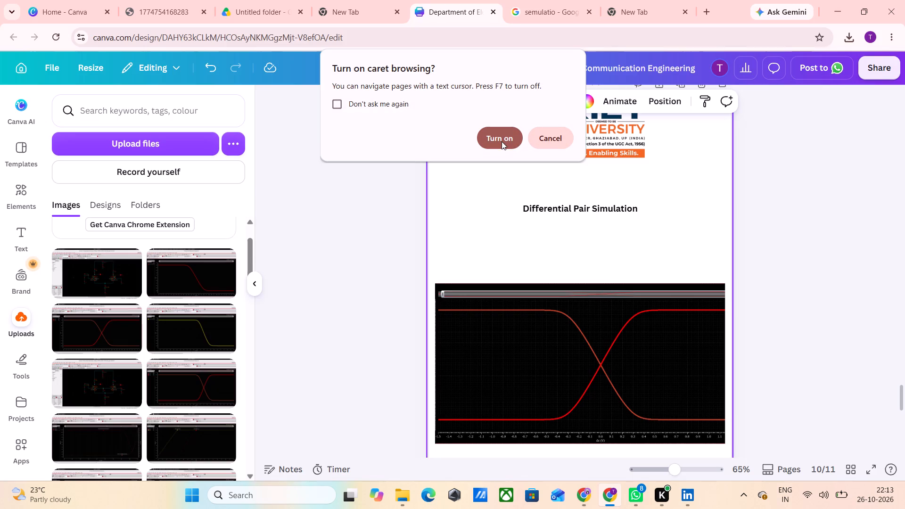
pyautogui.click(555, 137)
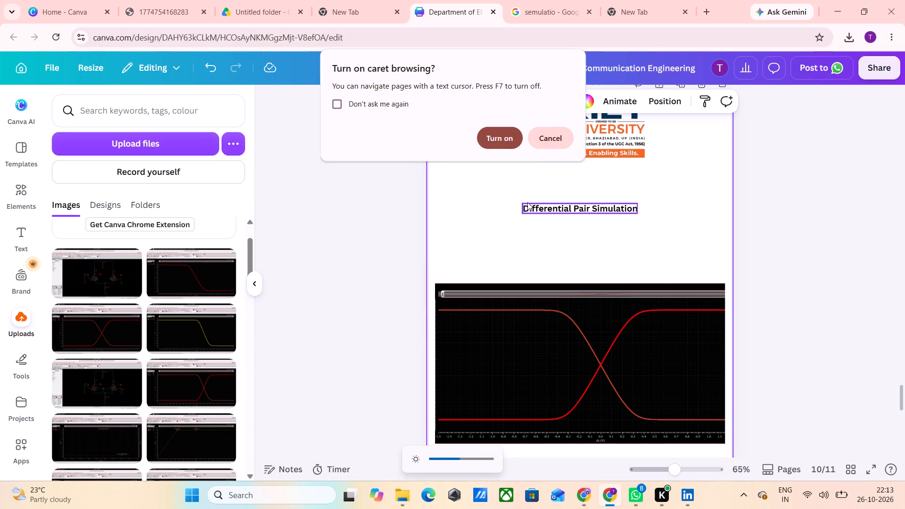
# Examine pages 8 to 11, comparing the headings and image placement on the Differential Pair pages with the neighbouring pages.
pyautogui.click(701, 219)
pyautogui.scroll(-2, 701, 219)
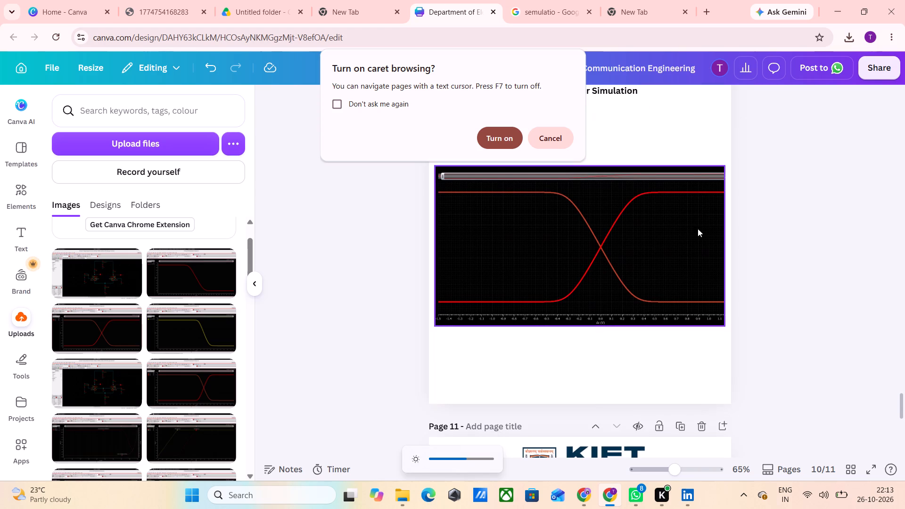
pyautogui.scroll(-5, 642, 325)
pyautogui.scroll(-1, 613, 353)
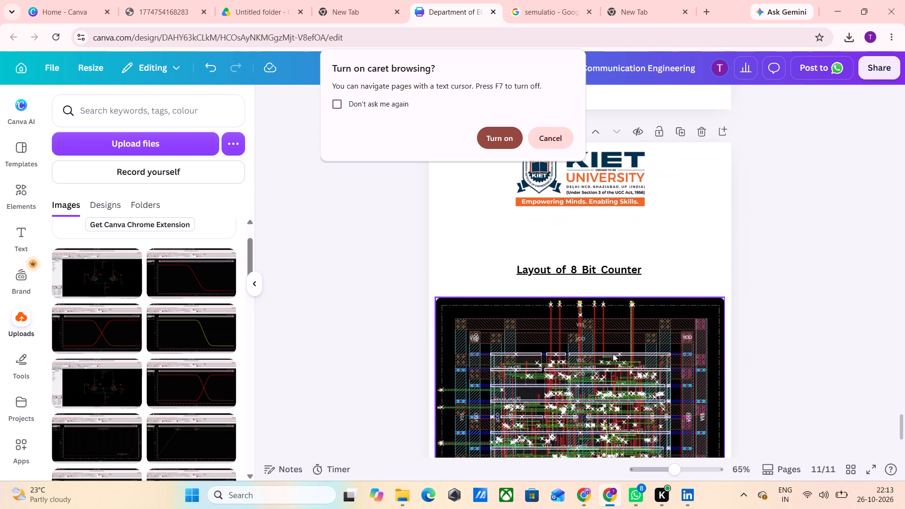
pyautogui.scroll(-1, 613, 353)
pyautogui.scroll(18, 615, 374)
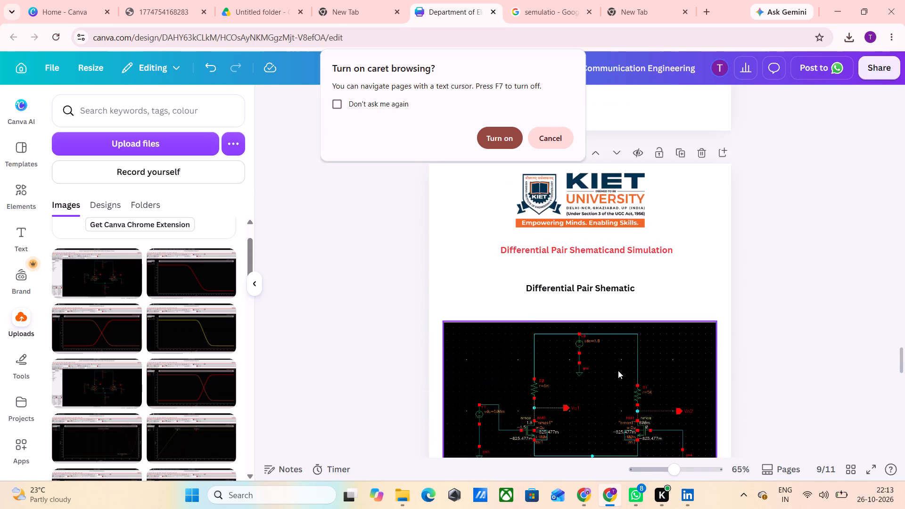
pyautogui.scroll(11, 617, 376)
pyautogui.scroll(-13, 615, 385)
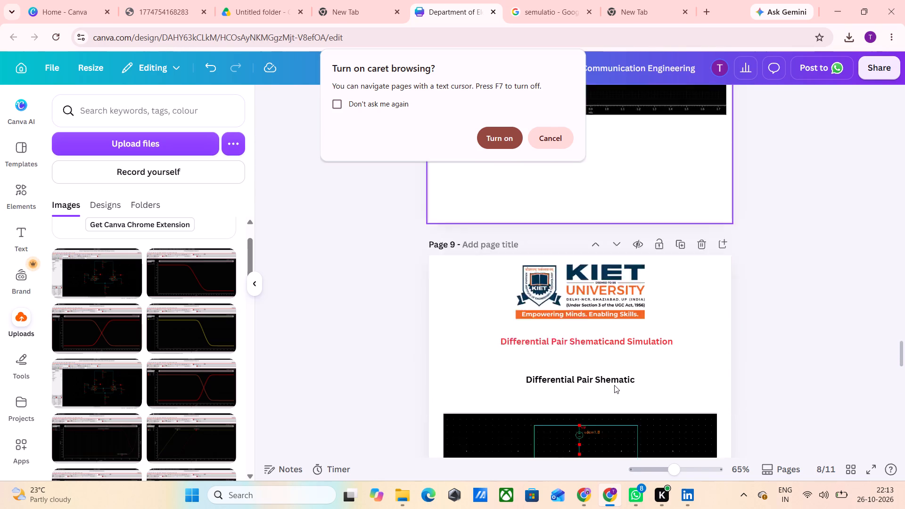
pyautogui.scroll(-6, 614, 385)
pyautogui.scroll(7, 614, 385)
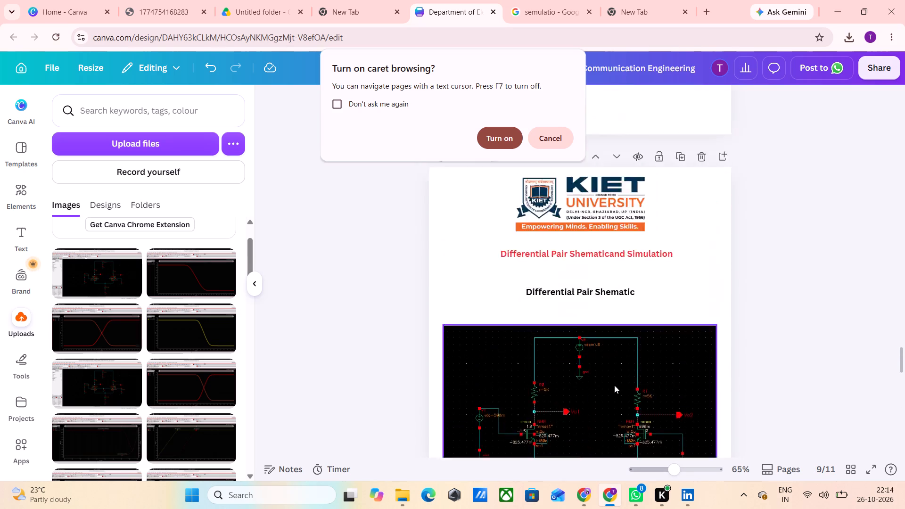
pyautogui.scroll(-10, 666, 371)
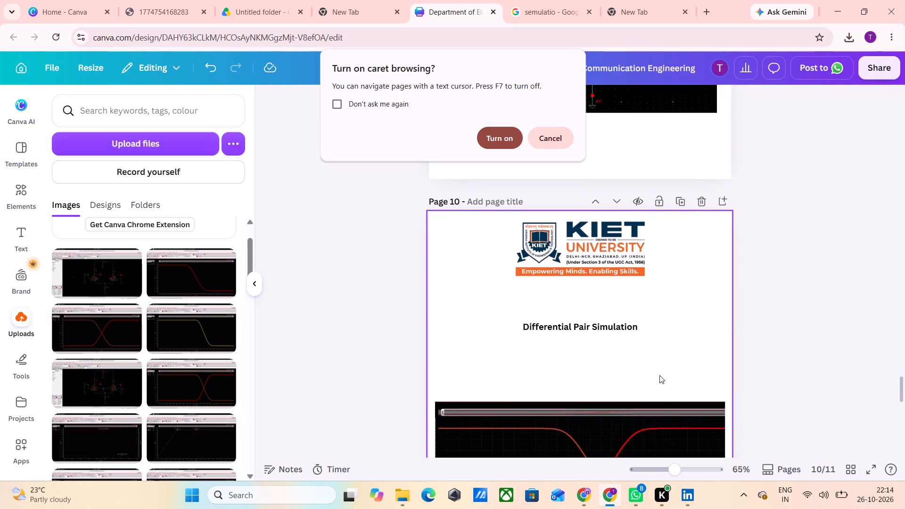
# Nudge the simulation plot on page 10 slightly upward, closer to the "Differential Pair Simulation" heading.
pyautogui.scroll(-2, 659, 375)
pyautogui.click(649, 375)
pyautogui.press('Up')
pyautogui.press('Up')
pyautogui.press('Up')
pyautogui.press('Up')
pyautogui.press('Up')
pyautogui.press('Up')
pyautogui.press('Up')
pyautogui.press('Up')
pyautogui.press('Up')
pyautogui.press('Up')
pyautogui.press('Up')
pyautogui.press('Up')
pyautogui.press('Up')
pyautogui.press('Up')
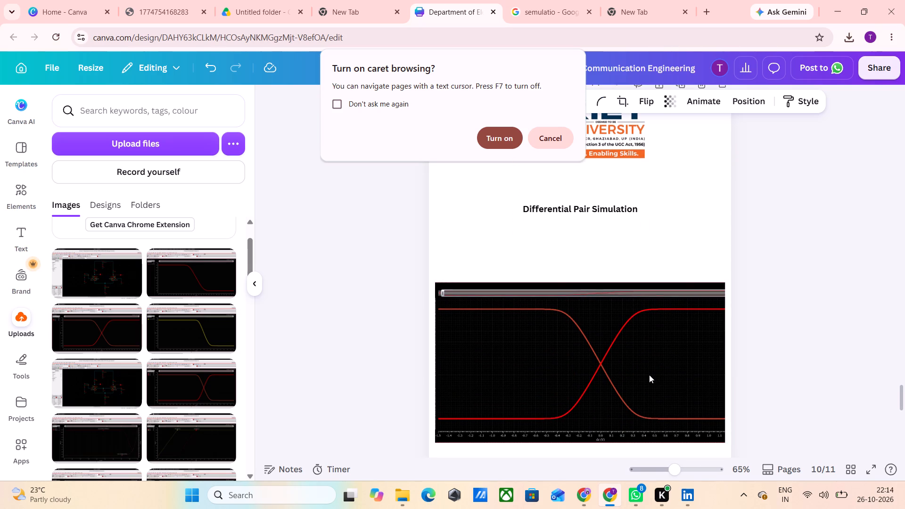
# Duplicate page 10 with its logo, heading and simulation plot.
pyautogui.scroll(3, 627, 295)
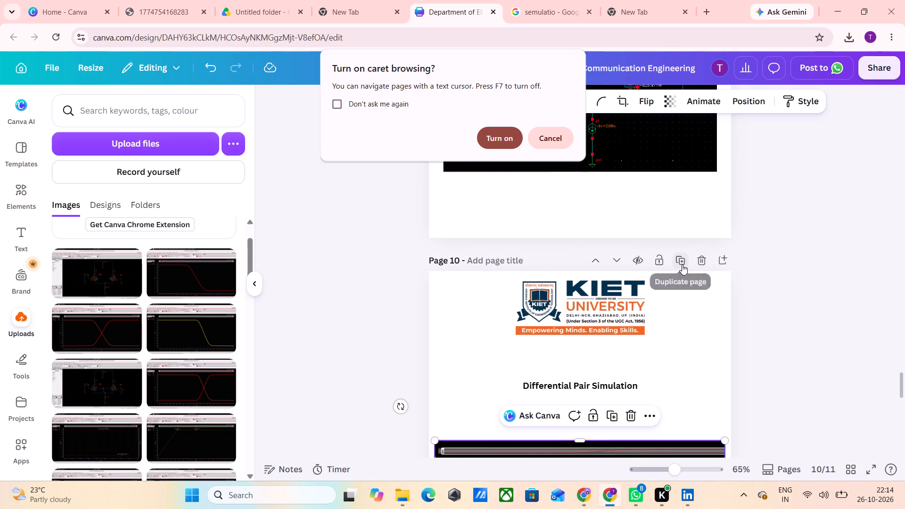
pyautogui.click(682, 264)
# Change the heading on the duplicated page 11 to "Differential Pair Shematic".
pyautogui.scroll(-1, 679, 305)
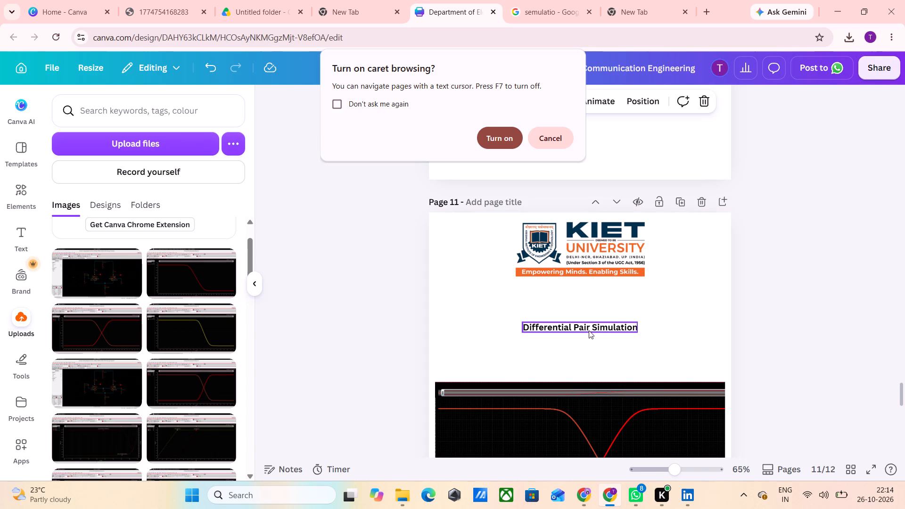
pyautogui.click(593, 329)
pyautogui.doubleClick(593, 329)
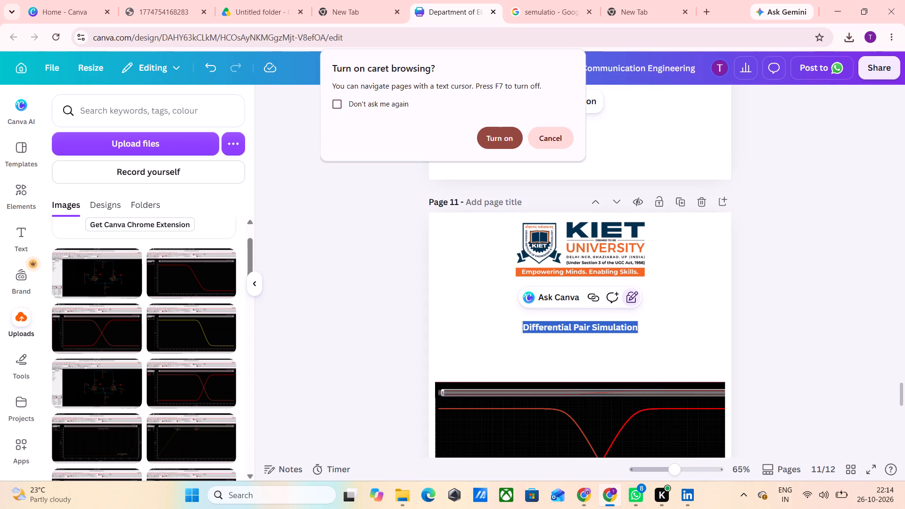
pyautogui.doubleClick(593, 329)
pyautogui.press('BackSpace')
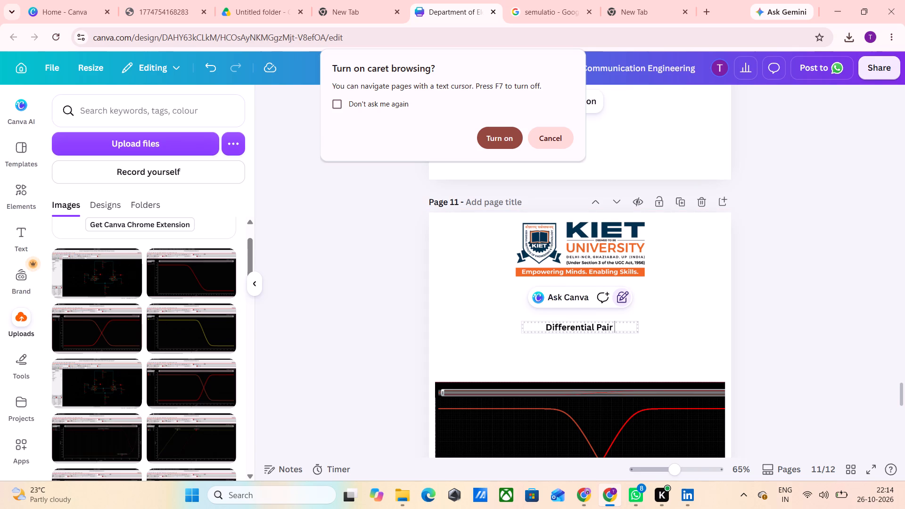
pyautogui.press('s')
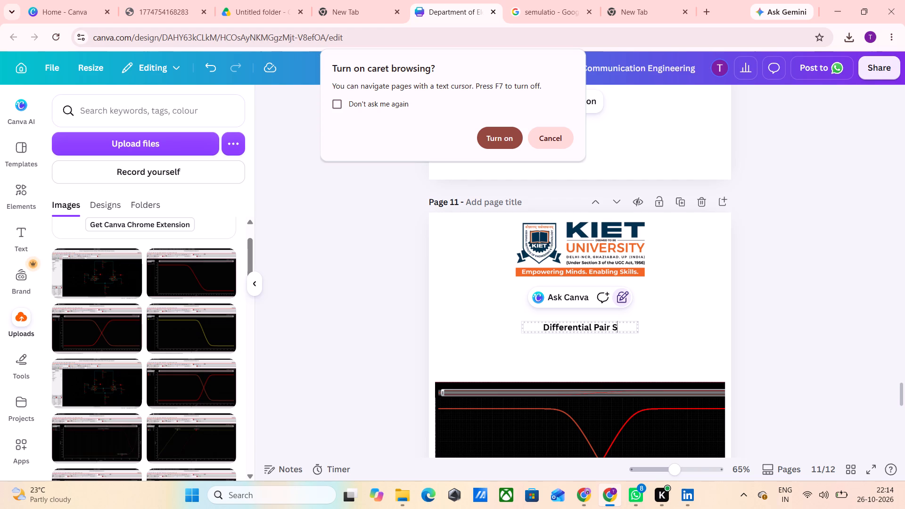
pyautogui.write('hematic')
pyautogui.click(620, 353)
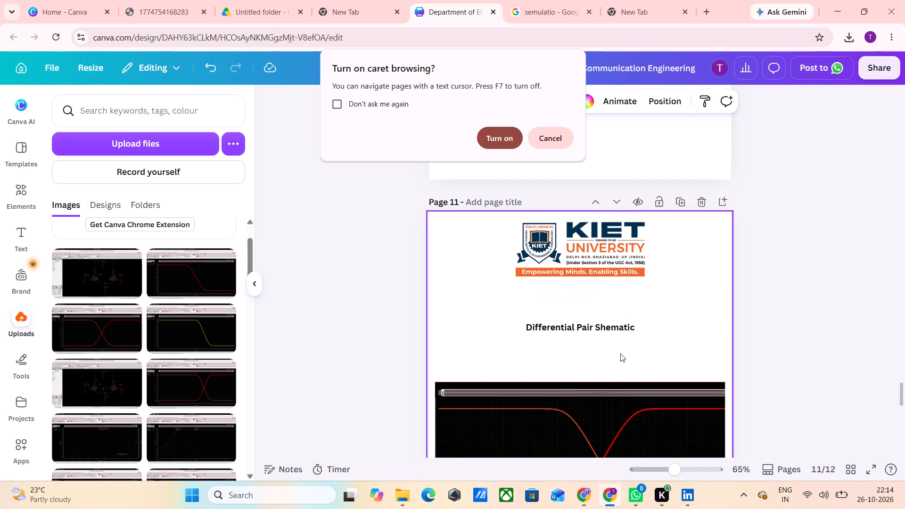
# Replace the plot on page 11 with the uploaded differential pair schematic that has a grounded line between the two transistors.
pyautogui.scroll(11, 597, 341)
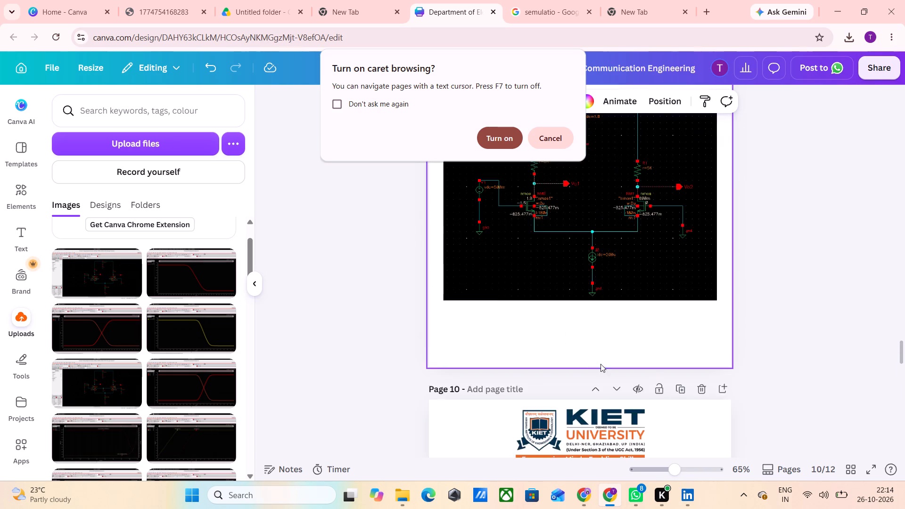
pyautogui.scroll(3, 601, 364)
pyautogui.scroll(-10, 601, 364)
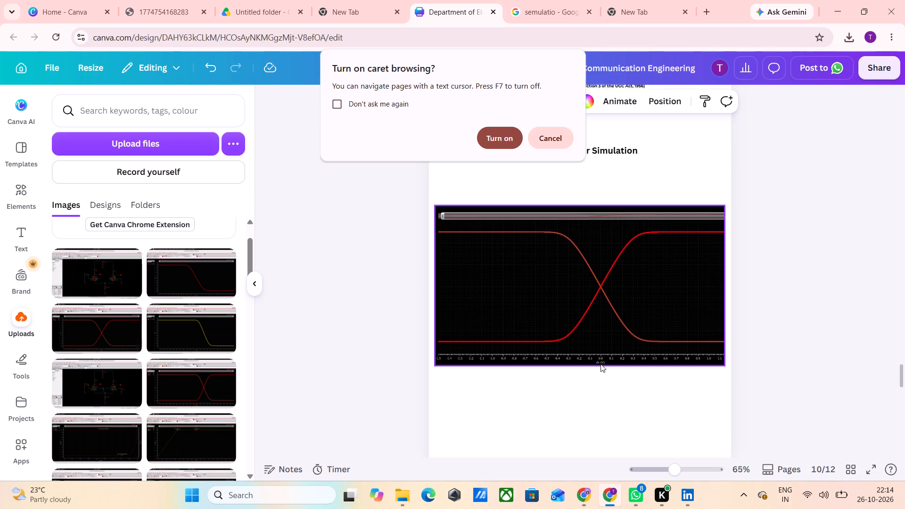
pyautogui.scroll(-8, 601, 364)
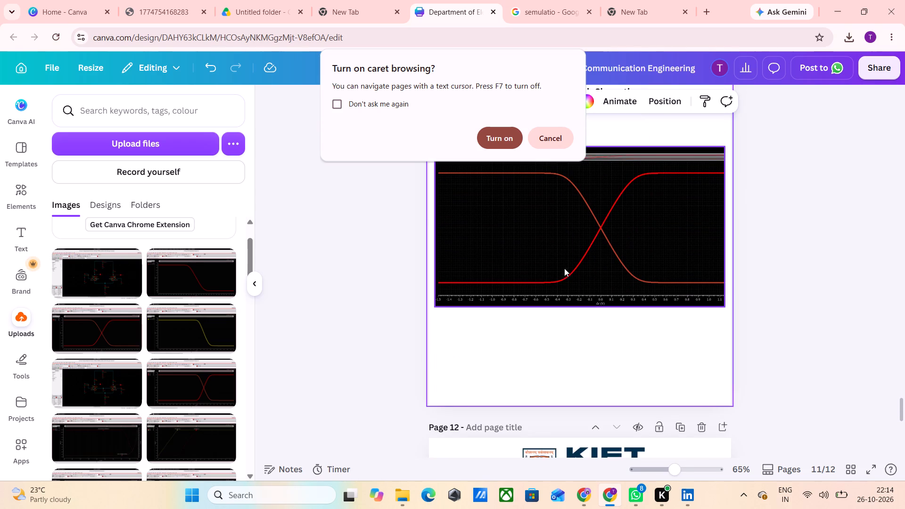
pyautogui.click(562, 265)
pyautogui.scroll(2, 540, 274)
pyautogui.scroll(4, 494, 270)
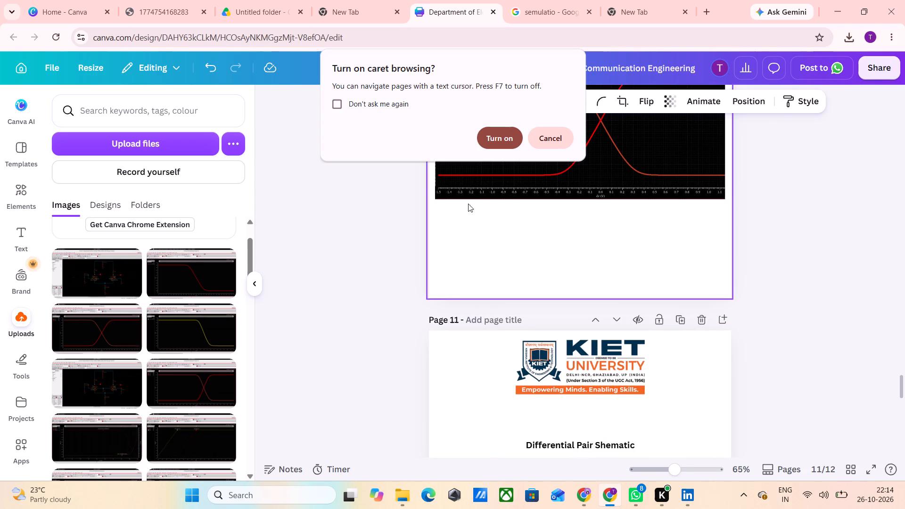
pyautogui.click(543, 140)
pyautogui.click(398, 99)
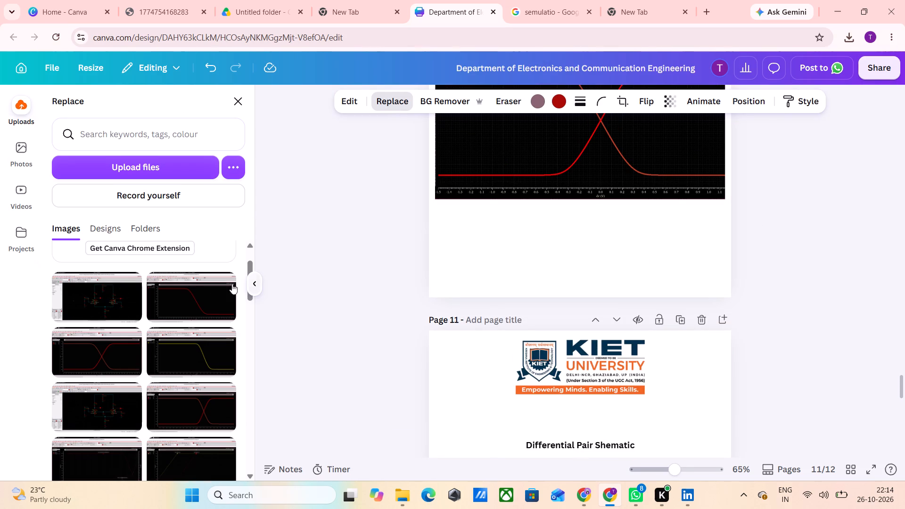
pyautogui.click(92, 412)
# Crop the page 11 schematic to the circuit area, removing the editor's toolbars, side pane, spare area beside the circuit and status strip.
pyautogui.scroll(-4, 513, 365)
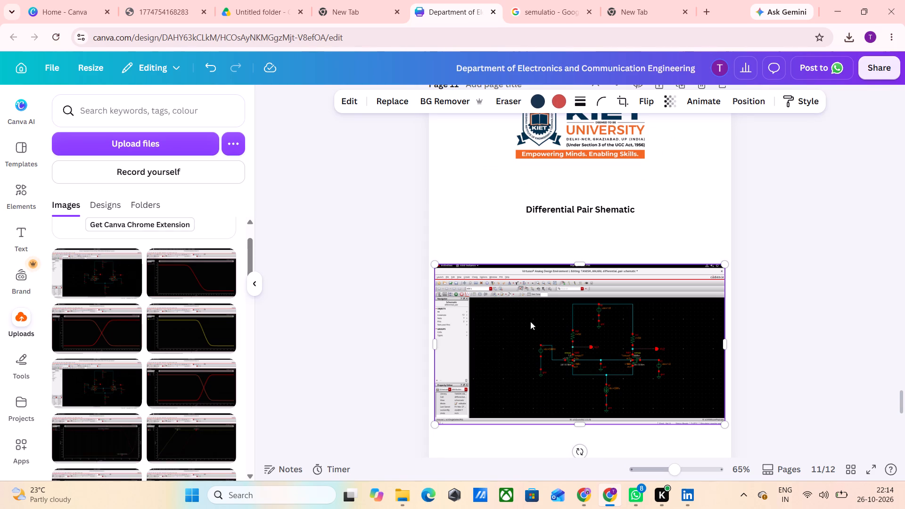
pyautogui.moveTo(576, 268); pyautogui.dragTo(582, 301)
pyautogui.moveTo(434, 359); pyautogui.dragTo(472, 371)
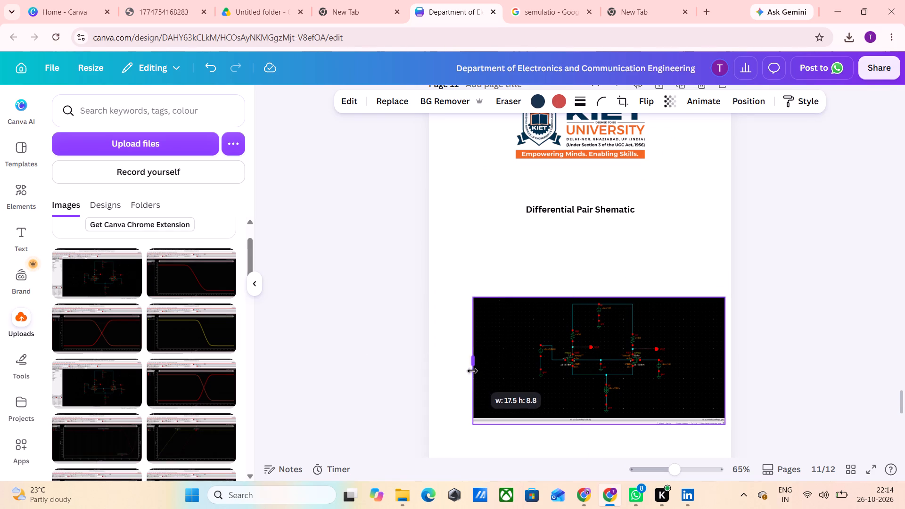
pyautogui.moveTo(472, 371); pyautogui.dragTo(518, 377)
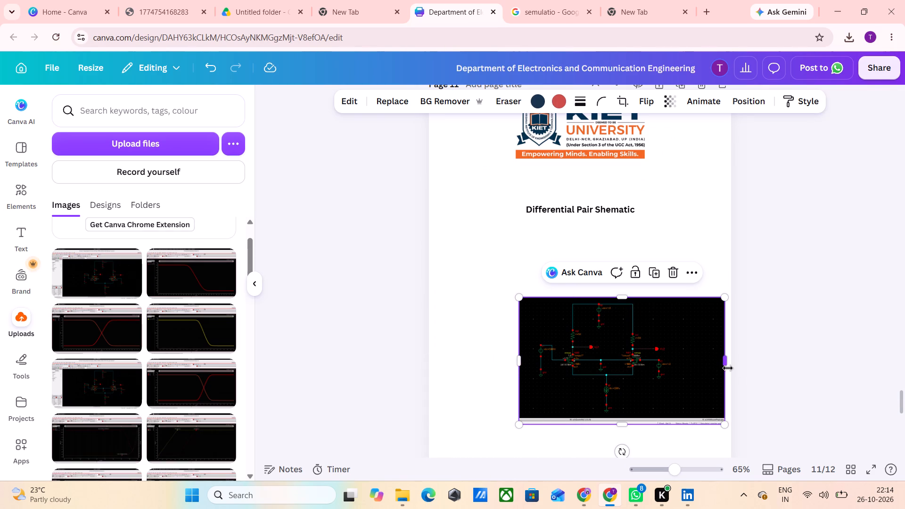
pyautogui.moveTo(727, 368); pyautogui.dragTo(682, 367)
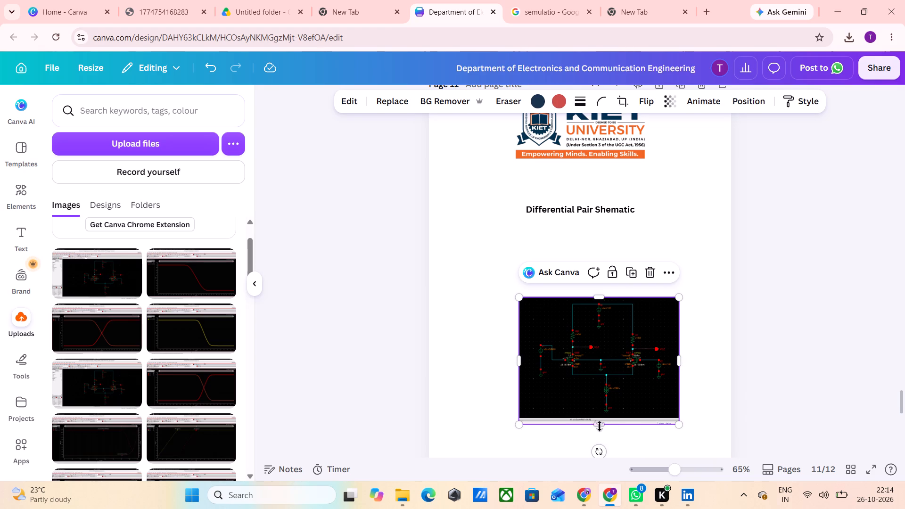
pyautogui.moveTo(594, 419); pyautogui.dragTo(595, 415)
pyautogui.moveTo(601, 419); pyautogui.dragTo(594, 412)
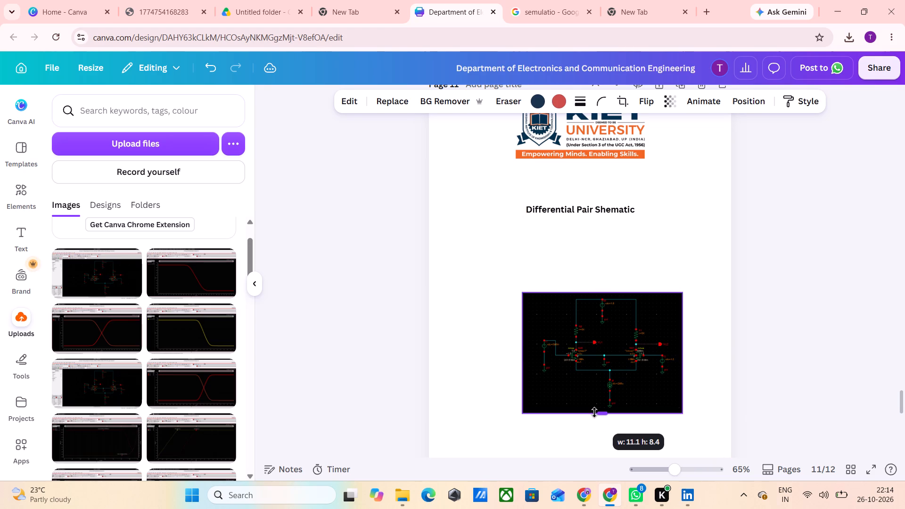
pyautogui.moveTo(594, 412); pyautogui.dragTo(594, 410)
# Enlarge the cropped schematic on page 11 proportionally and centre it beneath the heading so it nearly fills the page width.
pyautogui.moveTo(524, 408); pyautogui.dragTo(479, 422)
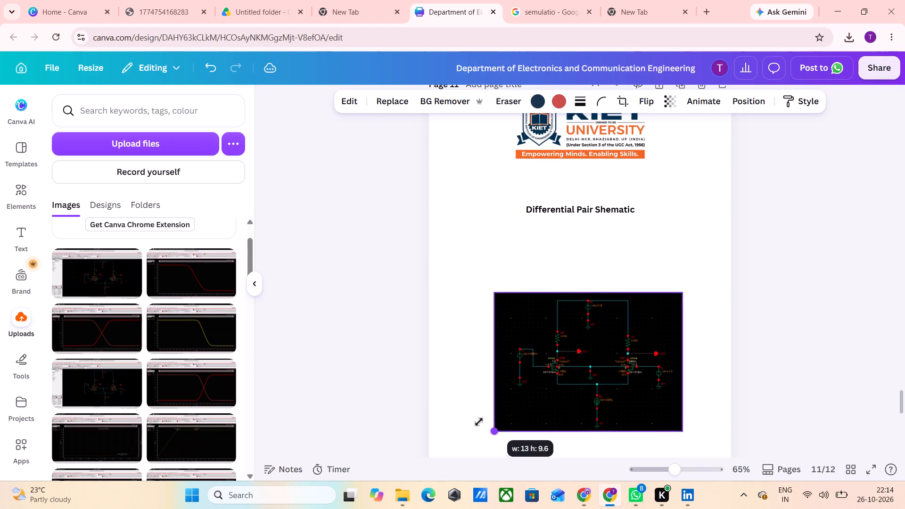
pyautogui.moveTo(479, 422); pyautogui.dragTo(447, 433)
pyautogui.moveTo(503, 403); pyautogui.dragTo(498, 368)
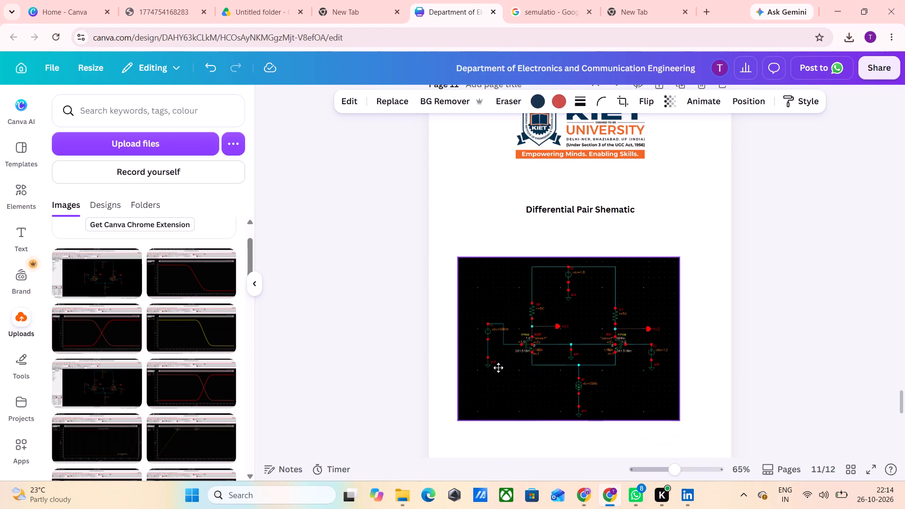
pyautogui.moveTo(498, 368); pyautogui.dragTo(499, 365)
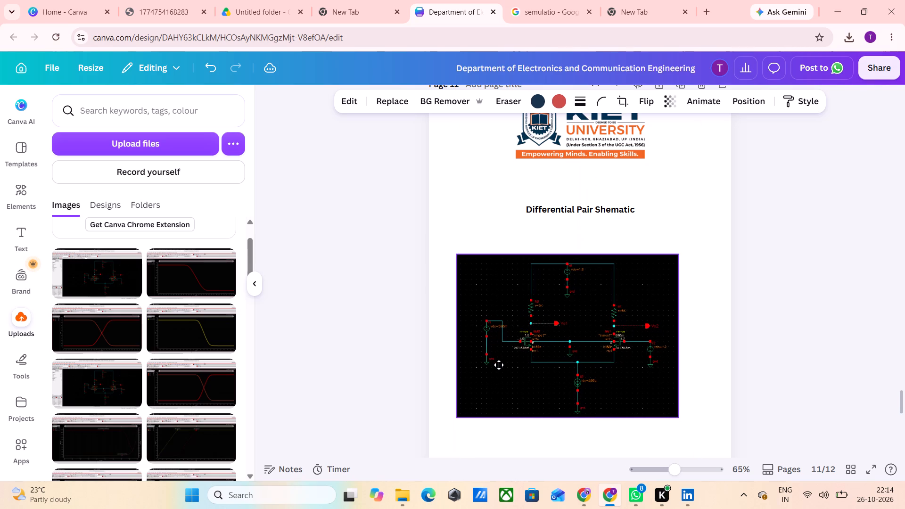
pyautogui.moveTo(499, 365); pyautogui.dragTo(482, 369)
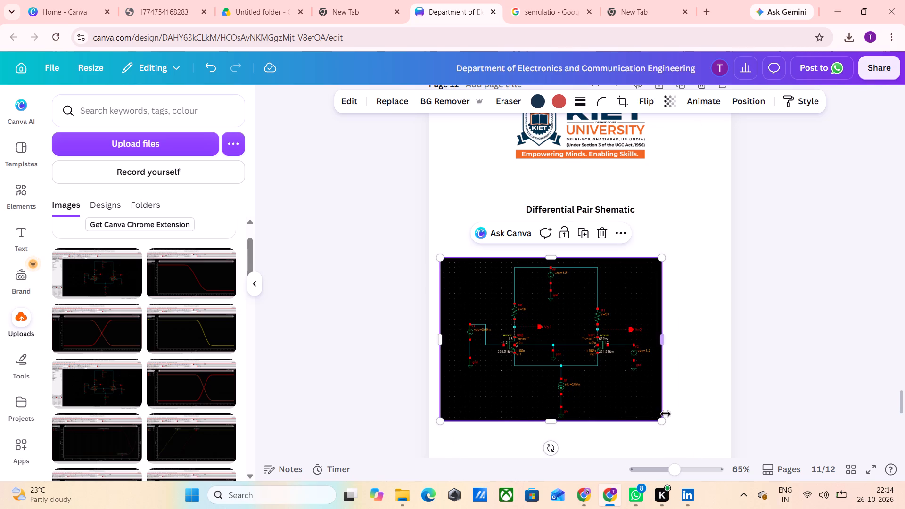
pyautogui.moveTo(657, 419); pyautogui.dragTo(725, 427)
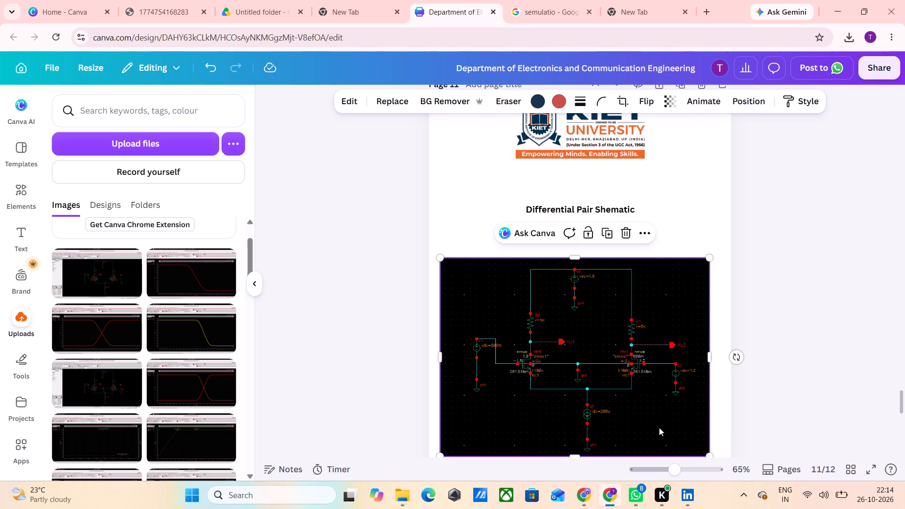
pyautogui.moveTo(654, 427); pyautogui.dragTo(658, 421)
pyautogui.scroll(-2, 649, 404)
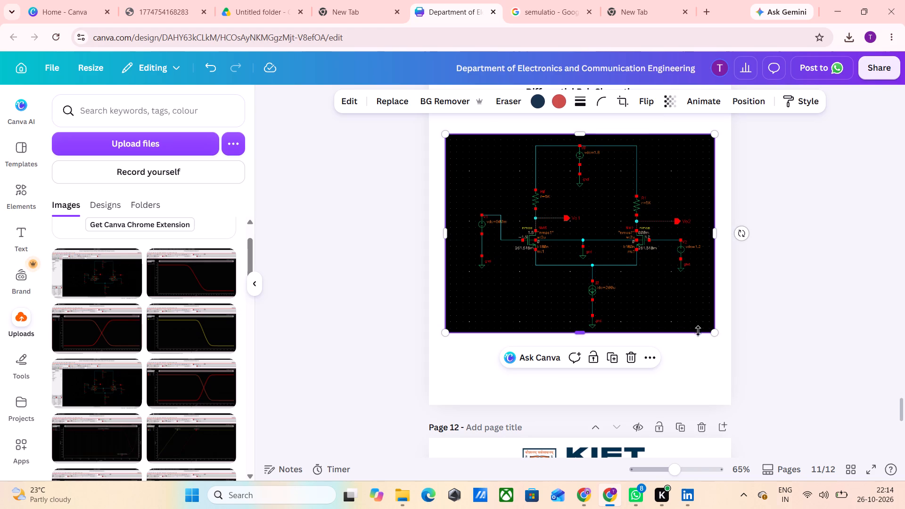
pyautogui.moveTo(715, 336); pyautogui.dragTo(727, 342)
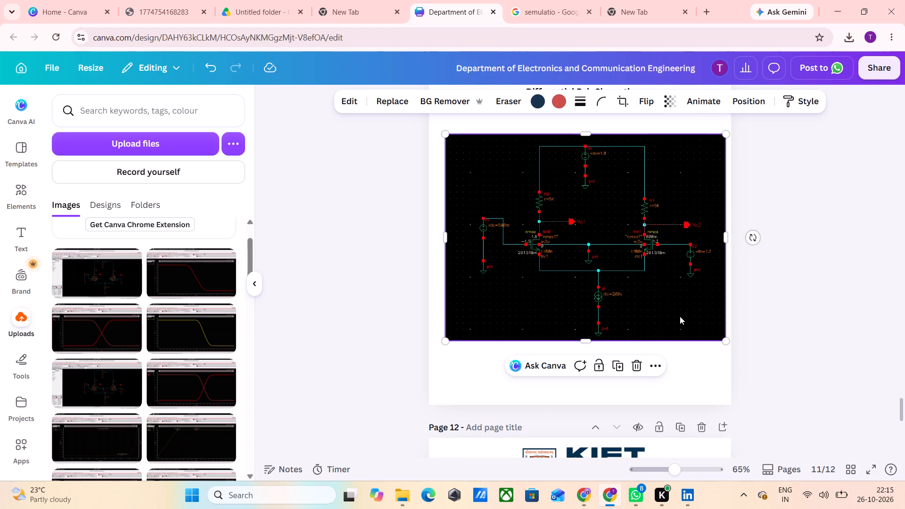
pyautogui.moveTo(677, 315); pyautogui.dragTo(673, 314)
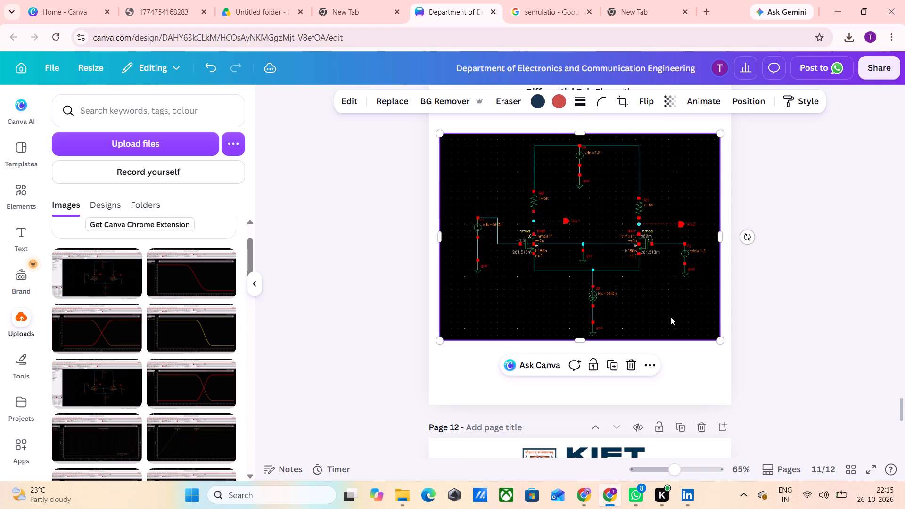
# Slightly round the corners of the differential pair schematic image on page 11.
pyautogui.scroll(3, 670, 317)
pyautogui.click(600, 102)
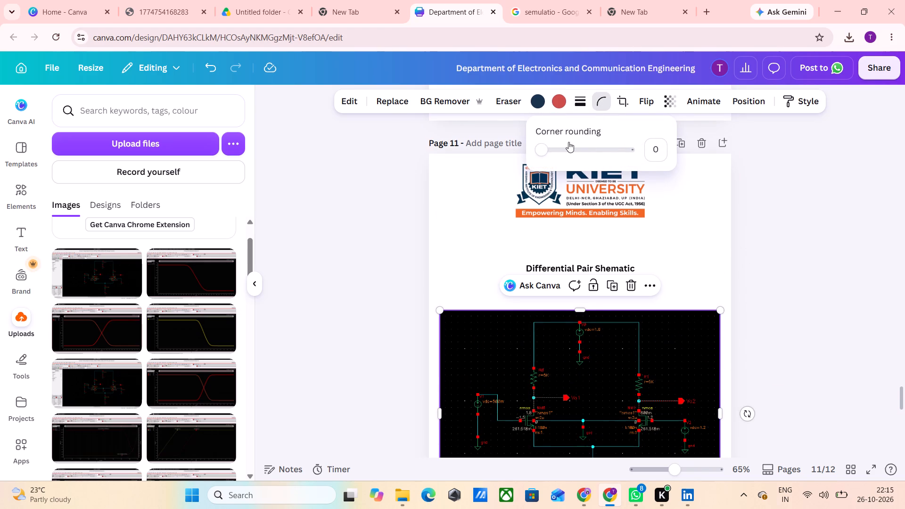
pyautogui.click(547, 149)
pyautogui.click(551, 152)
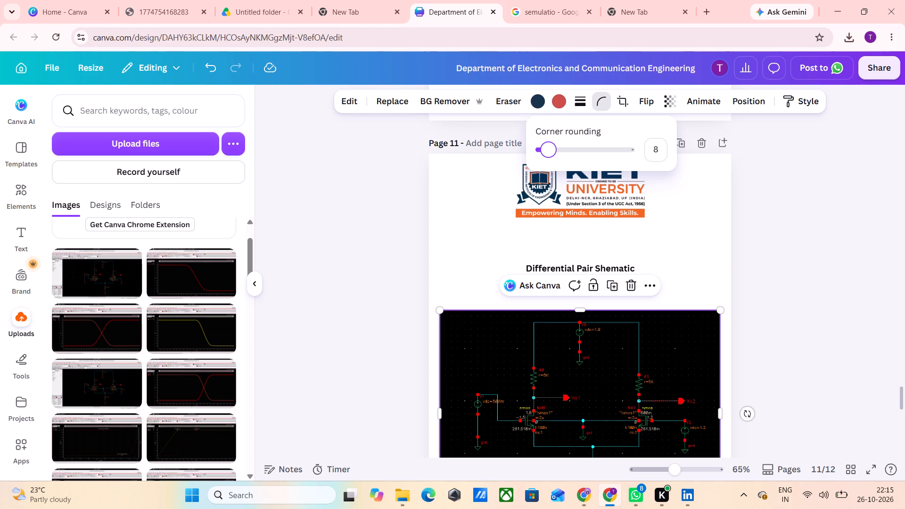
pyautogui.click(556, 155)
pyautogui.click(483, 243)
# Slightly round the corners of the Differential Pair Simulation plot on page 10.
pyautogui.scroll(9, 473, 280)
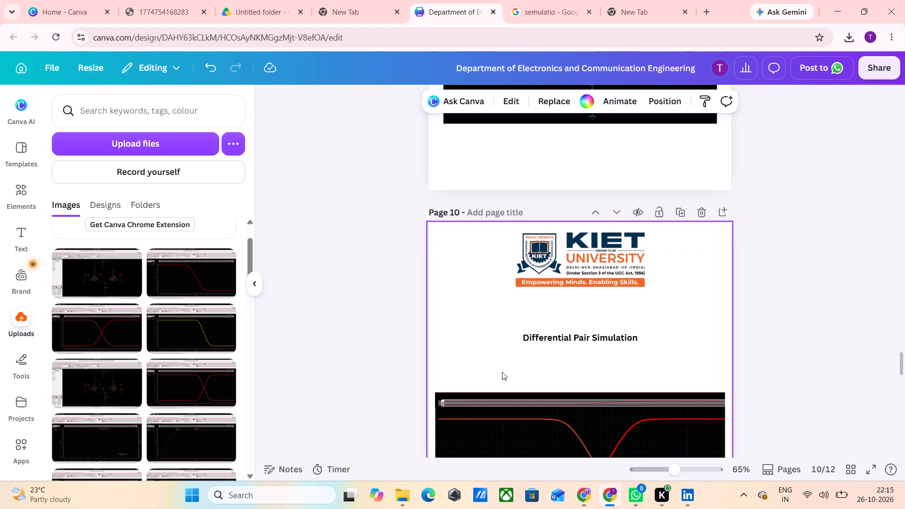
pyautogui.click(502, 438)
pyautogui.click(601, 96)
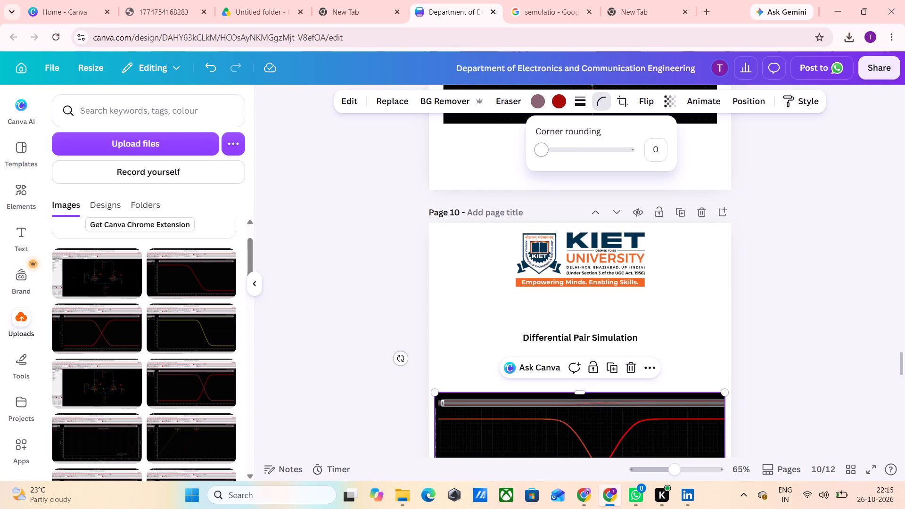
pyautogui.click(551, 154)
# Set the corner rounding of the differential pair schematic image on page 9 to 13.
pyautogui.scroll(5, 531, 319)
pyautogui.click(521, 320)
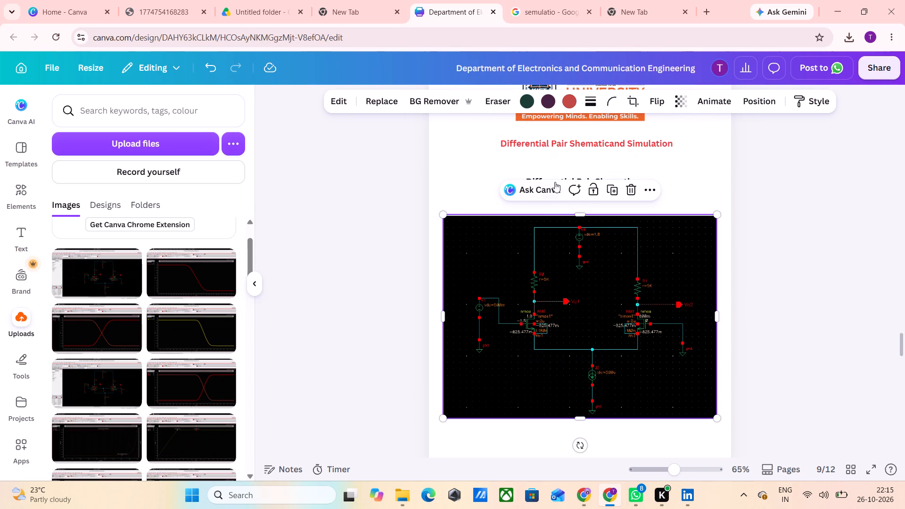
pyautogui.click(605, 102)
pyautogui.click(568, 147)
pyautogui.scroll(4, 551, 211)
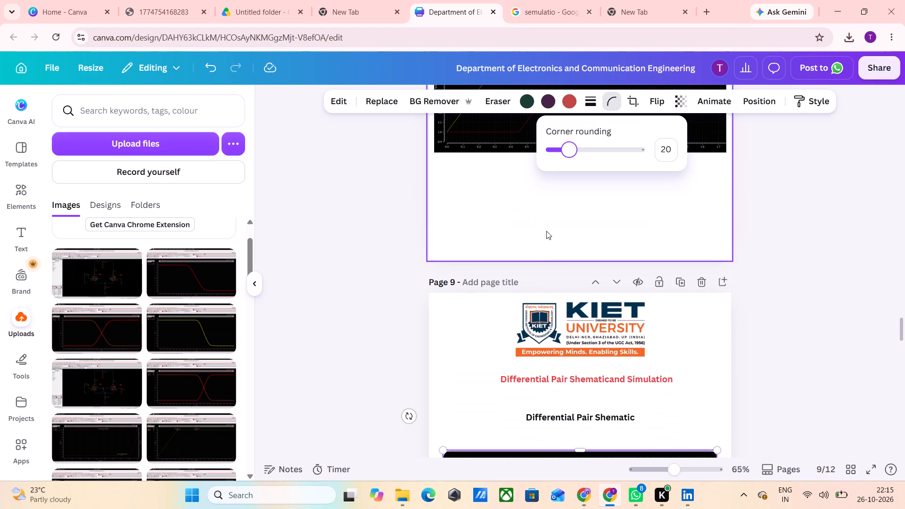
pyautogui.click(557, 153)
pyautogui.click(563, 151)
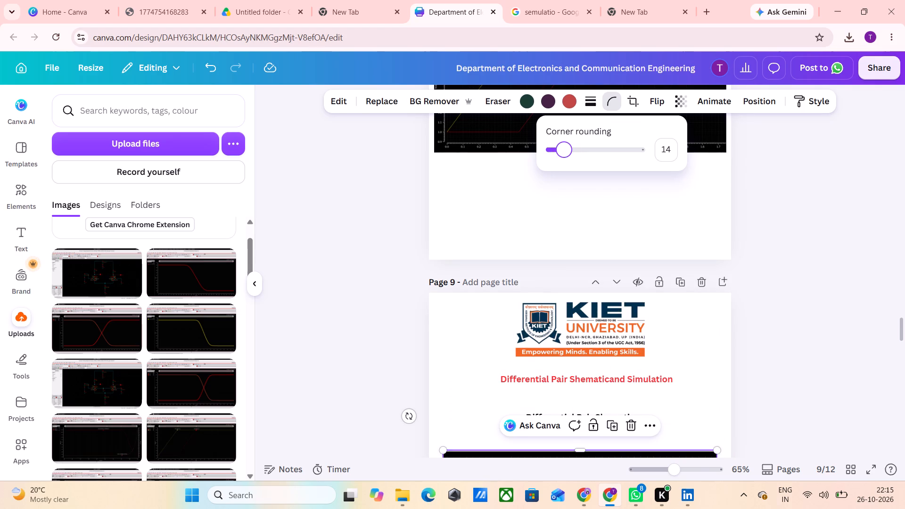
pyautogui.click(555, 152)
pyautogui.click(558, 152)
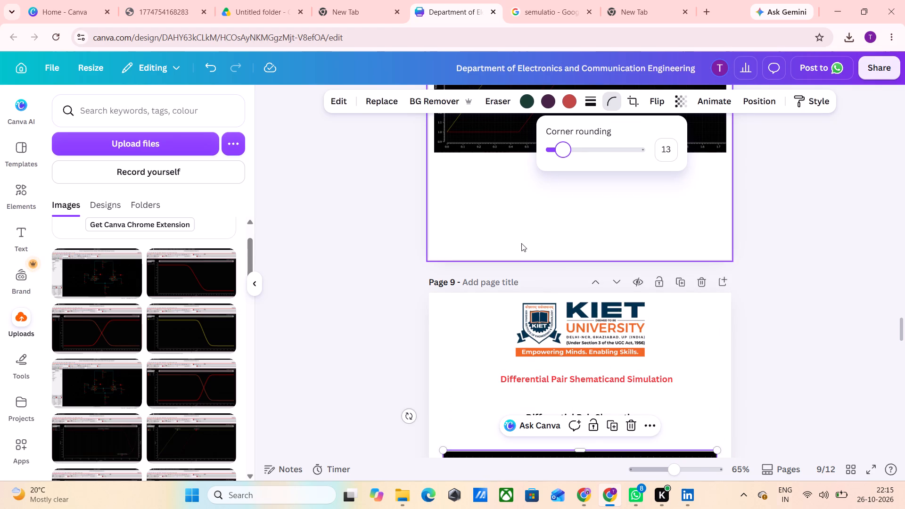
pyautogui.click(521, 243)
# Set the corner rounding of the Cascode Current Mirror Simulation plot on page 8 to 13.
pyautogui.scroll(2, 519, 236)
pyautogui.click(519, 236)
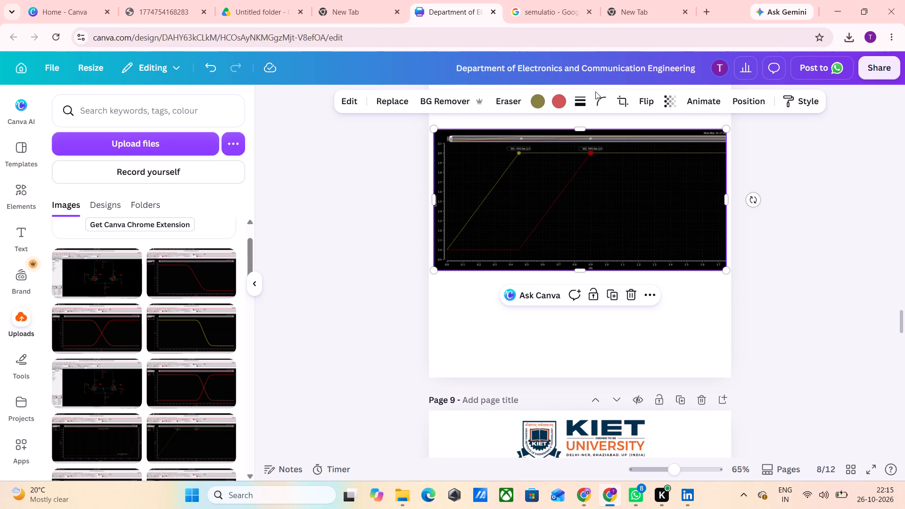
pyautogui.click(603, 97)
pyautogui.click(549, 149)
pyautogui.click(552, 149)
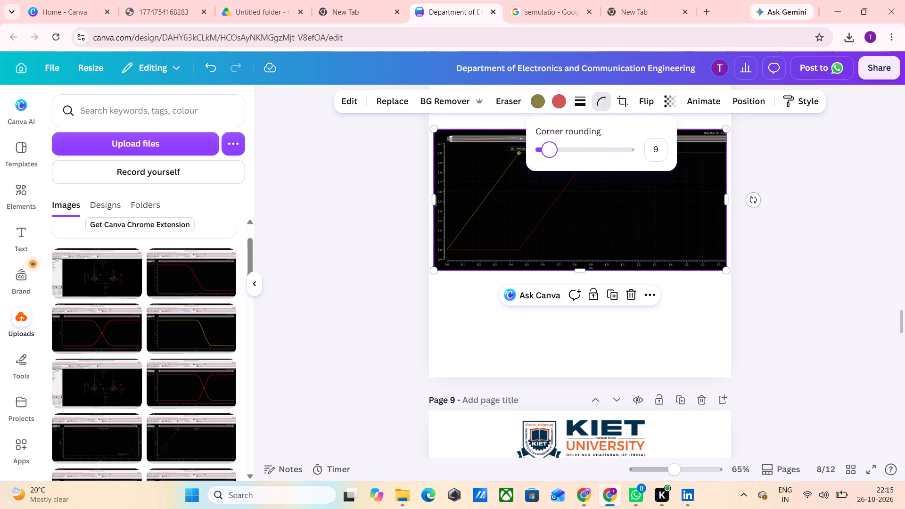
pyautogui.click(556, 151)
pyautogui.click(547, 152)
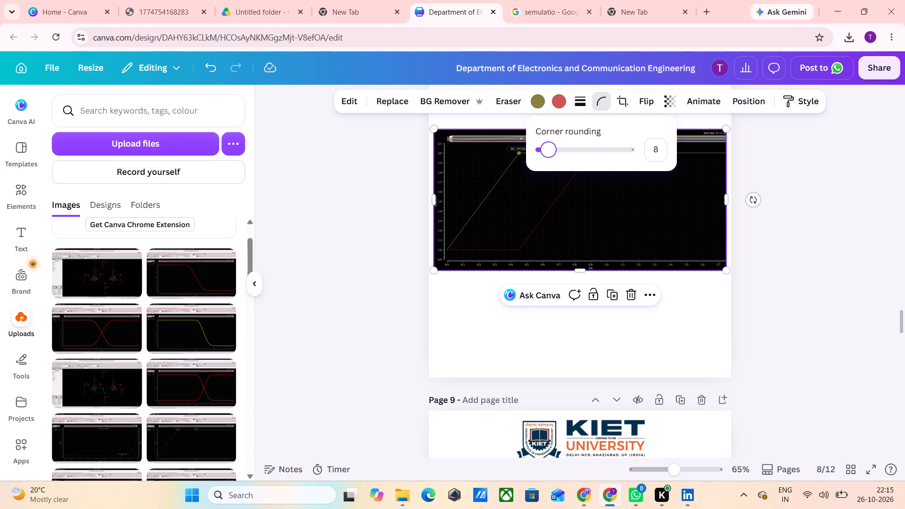
pyautogui.click(553, 151)
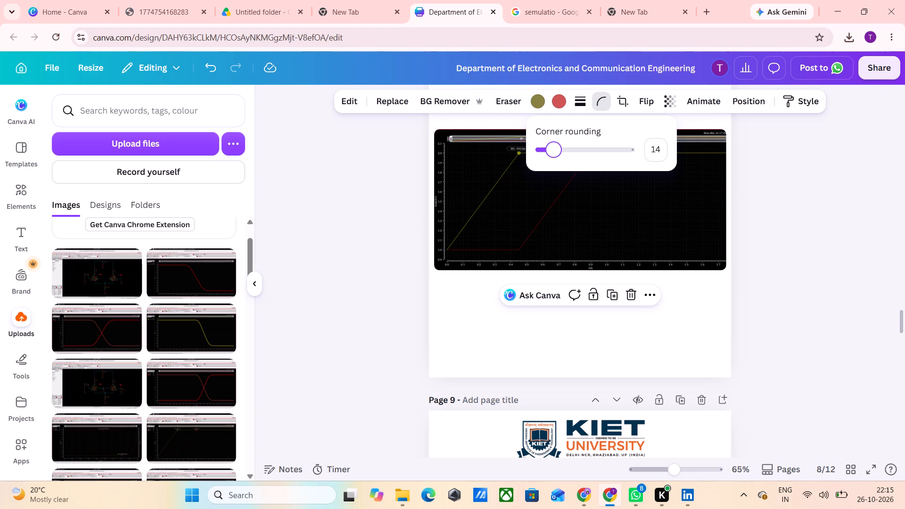
# Round the corners of the lower Cascode Current Mirror Simulation plot on page 7 to about 10.
pyautogui.scroll(7, 546, 201)
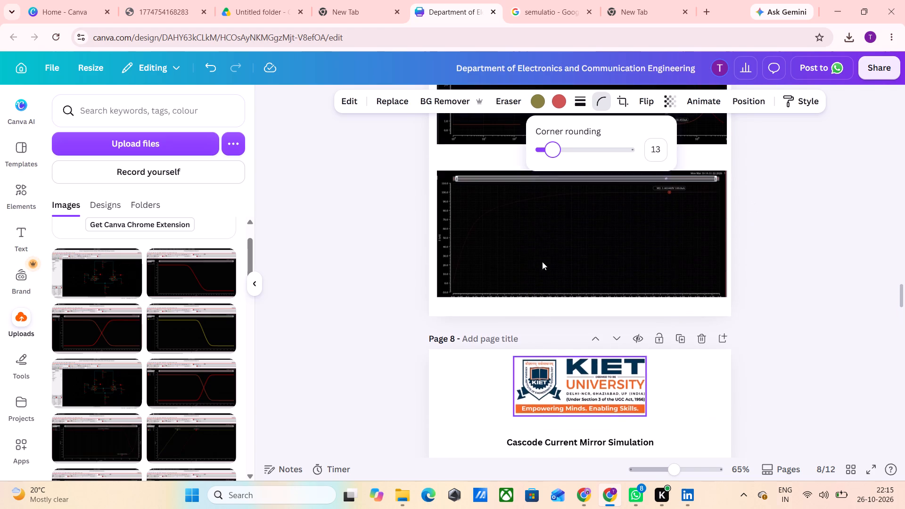
pyautogui.click(543, 248)
pyautogui.scroll(2, 577, 257)
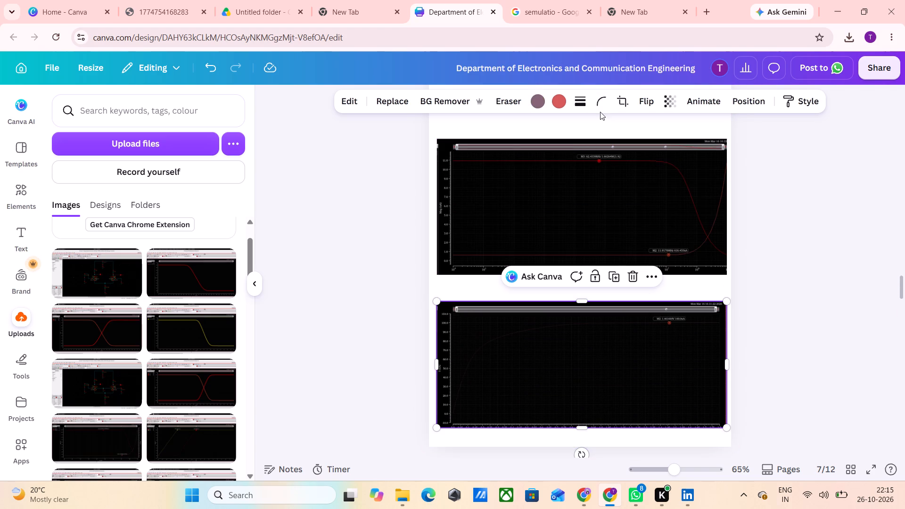
pyautogui.click(600, 110)
pyautogui.moveTo(543, 152); pyautogui.dragTo(550, 156)
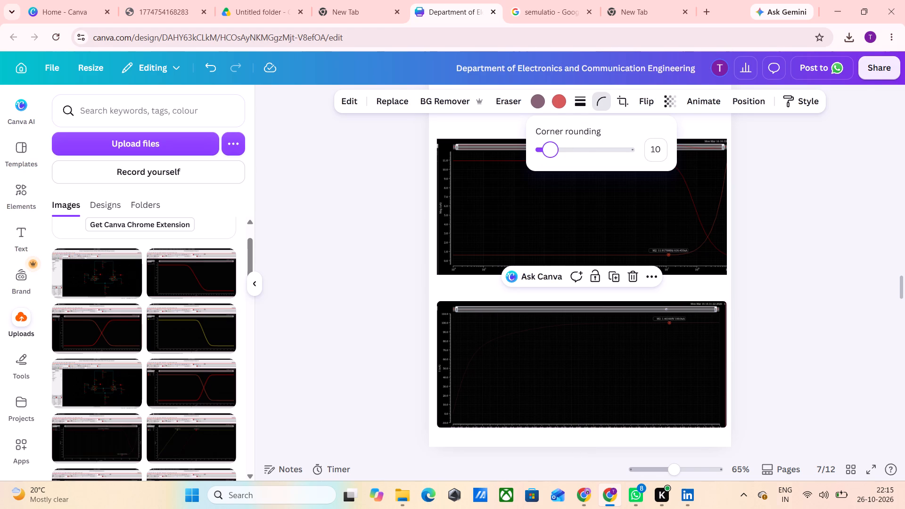
pyautogui.moveTo(550, 156); pyautogui.dragTo(551, 157)
pyautogui.click(512, 340)
# Round the corners of the upper Cascode Current Mirror Simulation plot on page 7 slightly, like the lower one.
pyautogui.click(524, 178)
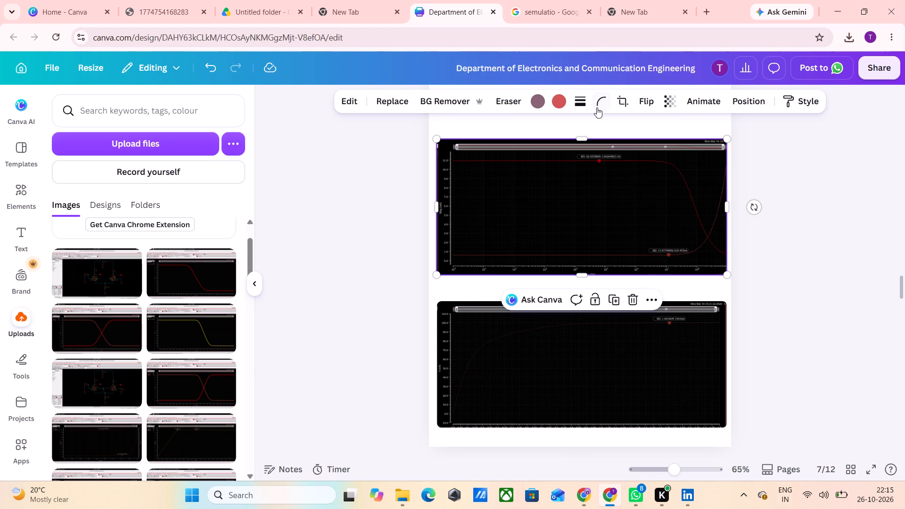
pyautogui.click(597, 107)
pyautogui.moveTo(552, 142); pyautogui.dragTo(551, 154)
pyautogui.click(512, 229)
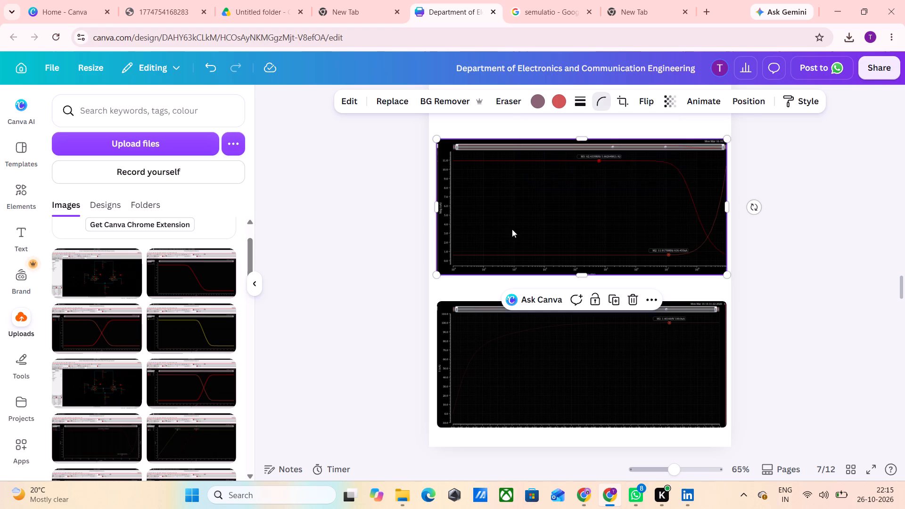
# Review the images and their rounded corners on the cascode current mirror and differential pair pages, ending at page 11.
pyautogui.scroll(6, 506, 247)
pyautogui.scroll(-9, 500, 335)
pyautogui.scroll(1, 504, 337)
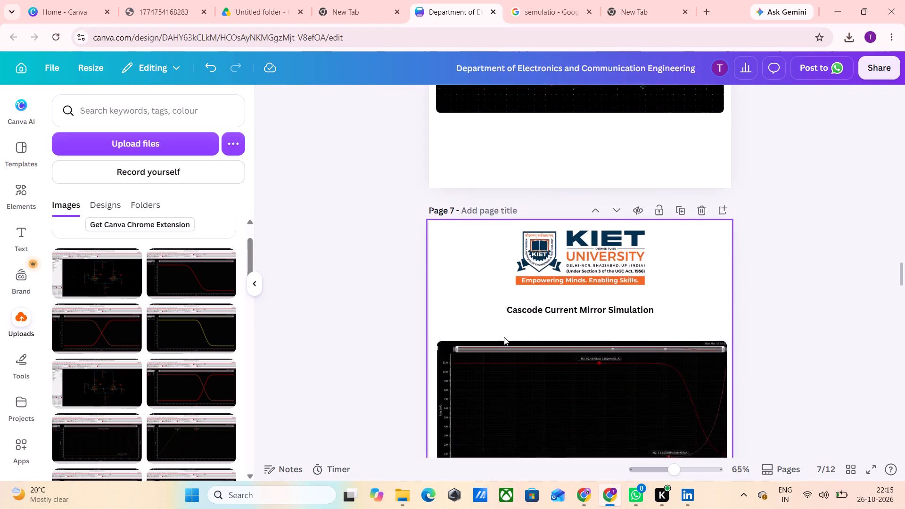
pyautogui.scroll(-10, 504, 337)
pyautogui.scroll(4, 504, 337)
pyautogui.scroll(-3, 504, 337)
pyautogui.scroll(4, 504, 337)
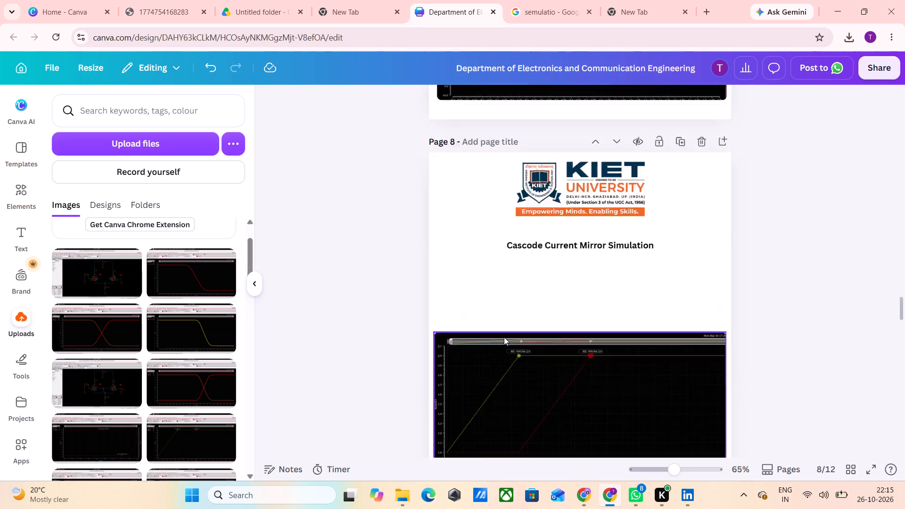
pyautogui.scroll(6, 504, 337)
pyautogui.scroll(-1, 504, 337)
pyautogui.scroll(5, 504, 337)
pyautogui.scroll(-1, 504, 337)
pyautogui.scroll(4, 504, 337)
pyautogui.scroll(-5, 504, 337)
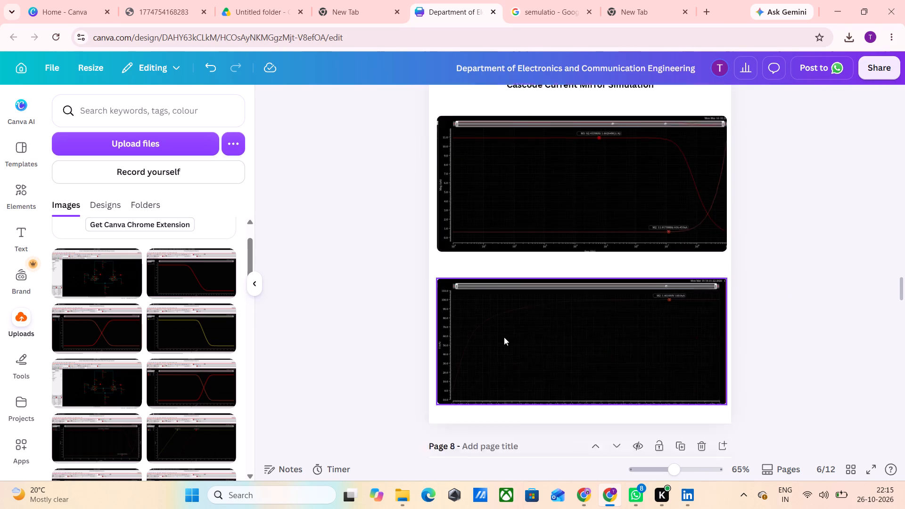
pyautogui.scroll(-19, 504, 337)
pyautogui.scroll(-3, 504, 337)
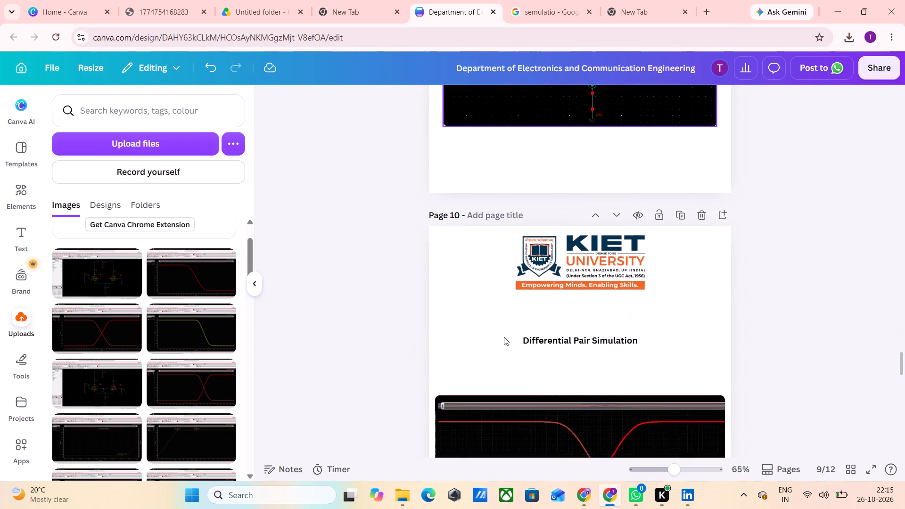
pyautogui.scroll(-12, 504, 337)
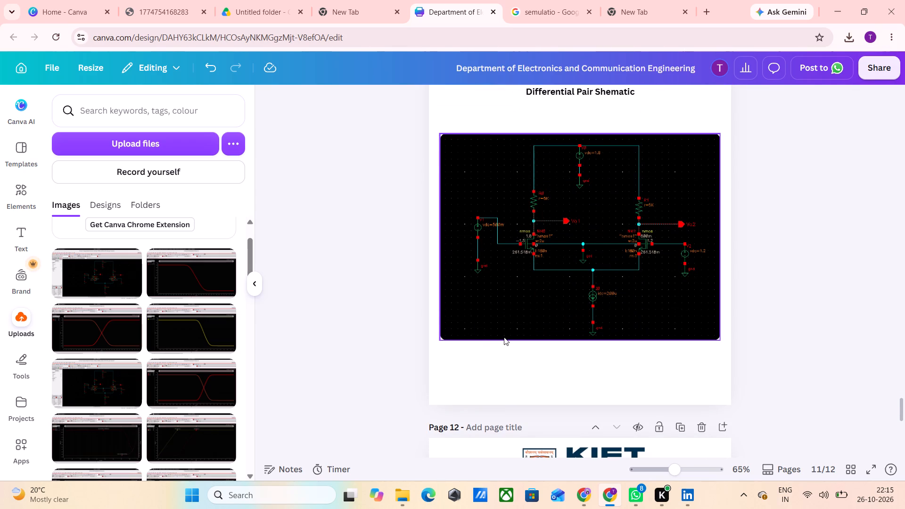
# Add the uploaded plot with the single falling red curve to page 11 and move it over the schematic's lower edge.
pyautogui.doubleClick(186, 278)
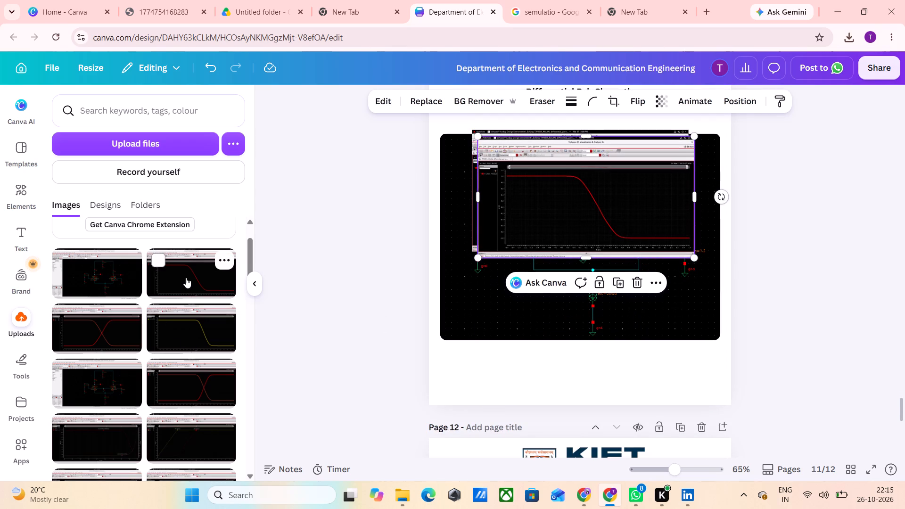
pyautogui.moveTo(510, 201); pyautogui.dragTo(498, 304)
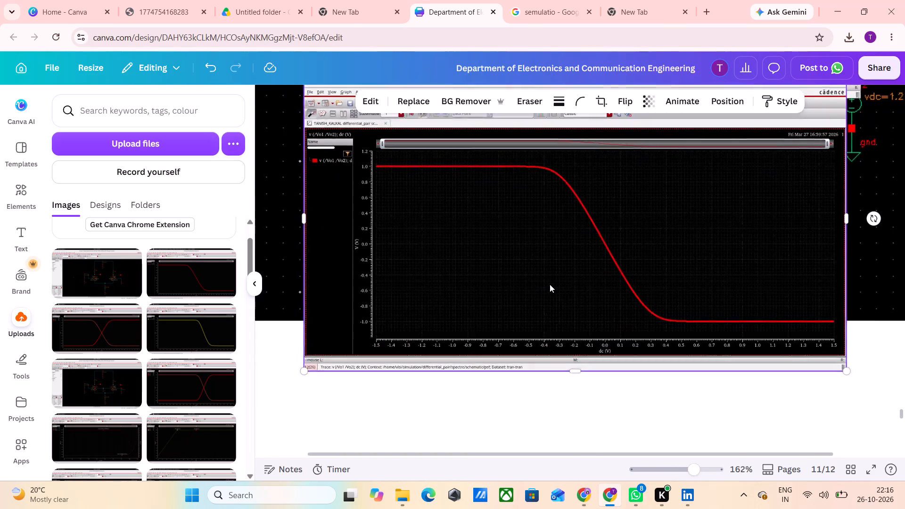
pyautogui.moveTo(550, 284); pyautogui.dragTo(543, 382)
pyautogui.scroll(3, 545, 363)
pyautogui.hscroll(-1, 547, 358)
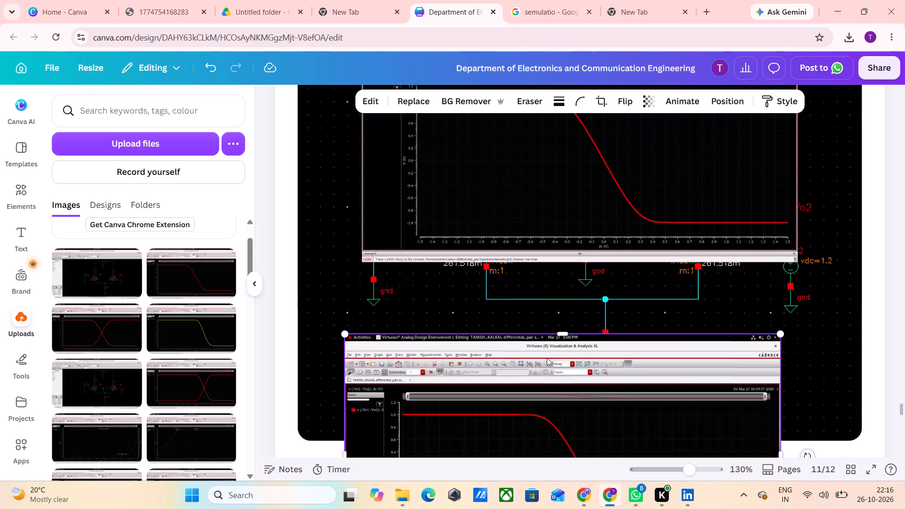
pyautogui.hscroll(-1, 547, 358)
pyautogui.scroll(-2, 547, 358)
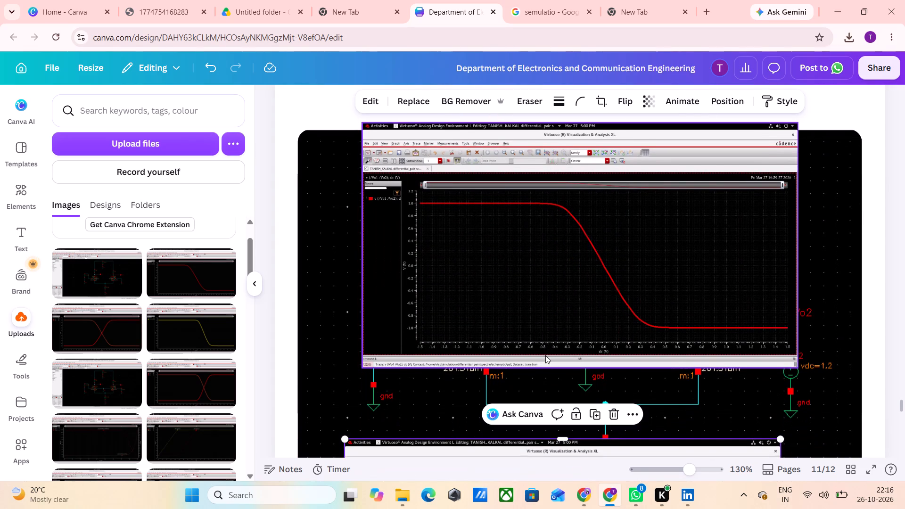
pyautogui.scroll(-1, 536, 367)
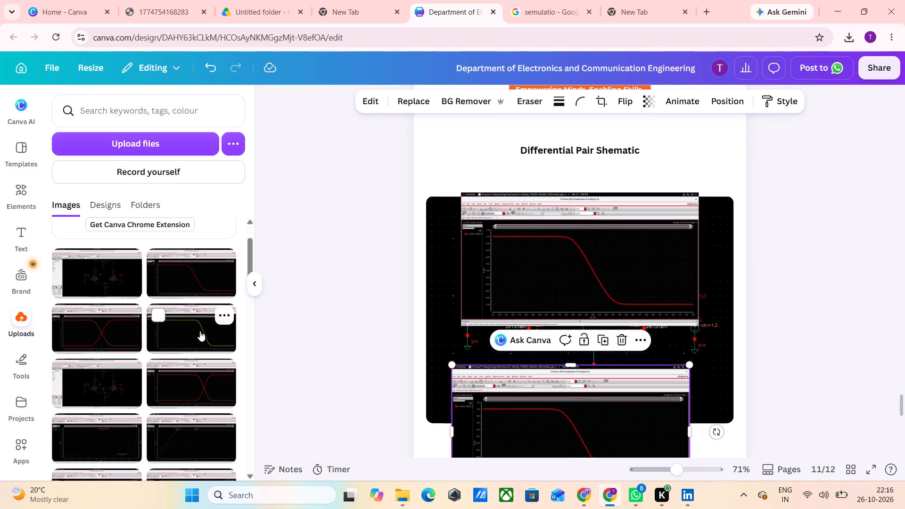
# Add the uploaded plot with the falling yellow curve to page 11 and place it directly above the lower red-curve plot.
pyautogui.click(200, 331)
pyautogui.scroll(1, 593, 289)
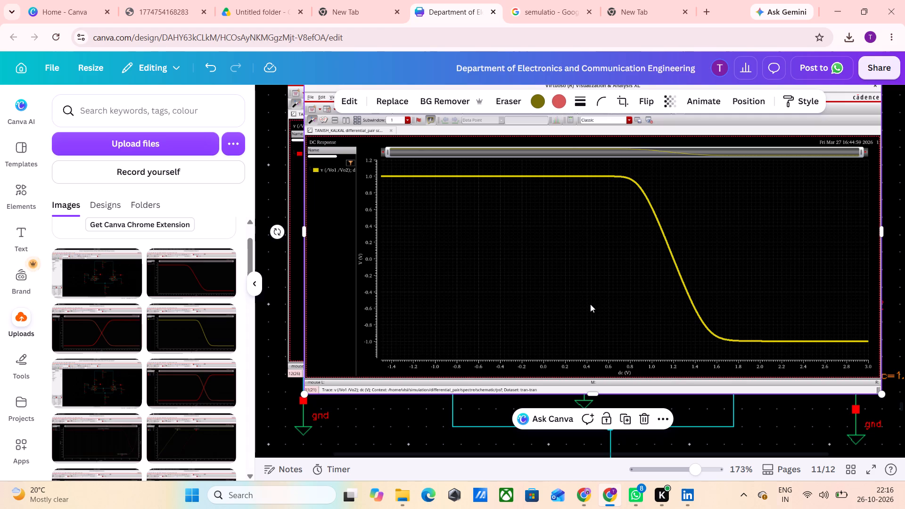
pyautogui.hscroll(-1, 590, 304)
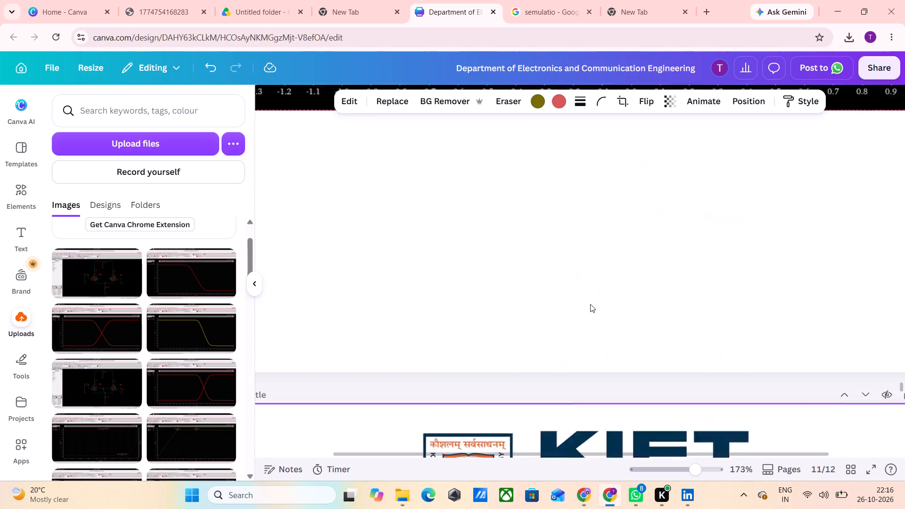
pyautogui.hscroll(-1, 590, 304)
pyautogui.scroll(-9, 590, 304)
pyautogui.scroll(6, 590, 304)
pyautogui.scroll(-1, 590, 304)
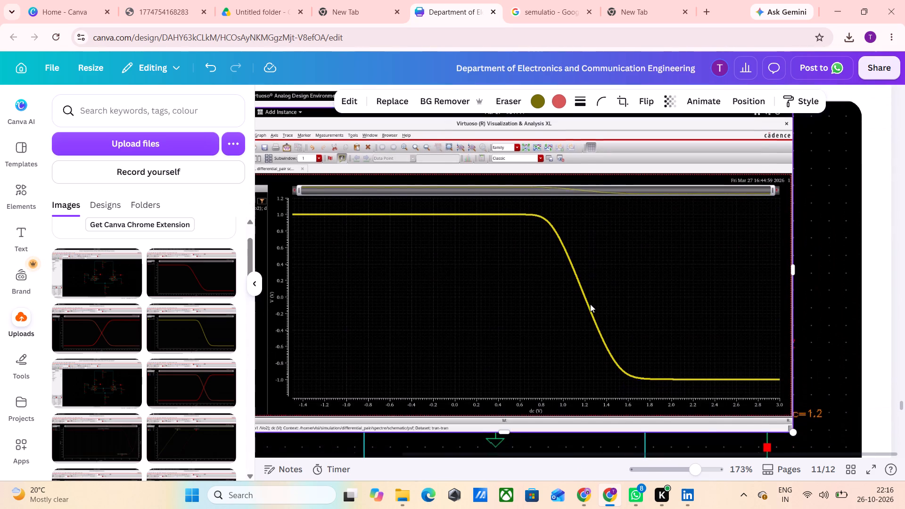
pyautogui.scroll(-1, 590, 304)
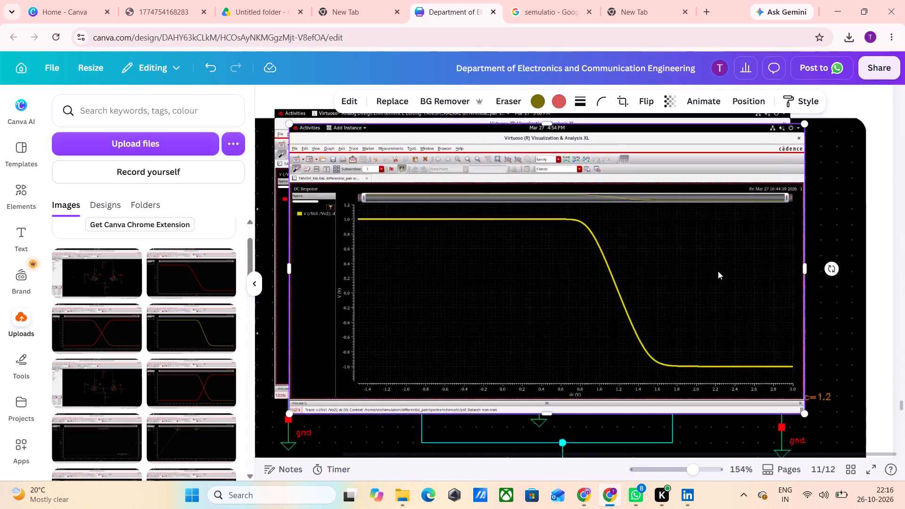
pyautogui.moveTo(751, 249); pyautogui.dragTo(676, 352)
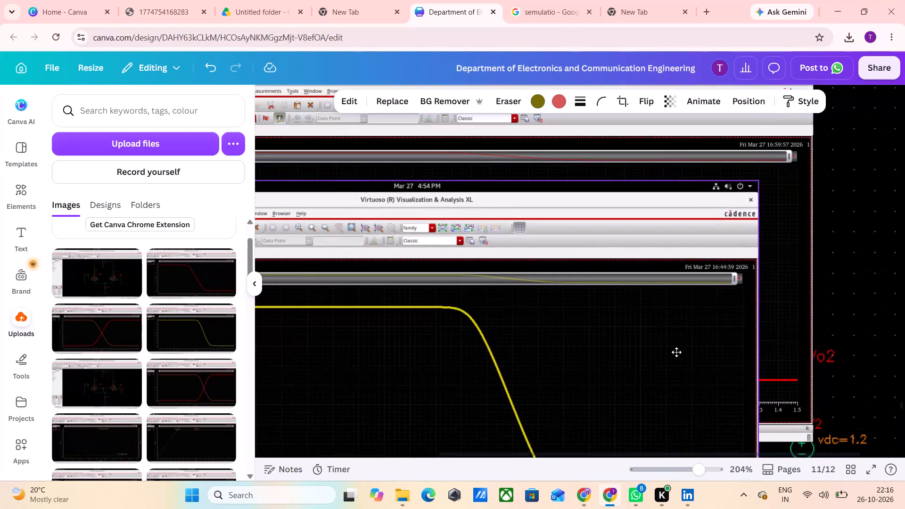
pyautogui.moveTo(676, 352); pyautogui.dragTo(660, 337)
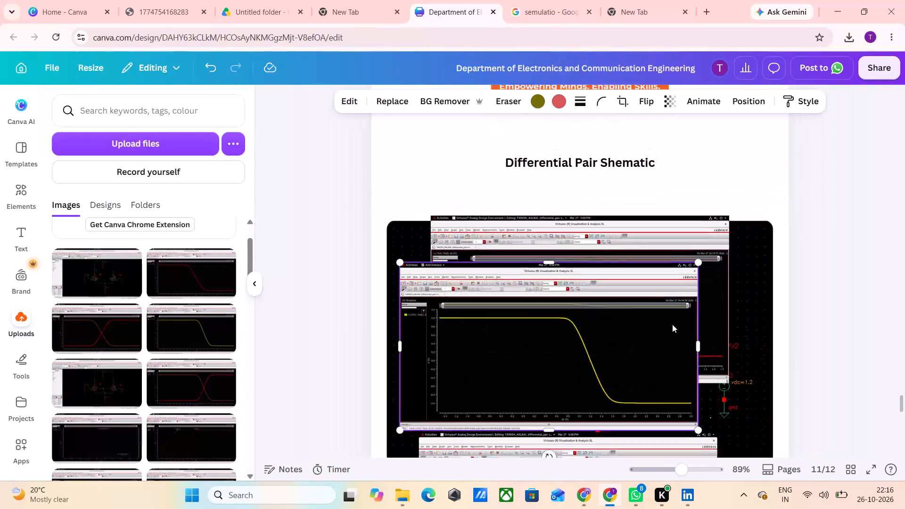
# Delete the duplicate red-curve plot lying behind the yellow-curve plot on page 11.
pyautogui.click(704, 288)
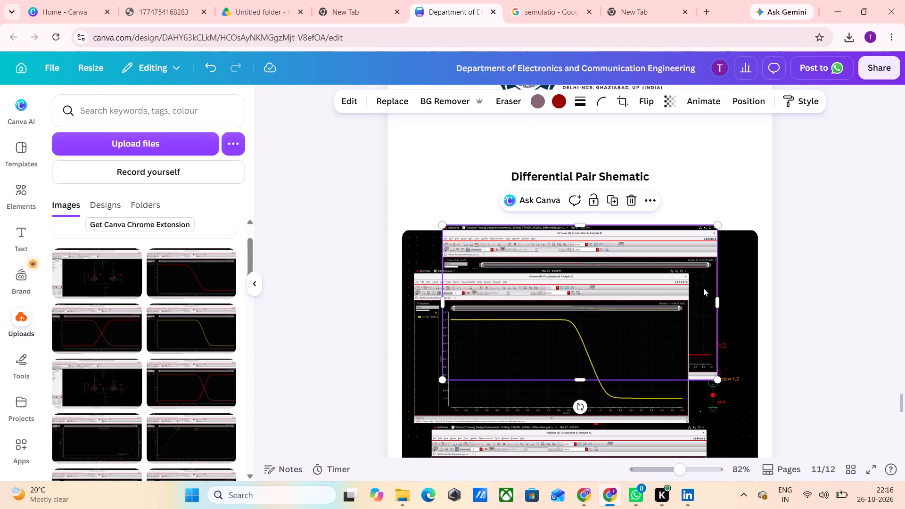
pyautogui.press('Delete')
# Delete the plot with the falling red curve at the lower edge of page 11.
pyautogui.scroll(-3, 703, 288)
pyautogui.click(664, 311)
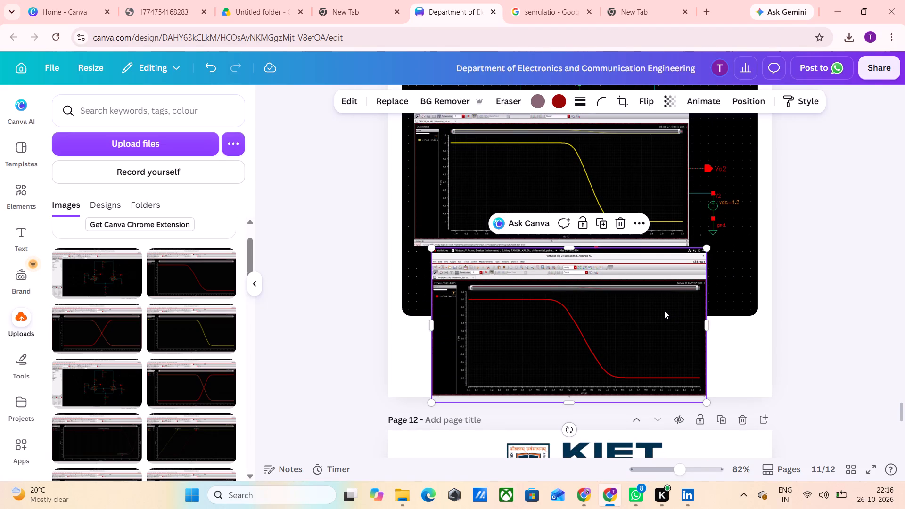
pyautogui.press('Delete')
# Nudge the crossing red-curve simulation plot on page 10 upwards, closer to the heading.
pyautogui.scroll(3, 664, 311)
pyautogui.scroll(-1, 620, 337)
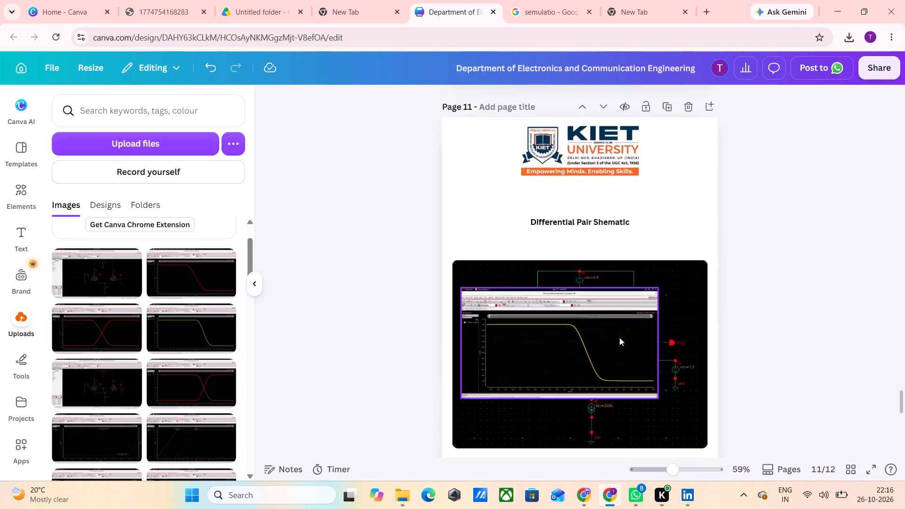
pyautogui.scroll(3, 619, 337)
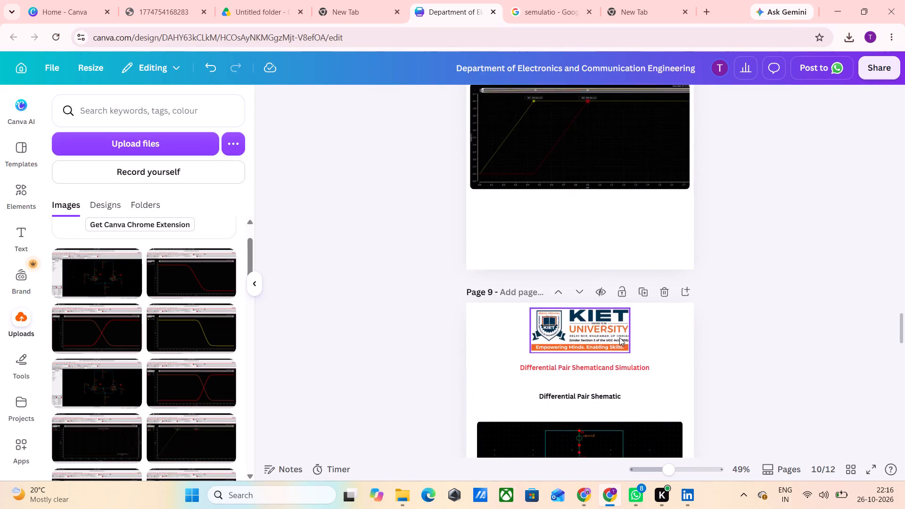
pyautogui.scroll(3, 619, 337)
pyautogui.click(596, 297)
pyautogui.press('Up')
pyautogui.press('Up')
pyautogui.press('Up')
pyautogui.press('Up')
pyautogui.press('Up')
pyautogui.press('Up')
pyautogui.press('Up')
pyautogui.press('Up')
pyautogui.press('Up')
pyautogui.press('Up')
pyautogui.press('Up')
pyautogui.press('Up')
pyautogui.press('Up')
pyautogui.press('Up')
pyautogui.press('Up')
pyautogui.press('Up')
pyautogui.press('Up')
pyautogui.press('Up')
pyautogui.press('Up')
pyautogui.press('Up')
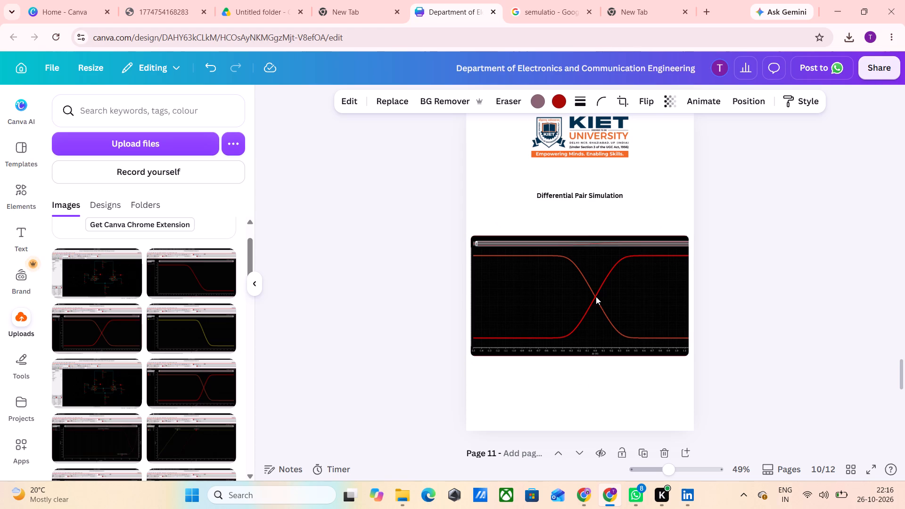
# Move the "Differential Pair Simulation" heading on page 10 up, closer to the KIET logo.
pyautogui.click(587, 198)
pyautogui.press('Up')
pyautogui.press('Up')
pyautogui.press('Up')
pyautogui.press('Up')
pyautogui.press('Up')
pyautogui.press('Up')
pyautogui.press('Up')
pyautogui.press('Up')
pyautogui.press('Up')
pyautogui.press('Up')
pyautogui.press('Up')
pyautogui.press('Up')
pyautogui.press('Up')
pyautogui.press('Up')
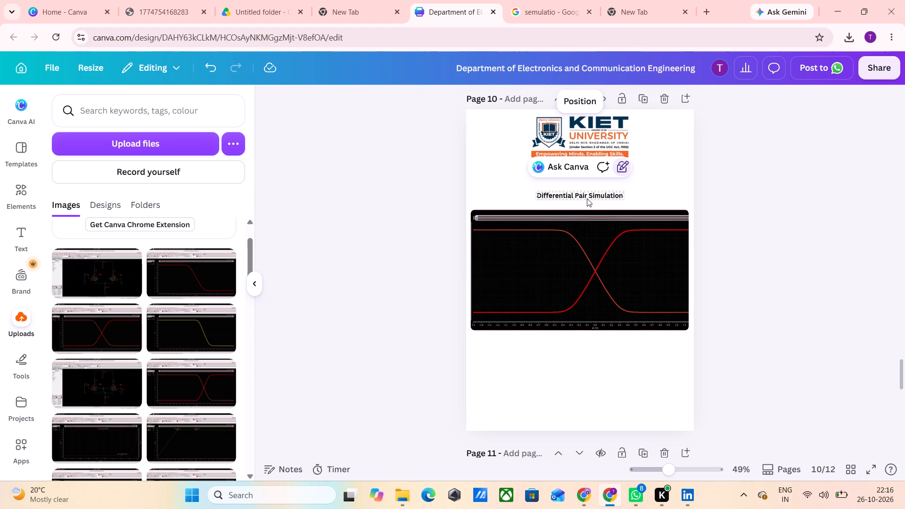
pyautogui.click(587, 198)
pyautogui.click(587, 194)
pyautogui.click(566, 164)
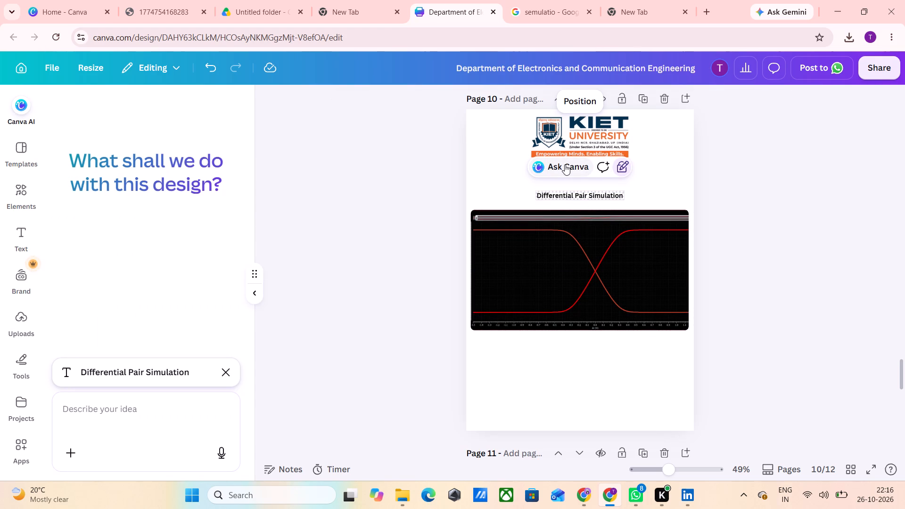
pyautogui.click(256, 289)
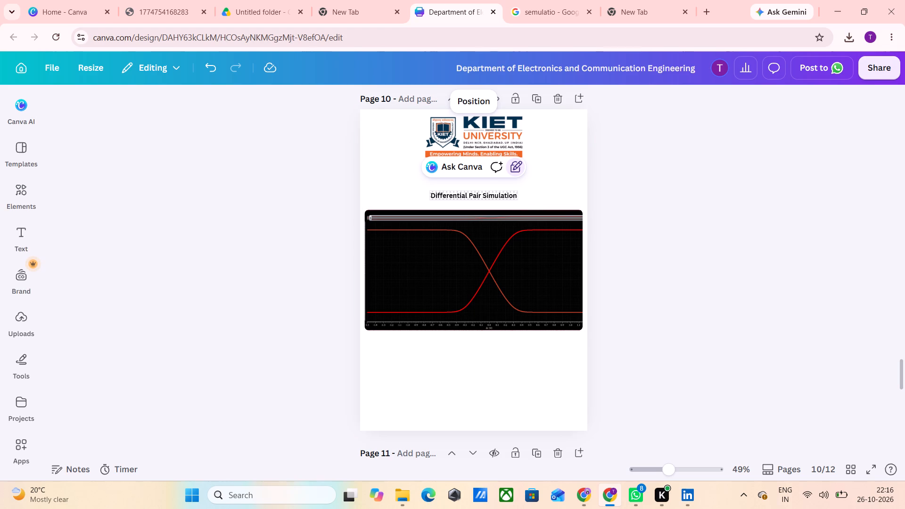
pyautogui.click(508, 167)
pyautogui.click(517, 172)
pyautogui.press('Up')
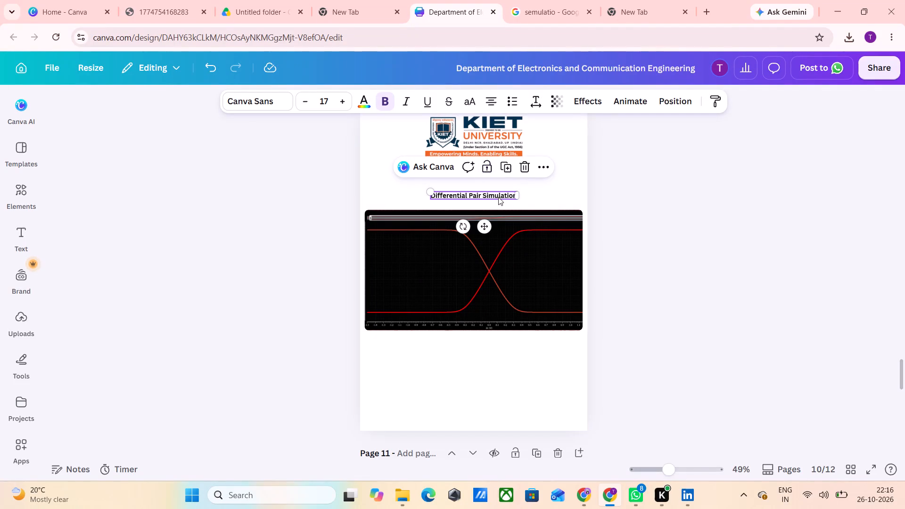
pyautogui.press('Up')
pyautogui.moveTo(486, 228); pyautogui.dragTo(485, 212)
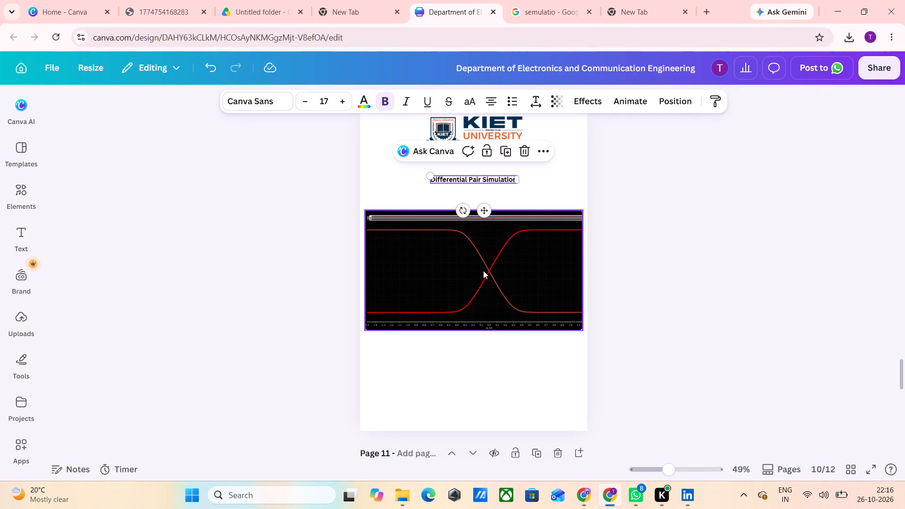
# Nudge the crossing red-curve plot on page 10 further up beneath the raised heading.
pyautogui.click(483, 271)
pyautogui.press('Up')
pyautogui.press('Up')
pyautogui.press('Up')
pyautogui.press('Up')
pyautogui.press('Up')
pyautogui.press('Up')
pyautogui.press('Up')
pyautogui.press('Up')
pyautogui.press('Up')
pyautogui.press('Up')
# Move the yellow-curve plot from page 11 to page 10, into the empty space below the crossing red-curve plot.
pyautogui.scroll(-4, 484, 286)
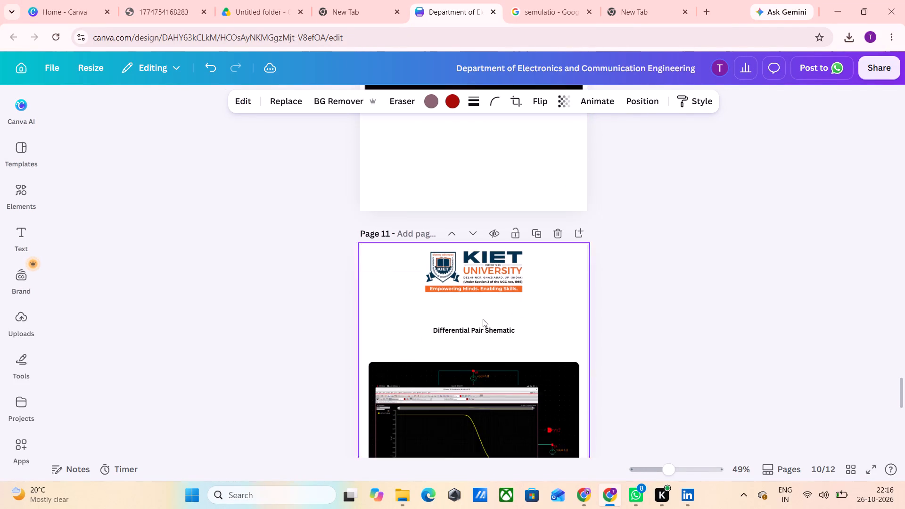
pyautogui.click(485, 397)
pyautogui.press('Up')
pyautogui.press('Up')
pyautogui.press('Up')
pyautogui.press('Up')
pyautogui.press('Up')
pyautogui.press('Up')
pyautogui.press('Up')
pyautogui.press('Up')
pyautogui.press('Up')
pyautogui.press('Up')
pyautogui.press('Up')
pyautogui.press('Up')
pyautogui.press('Up')
pyautogui.press('Up')
pyautogui.press('Up')
pyautogui.press('Up')
pyautogui.press('Up')
pyautogui.moveTo(485, 397); pyautogui.dragTo(485, 397)
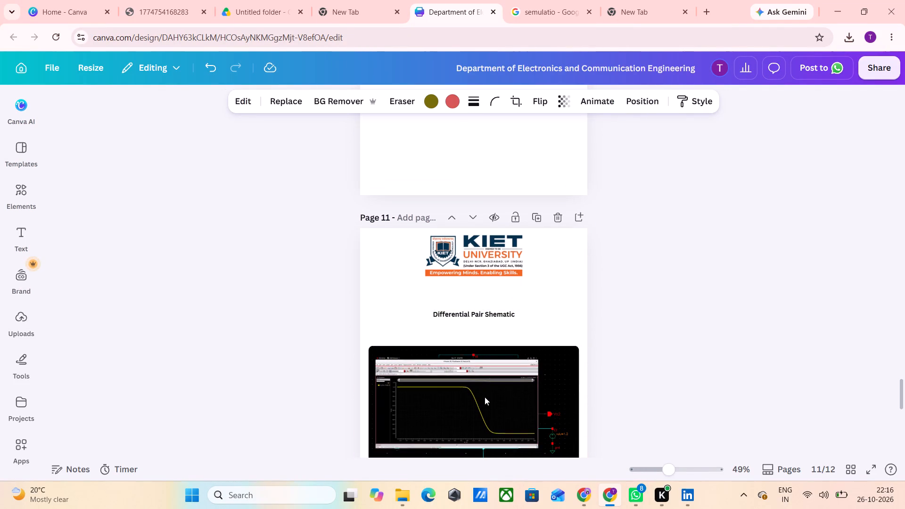
pyautogui.moveTo(485, 397); pyautogui.dragTo(498, 135)
# Crop the yellow-curve plot on page 10 at its top, left and bottom edges to remove the simulator window frame.
pyautogui.scroll(3, 492, 223)
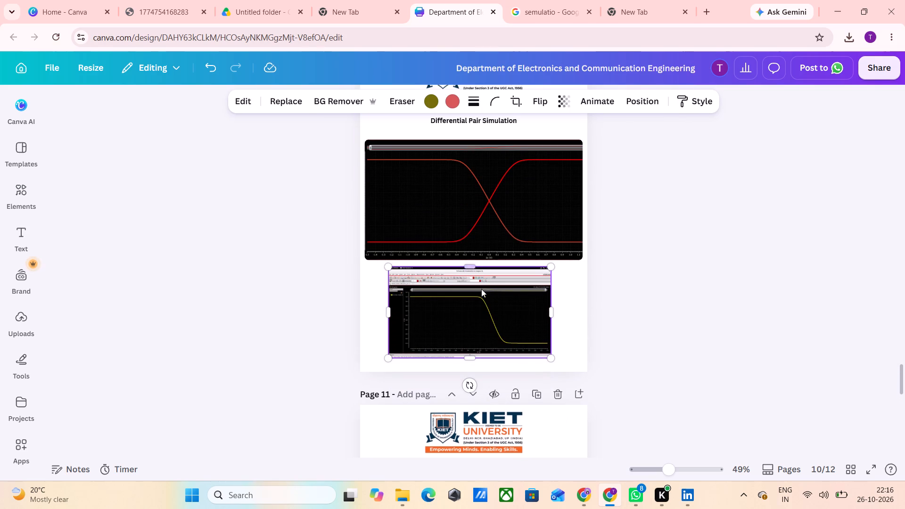
pyautogui.scroll(1, 478, 222)
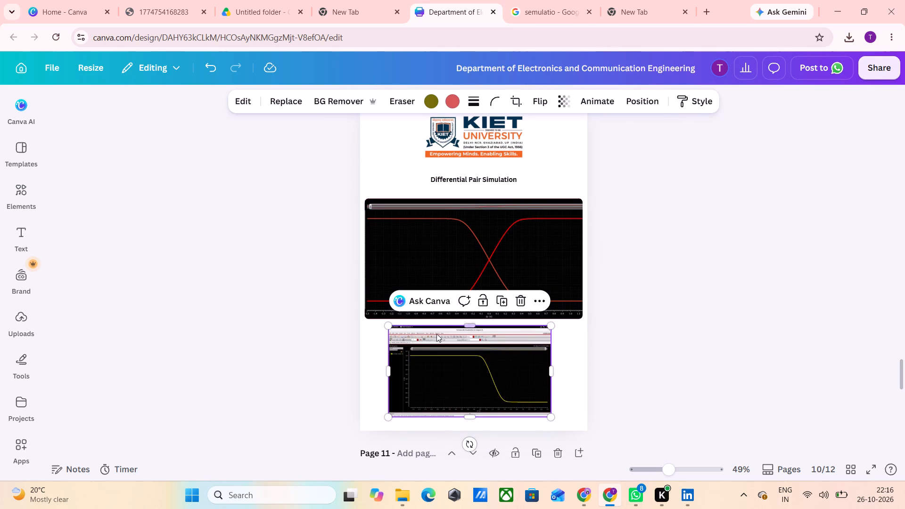
pyautogui.moveTo(470, 326); pyautogui.dragTo(470, 328)
pyautogui.moveTo(470, 328); pyautogui.dragTo(470, 347)
pyautogui.moveTo(387, 379); pyautogui.dragTo(399, 382)
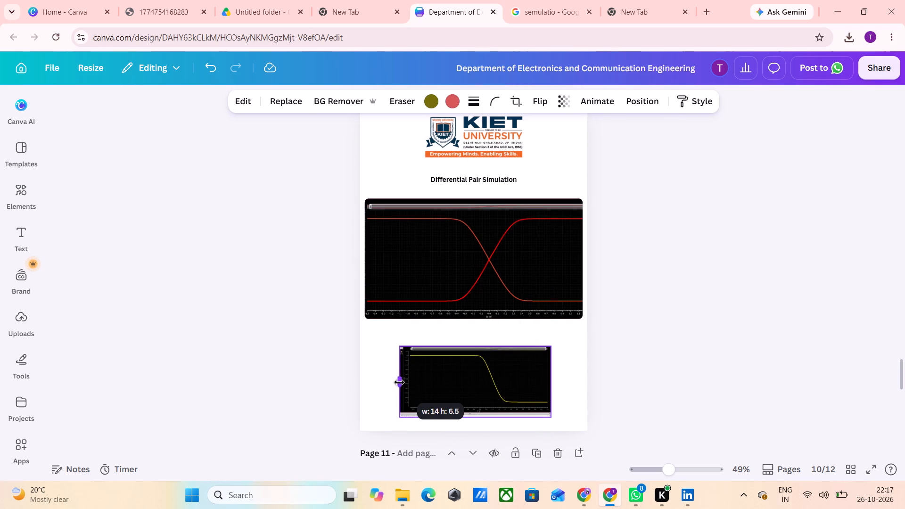
pyautogui.moveTo(399, 382); pyautogui.dragTo(402, 383)
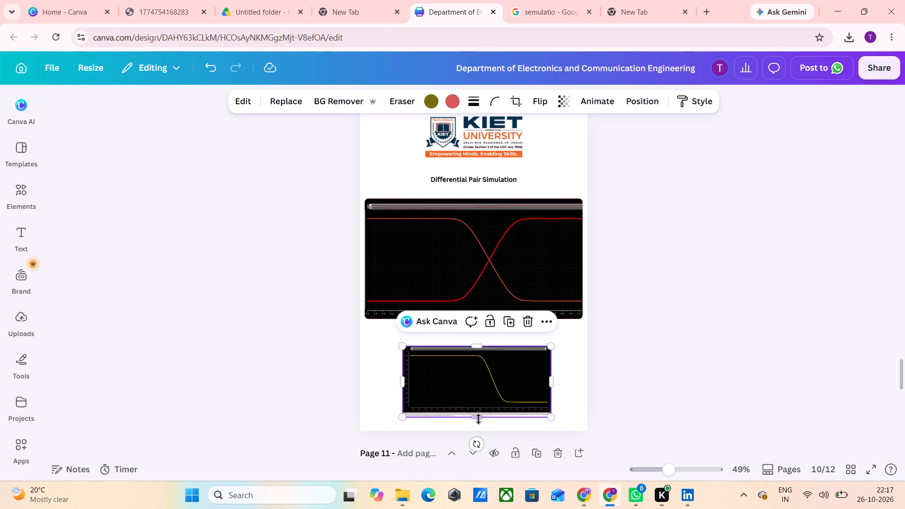
pyautogui.moveTo(482, 416); pyautogui.dragTo(481, 411)
# Enlarge the cropped yellow-curve plot to about 17 wide and move it up beneath the crossing red-curve plot.
pyautogui.moveTo(405, 407); pyautogui.dragTo(361, 419)
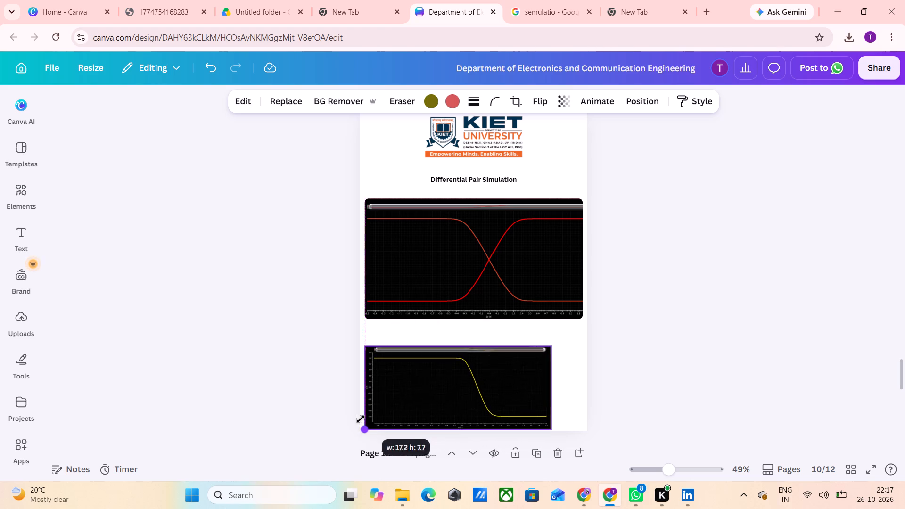
pyautogui.moveTo(361, 419); pyautogui.dragTo(360, 419)
pyautogui.moveTo(427, 385); pyautogui.dragTo(434, 369)
# Shrink the crossing red-curve plot proportionally and shift it left on page 10 under the heading.
pyautogui.click(437, 259)
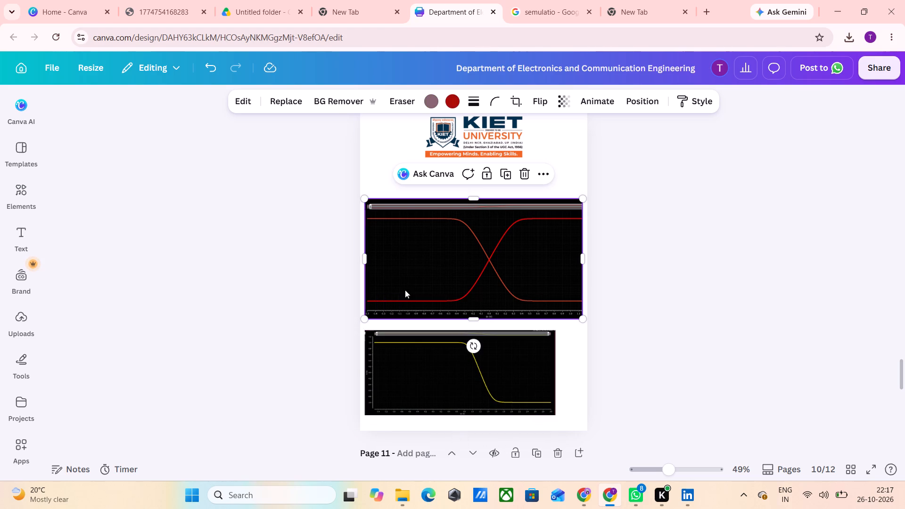
pyautogui.moveTo(363, 316); pyautogui.dragTo(405, 307)
pyautogui.moveTo(467, 238); pyautogui.dragTo(454, 240)
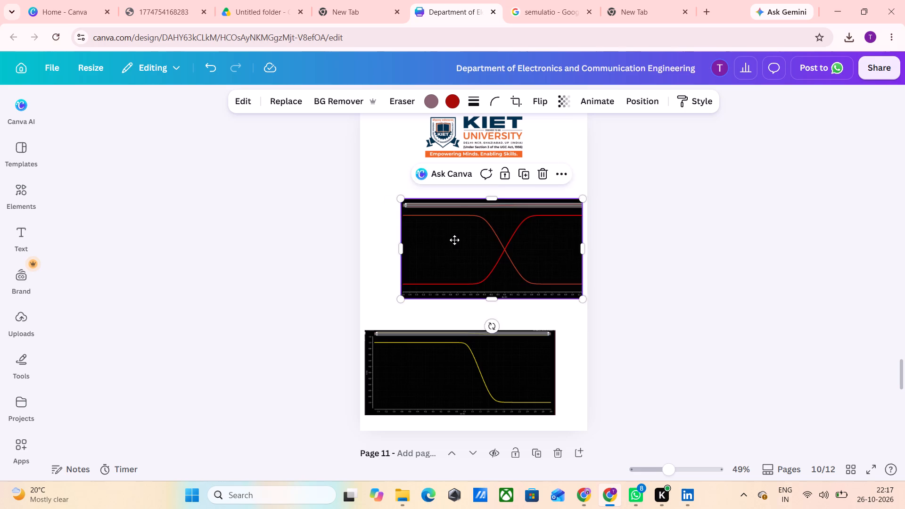
pyautogui.moveTo(454, 240); pyautogui.dragTo(439, 241)
pyautogui.click(437, 240)
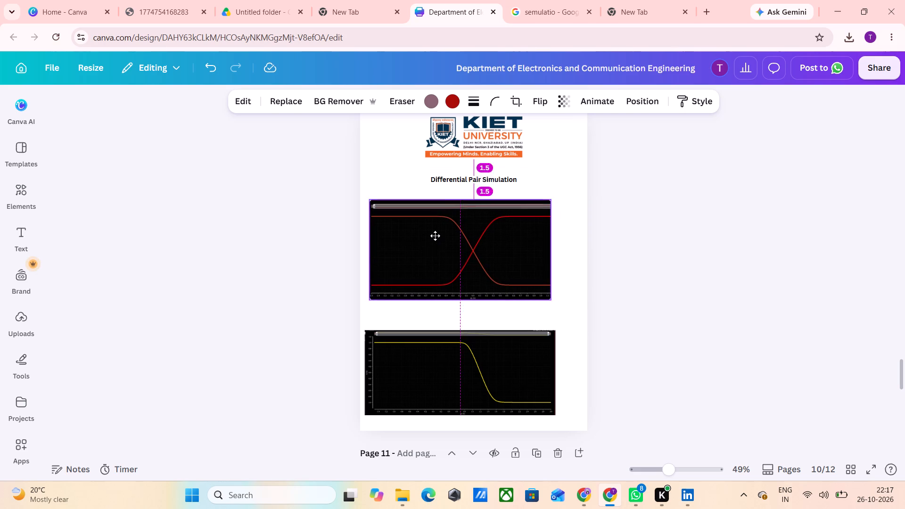
# Move the yellow-curve plot close beneath the red-curve plot, enlarge it to nearly the page width and centre it.
pyautogui.moveTo(458, 388); pyautogui.dragTo(468, 369)
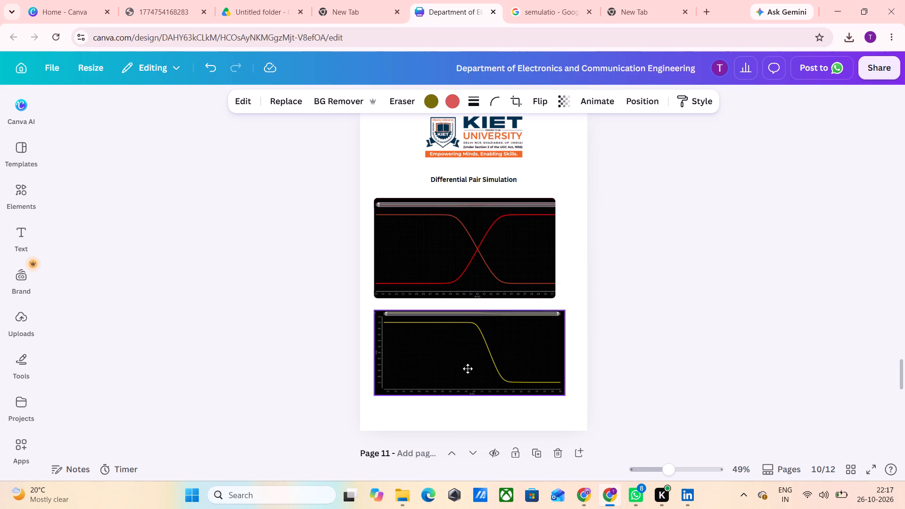
pyautogui.moveTo(468, 369); pyautogui.dragTo(468, 367)
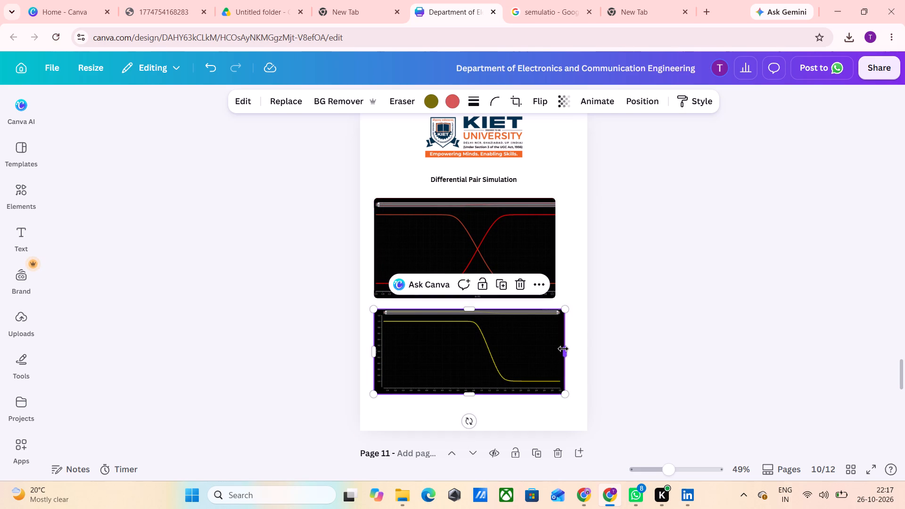
pyautogui.moveTo(563, 349); pyautogui.dragTo(567, 354)
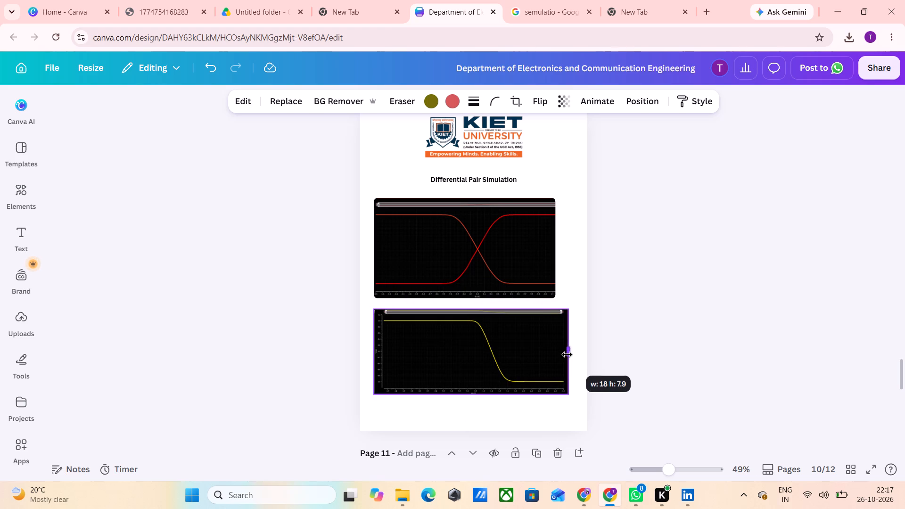
pyautogui.moveTo(567, 354); pyautogui.dragTo(563, 354)
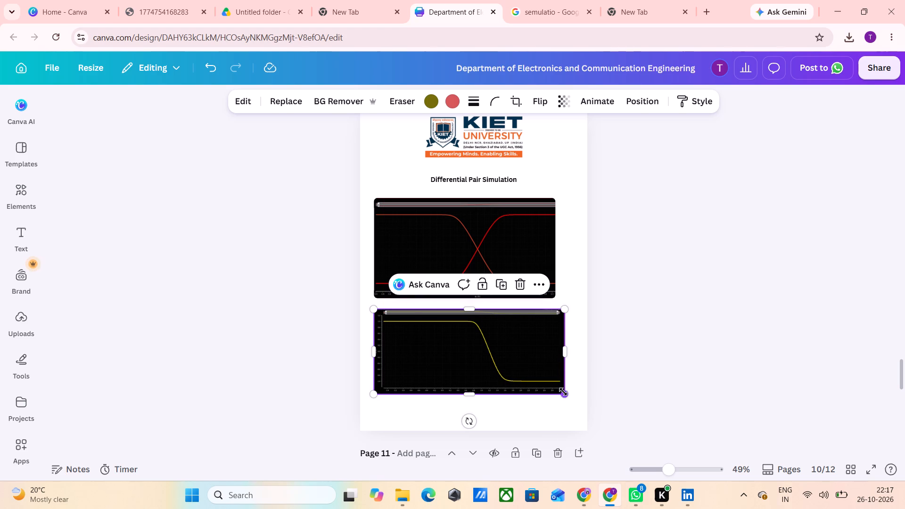
pyautogui.moveTo(563, 392); pyautogui.dragTo(583, 405)
pyautogui.moveTo(525, 371); pyautogui.dragTo(518, 369)
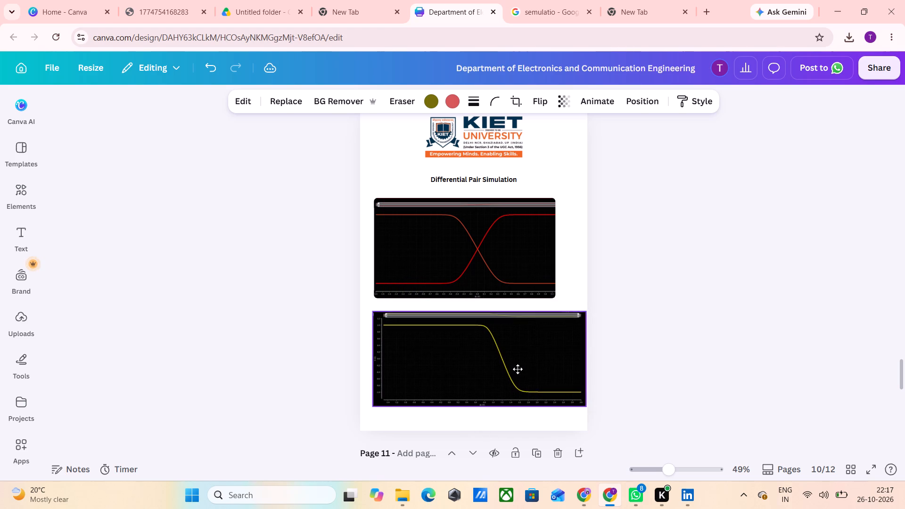
pyautogui.moveTo(518, 369); pyautogui.dragTo(518, 369)
# Enlarge the crossing red-curve plot to nearly the yellow plot's width and place it between the heading and that plot.
pyautogui.click(497, 245)
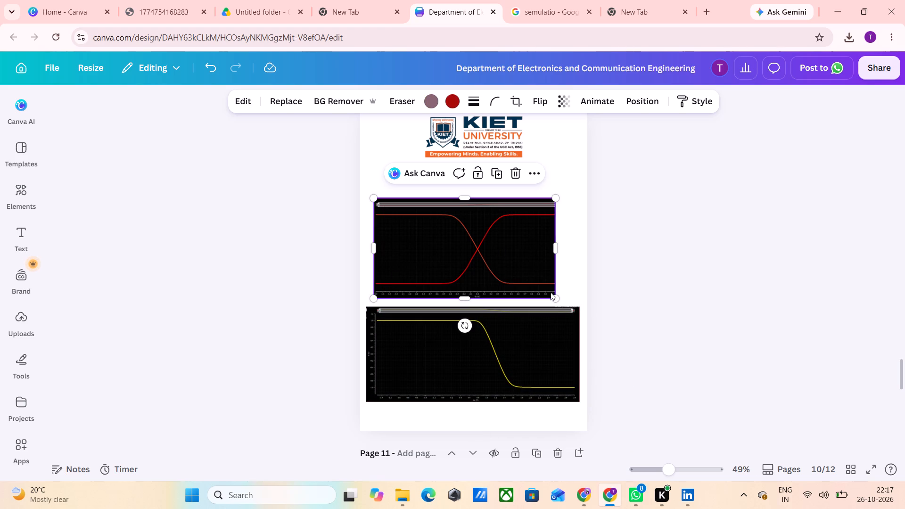
pyautogui.moveTo(556, 298); pyautogui.dragTo(582, 304)
pyautogui.moveTo(493, 260); pyautogui.dragTo(489, 251)
pyautogui.click(485, 348)
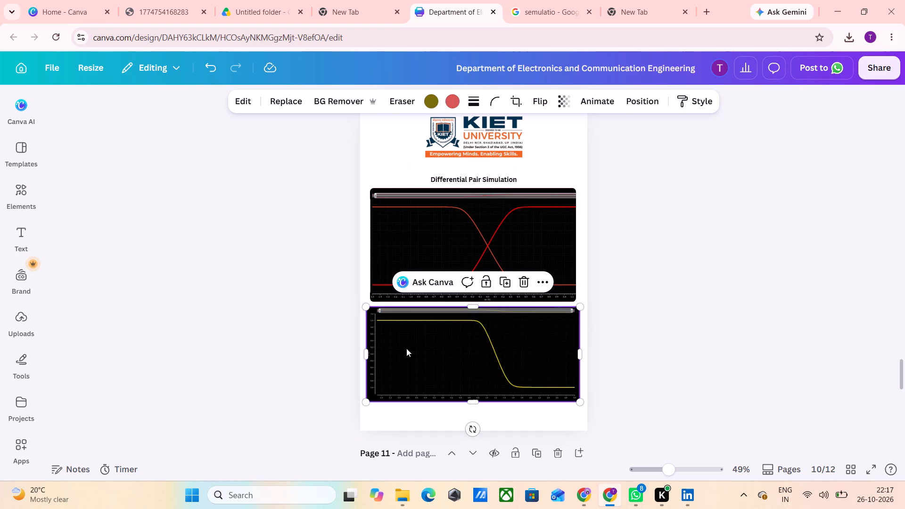
# Extend the crossing red-curve plot's left edge to include its vertical axis scale, in line with the yellow plot's left edge.
pyautogui.click(406, 239)
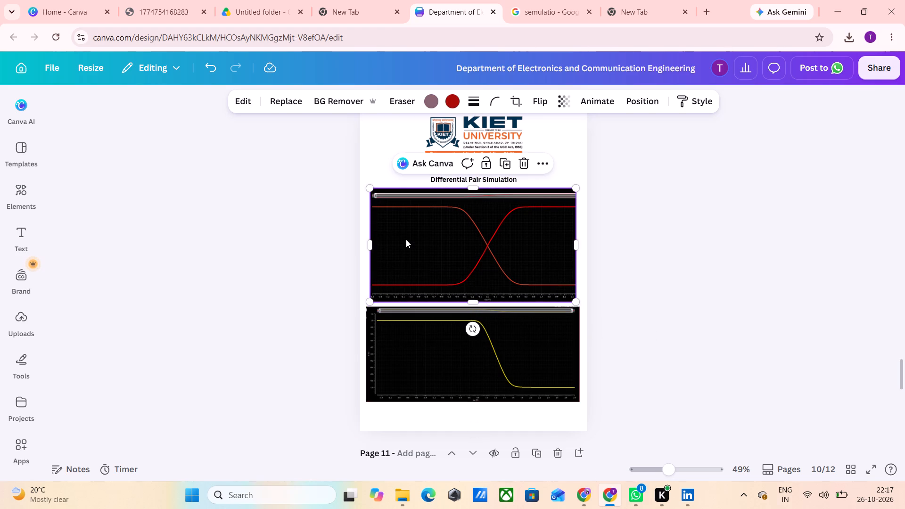
pyautogui.moveTo(367, 248); pyautogui.dragTo(358, 249)
pyautogui.click(420, 252)
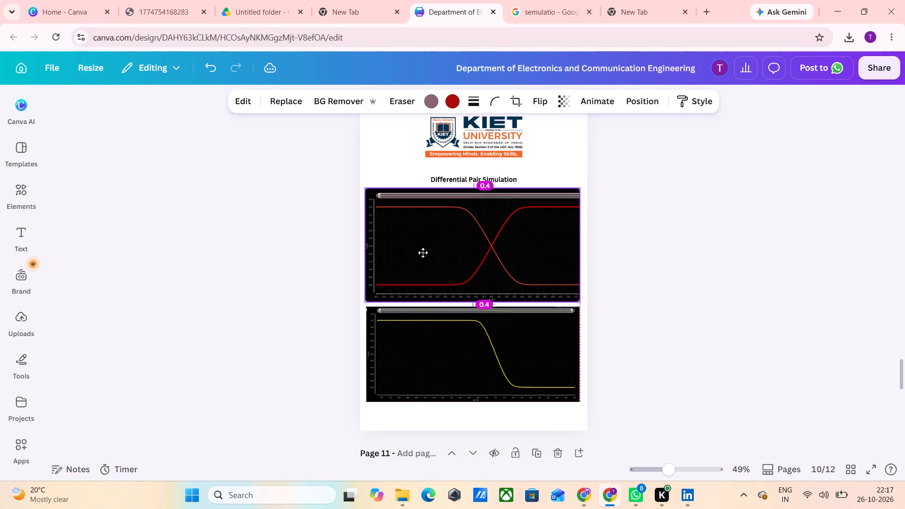
pyautogui.click(439, 418)
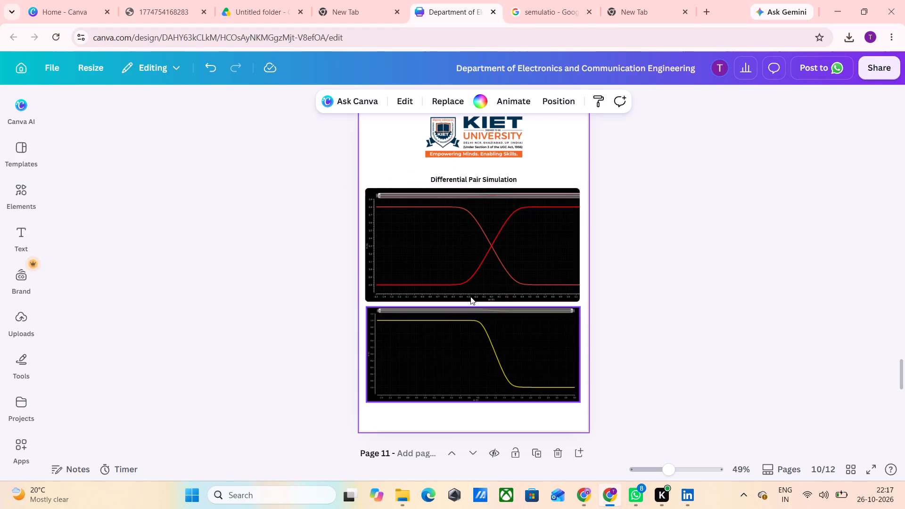
# Trim the top edge of the crossing red-curve plot and centre it with equal gaps to the heading and yellow-curve plot.
pyautogui.click(502, 232)
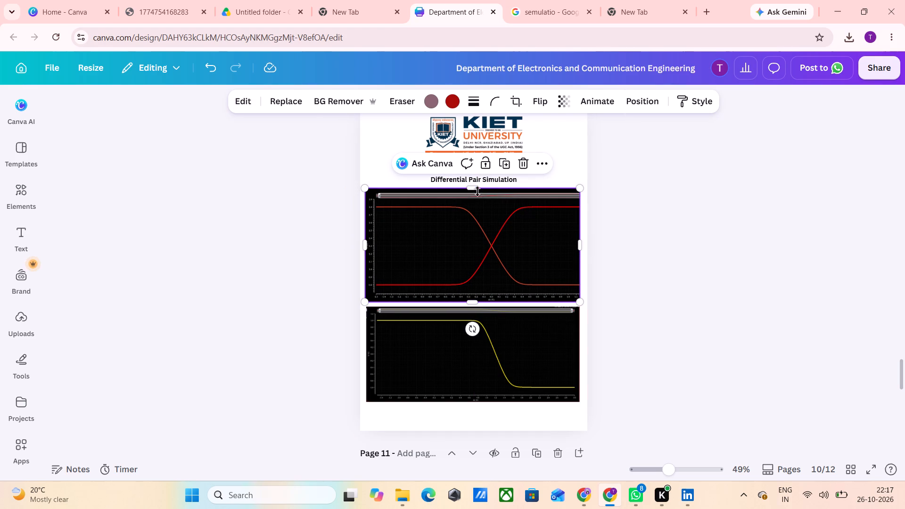
pyautogui.moveTo(473, 188); pyautogui.dragTo(470, 194)
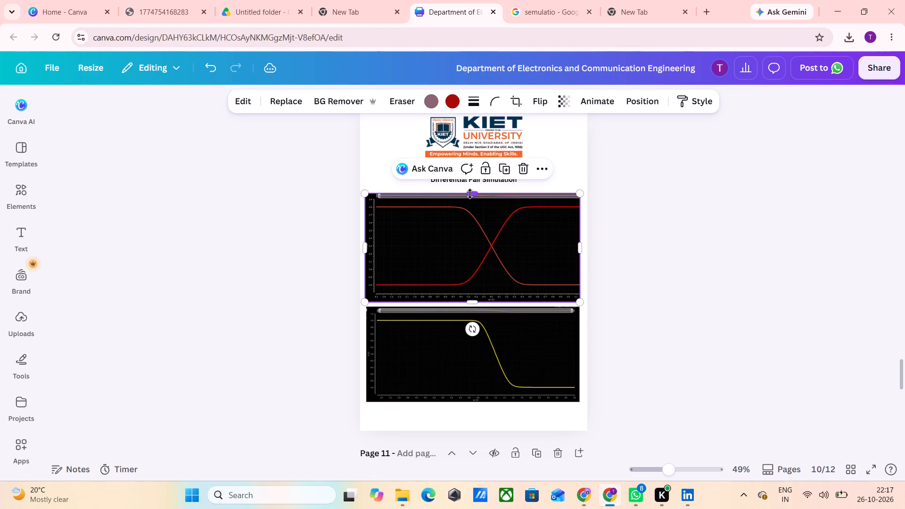
pyautogui.click(473, 254)
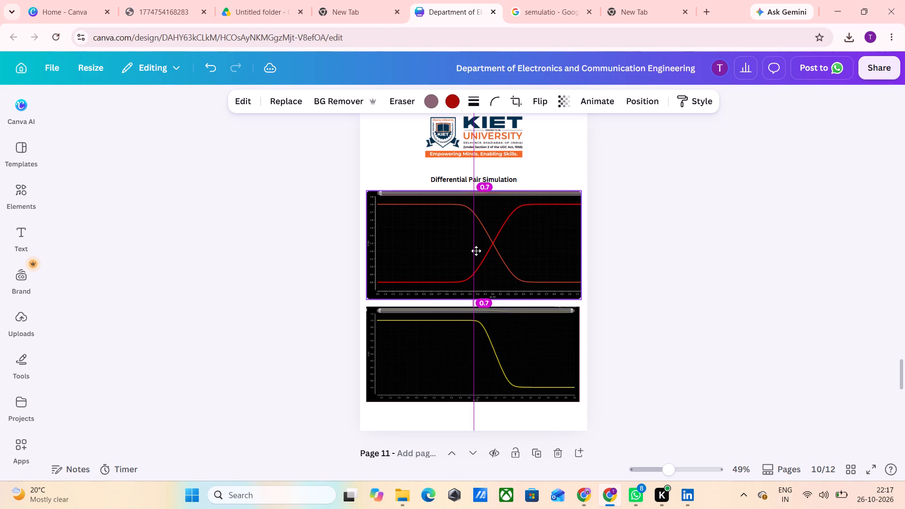
# Extend the bottom edge of the yellow-curve plot on page 10 slightly downward.
pyautogui.click(474, 348)
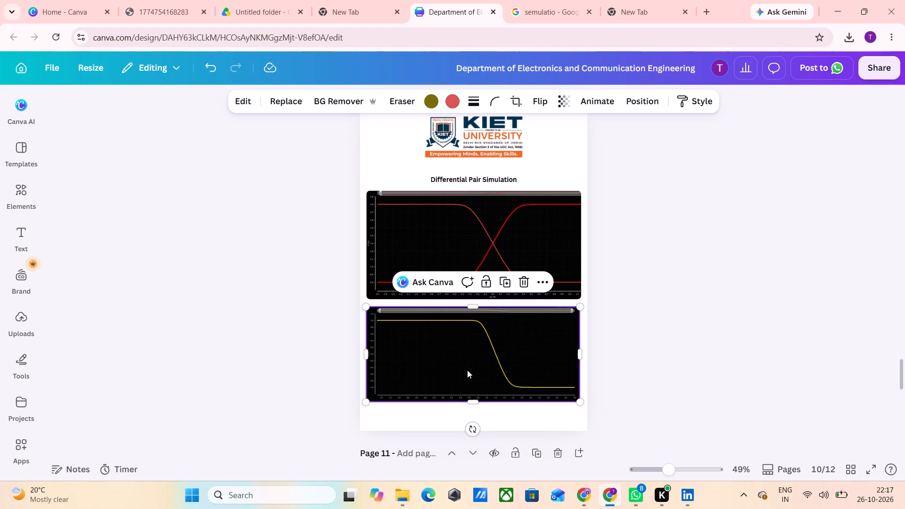
pyautogui.moveTo(469, 398); pyautogui.dragTo(467, 404)
pyautogui.click(482, 423)
# Round the yellow-curve plot's corners slightly to match the crossing red-curve plot.
pyautogui.click(500, 369)
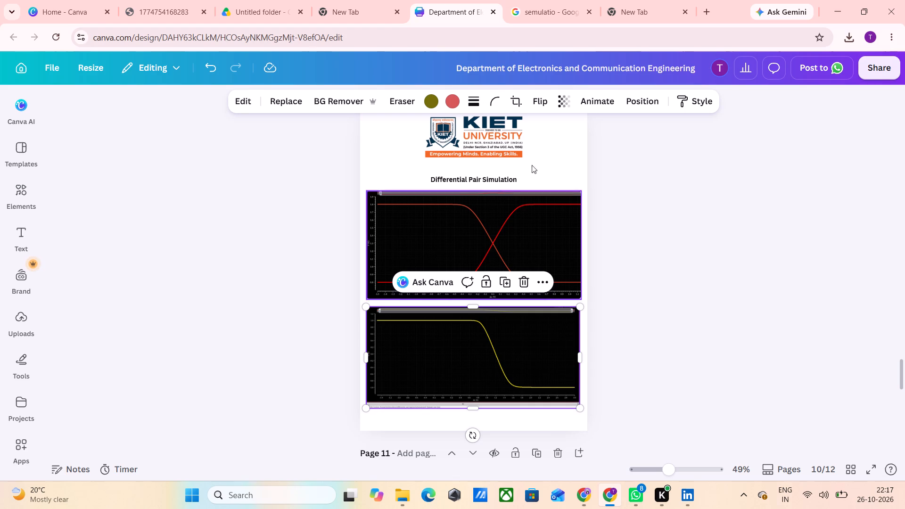
pyautogui.click(496, 93)
pyautogui.moveTo(448, 144); pyautogui.dragTo(451, 147)
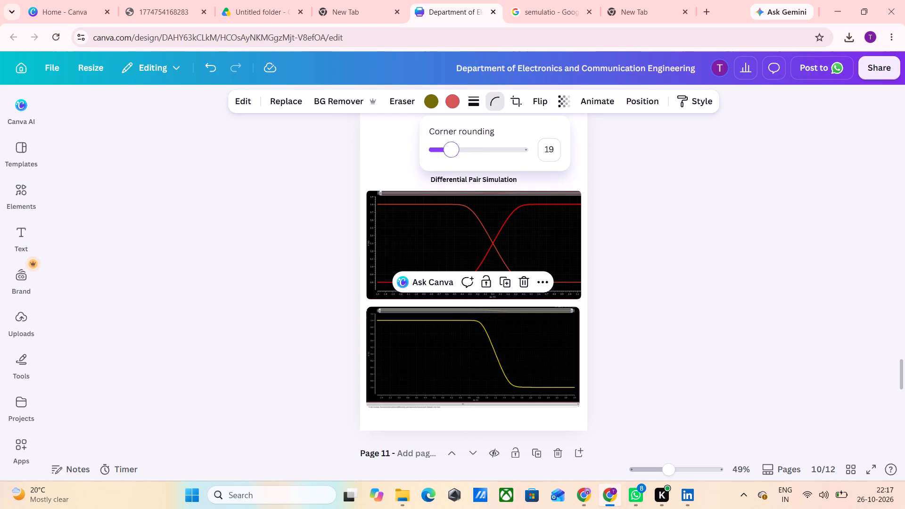
pyautogui.moveTo(451, 147); pyautogui.dragTo(444, 149)
pyautogui.click(631, 227)
# Duplicate page 11, the Differential Pair Shematic page.
pyautogui.scroll(-3, 596, 273)
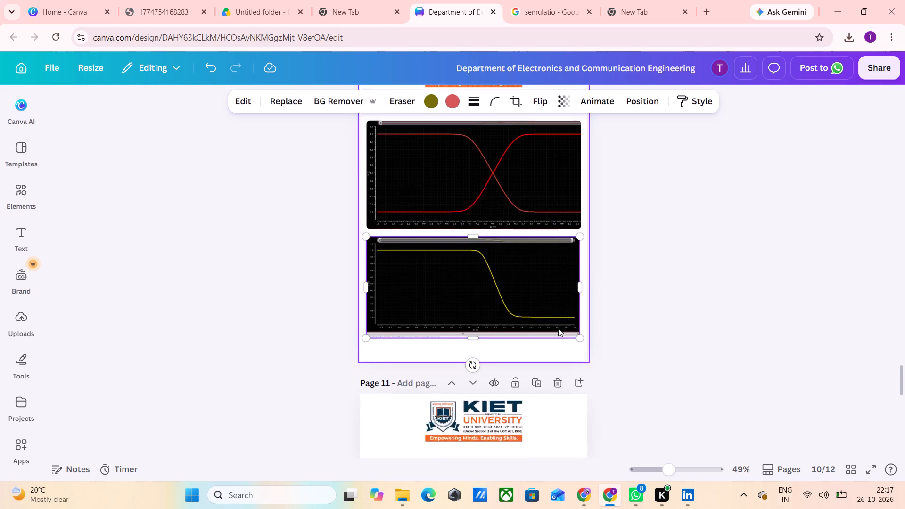
pyautogui.scroll(-3, 533, 359)
pyautogui.scroll(-3, 470, 314)
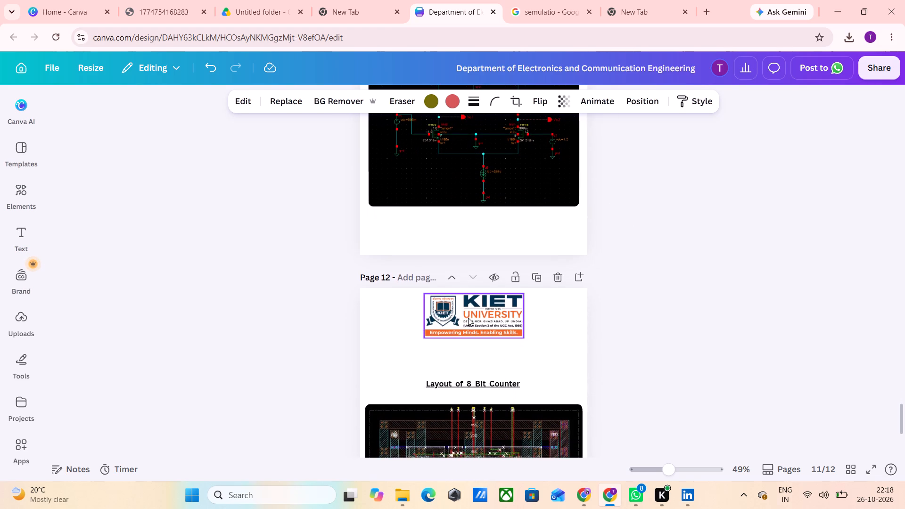
pyautogui.scroll(-1, 468, 323)
pyautogui.scroll(4, 468, 323)
pyautogui.scroll(3, 505, 270)
pyautogui.click(538, 278)
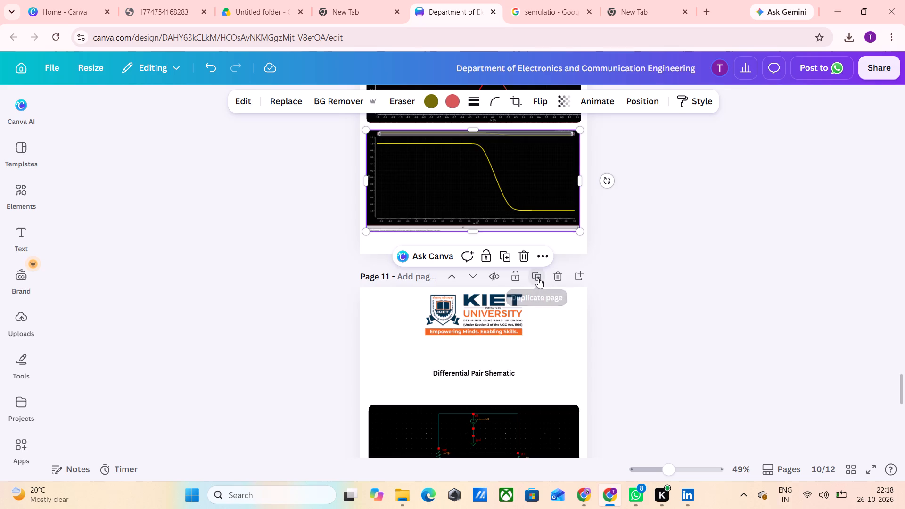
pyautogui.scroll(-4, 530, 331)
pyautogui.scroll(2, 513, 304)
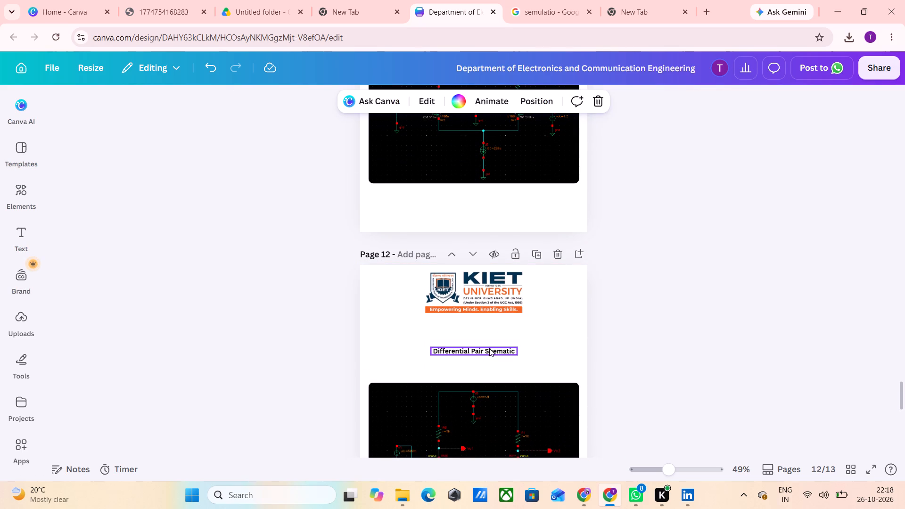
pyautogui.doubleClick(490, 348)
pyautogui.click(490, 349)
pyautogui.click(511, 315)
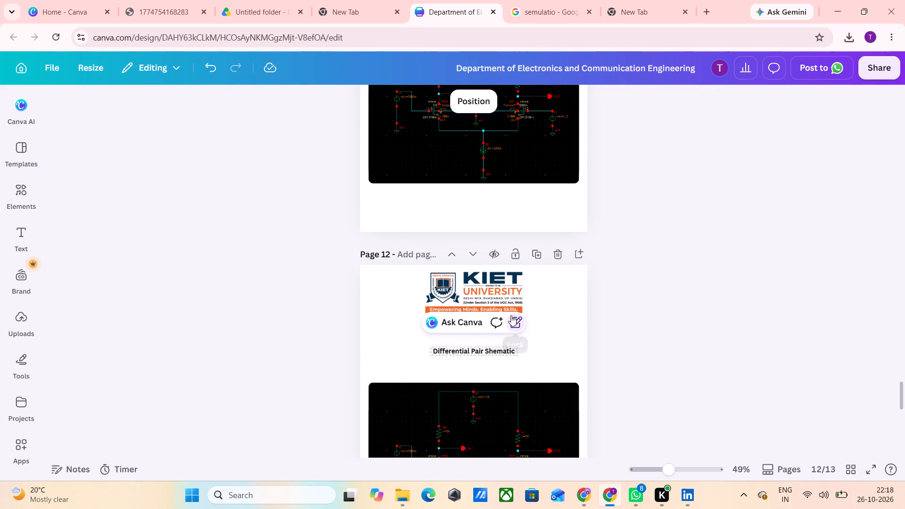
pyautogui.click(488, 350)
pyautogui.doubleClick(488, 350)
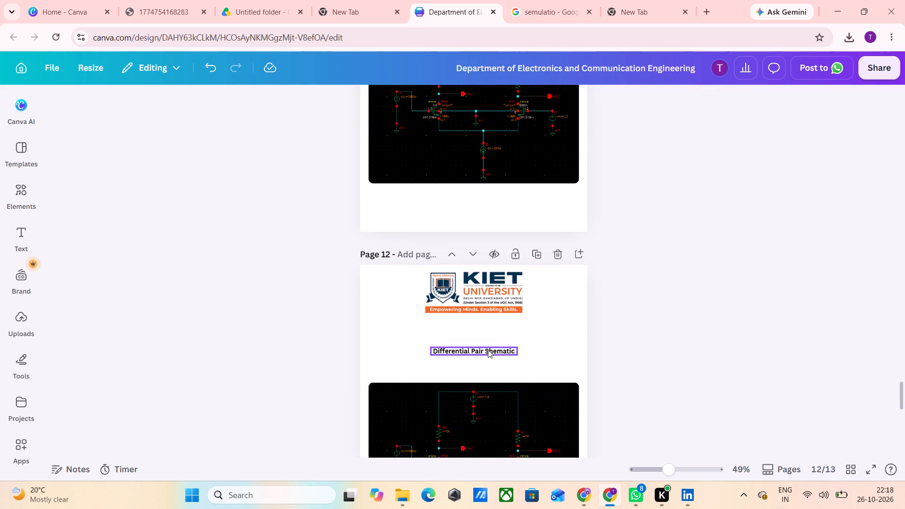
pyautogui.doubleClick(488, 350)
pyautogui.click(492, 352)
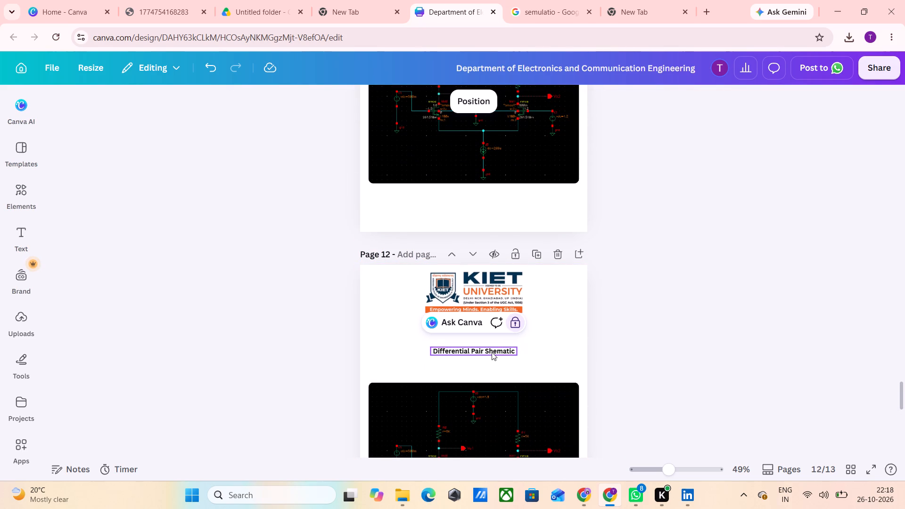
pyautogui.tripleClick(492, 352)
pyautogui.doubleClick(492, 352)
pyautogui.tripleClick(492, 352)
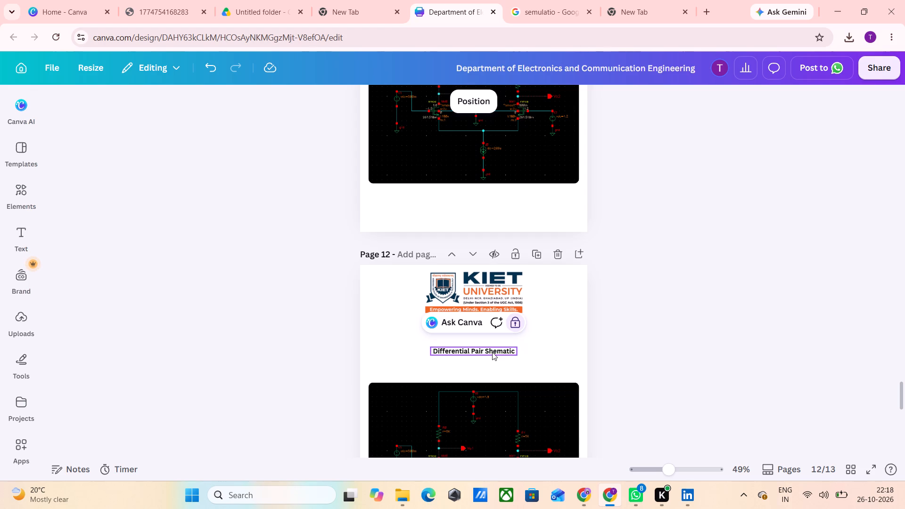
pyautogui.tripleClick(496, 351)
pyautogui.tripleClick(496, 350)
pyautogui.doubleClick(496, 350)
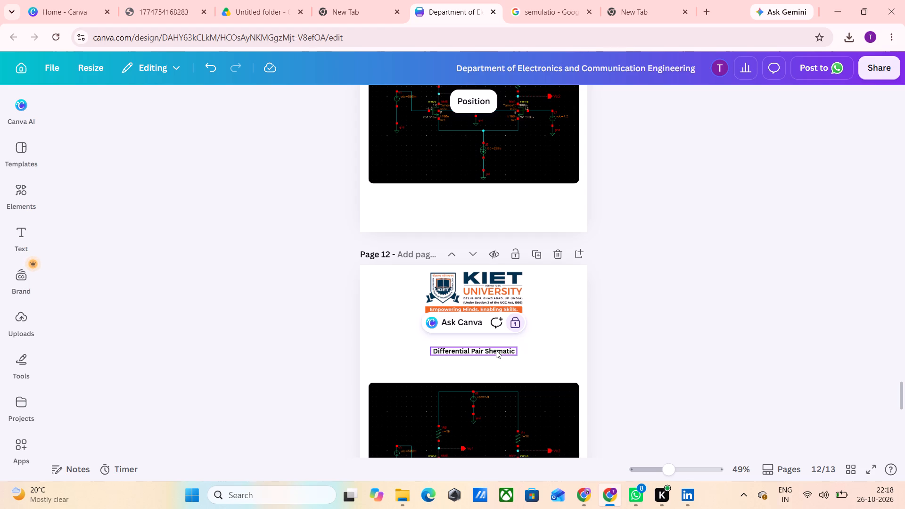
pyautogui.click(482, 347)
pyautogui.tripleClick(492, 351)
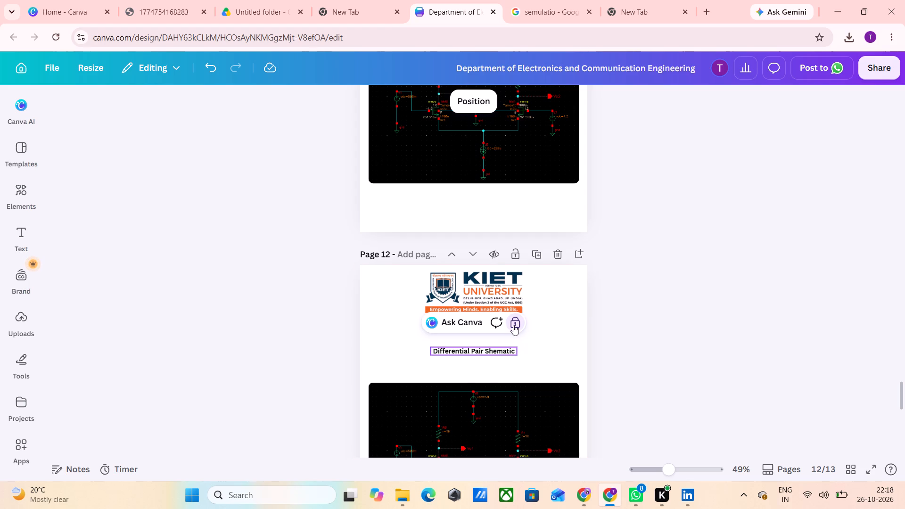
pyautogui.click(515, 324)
# Change the heading on the duplicated page 12 to "Differential Pair Semulation".
pyautogui.click(493, 353)
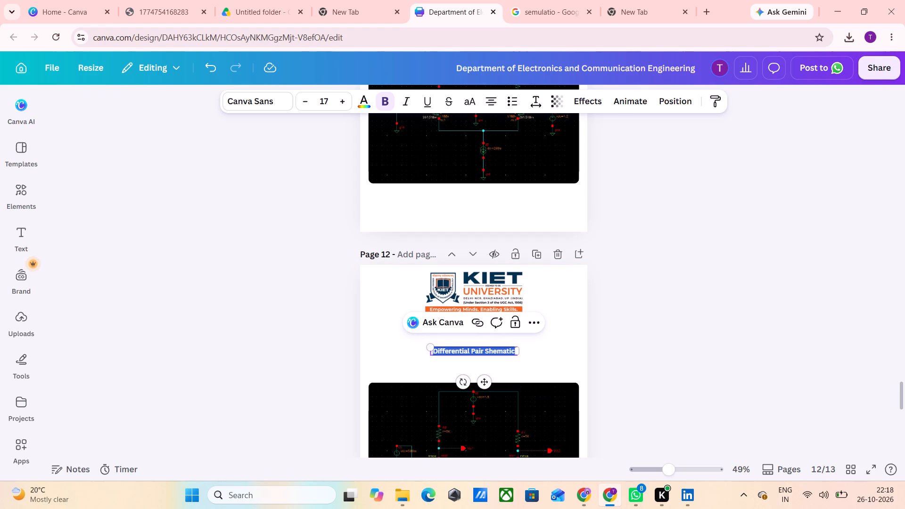
pyautogui.click(493, 353)
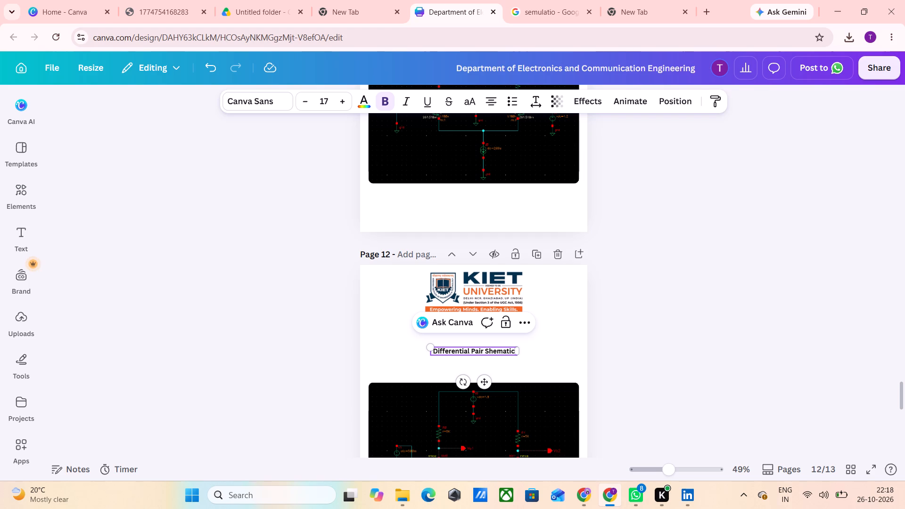
pyautogui.press('Delete')
pyautogui.press('Delete')
pyautogui.press('Delete')
pyautogui.press('Delete')
pyautogui.press('Delete')
pyautogui.press('Delete')
pyautogui.press('BackSpace')
pyautogui.write('emua')
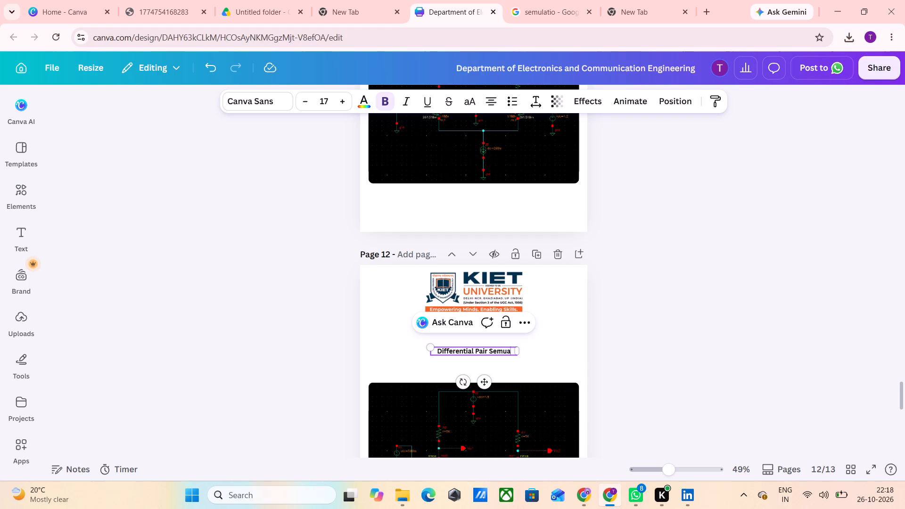
pyautogui.press('BackSpace')
pyautogui.press('BackSpace')
pyautogui.write('ulation')
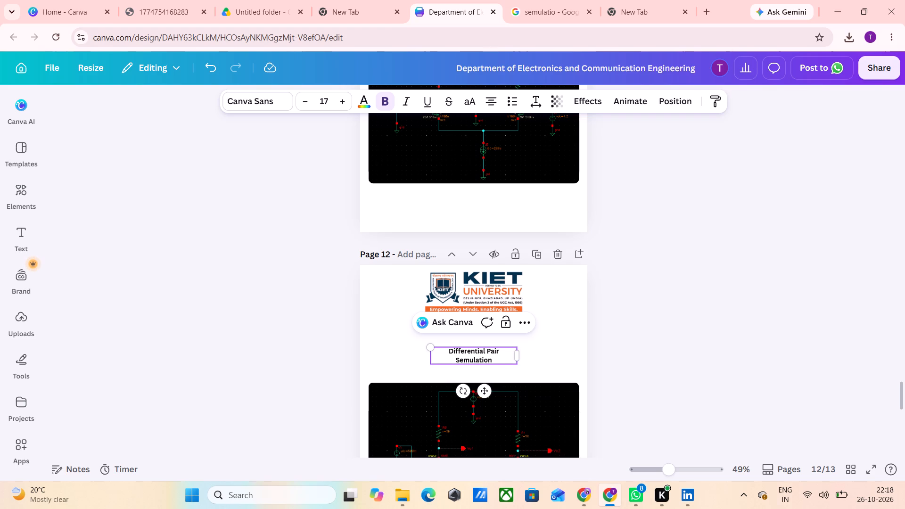
# Enlarge the page 12 heading to text size 20.9, fit it on one line and move it near the page's centre.
pyautogui.moveTo(430, 345); pyautogui.dragTo(420, 348)
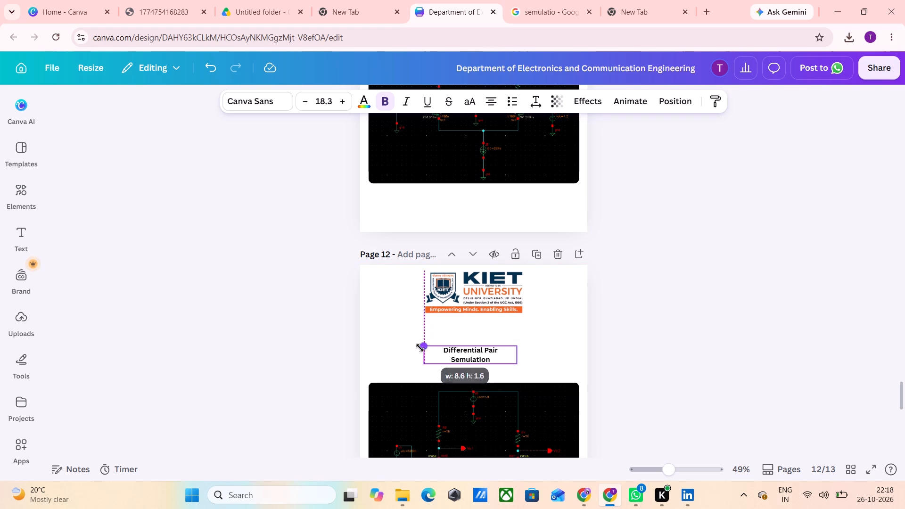
pyautogui.moveTo(420, 348); pyautogui.dragTo(409, 350)
pyautogui.moveTo(411, 352); pyautogui.dragTo(390, 356)
pyautogui.moveTo(409, 355); pyautogui.dragTo(393, 357)
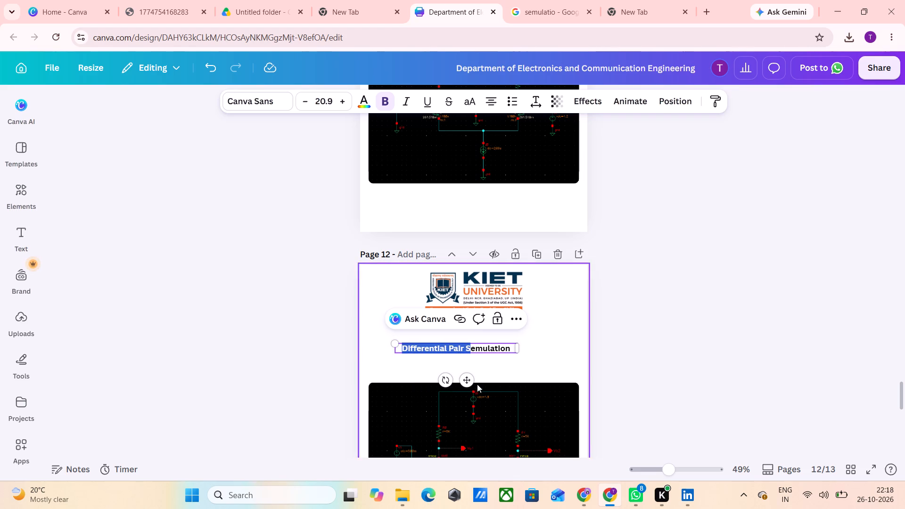
pyautogui.moveTo(467, 379); pyautogui.dragTo(480, 381)
# Correct the page 12 heading's last word to "Simulation".
pyautogui.doubleClick(488, 350)
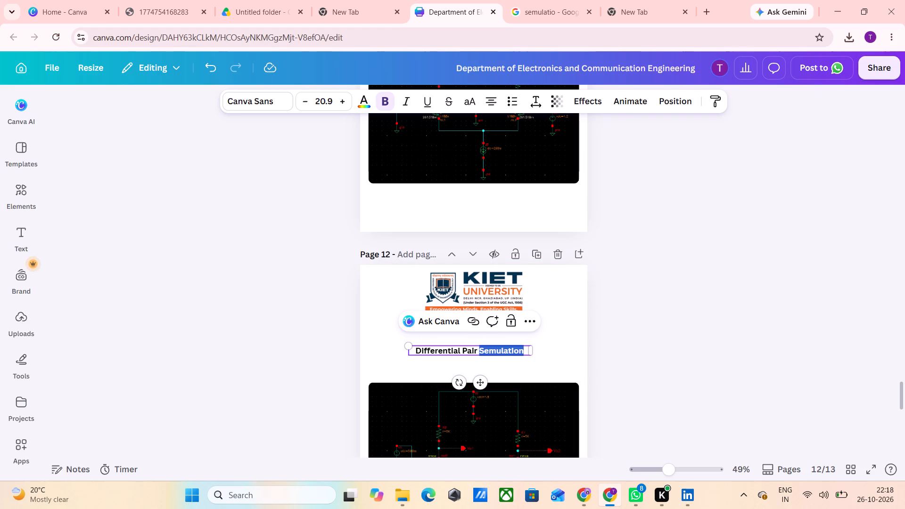
pyautogui.click(488, 350)
pyautogui.press('BackSpace')
pyautogui.press('i')
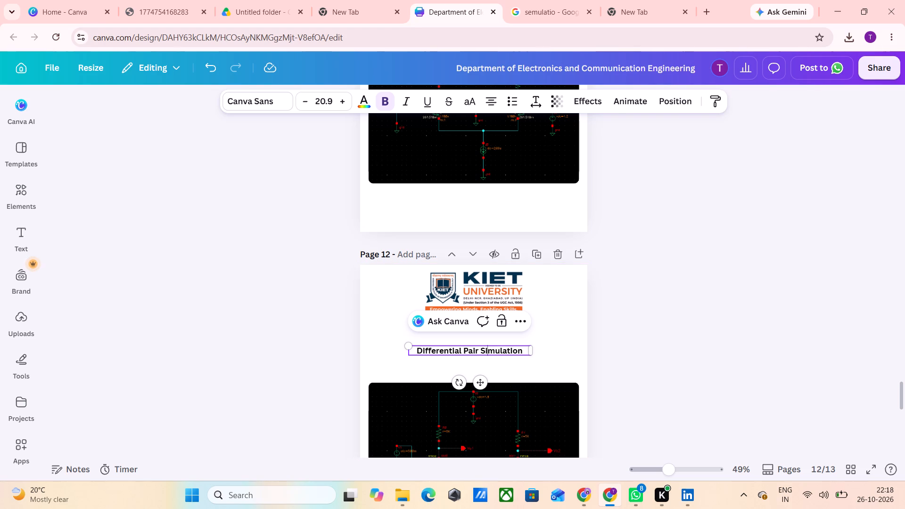
pyautogui.click(527, 368)
# Review pages 10 to 13, comparing the differential pair plots, both schematic pages and the 8 bit counter layout.
pyautogui.scroll(10, 527, 368)
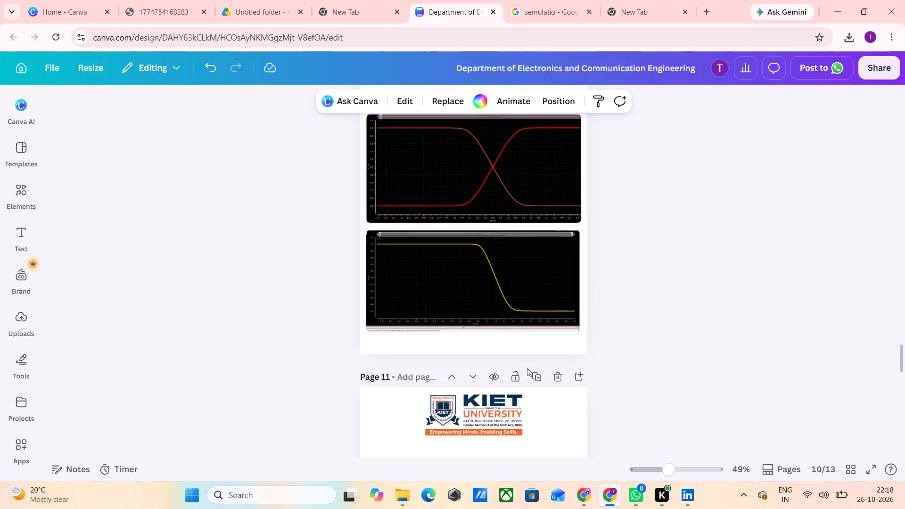
pyautogui.scroll(3, 527, 368)
pyautogui.scroll(-6, 527, 368)
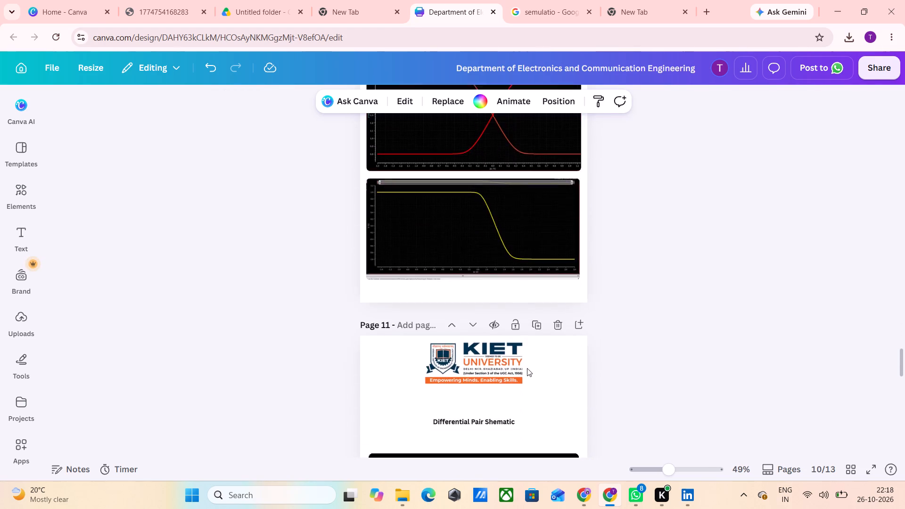
pyautogui.scroll(-10, 527, 368)
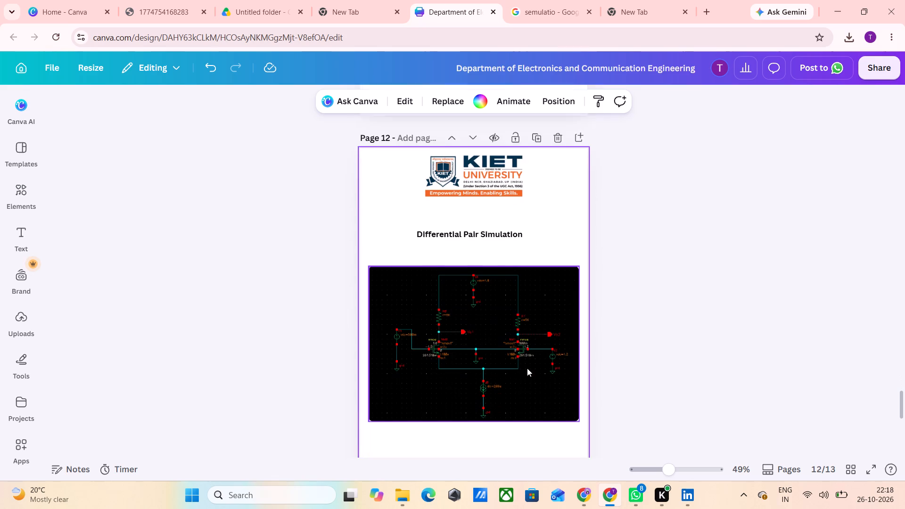
pyautogui.scroll(-6, 527, 368)
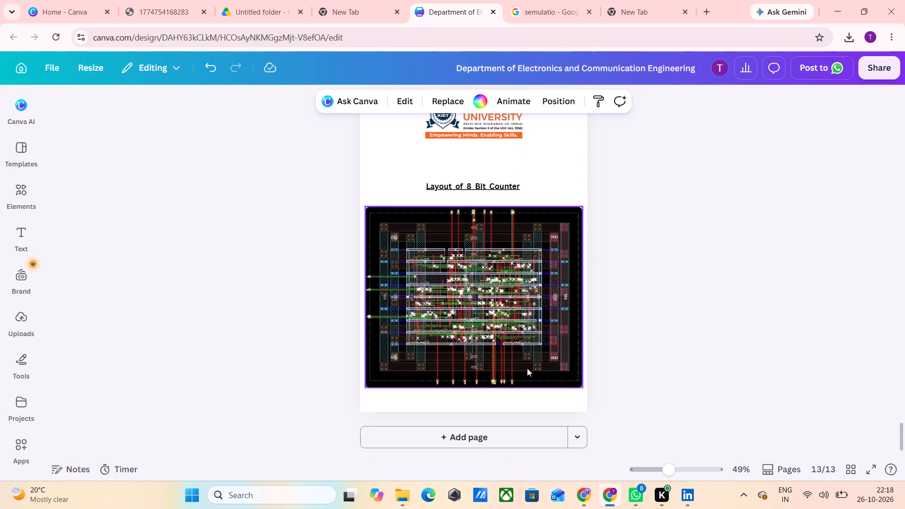
pyautogui.scroll(6, 527, 368)
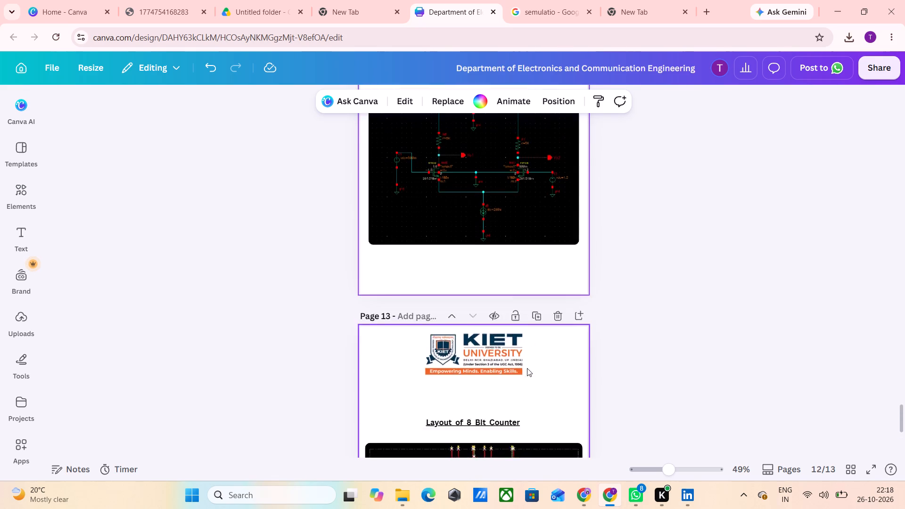
pyautogui.scroll(1, 527, 368)
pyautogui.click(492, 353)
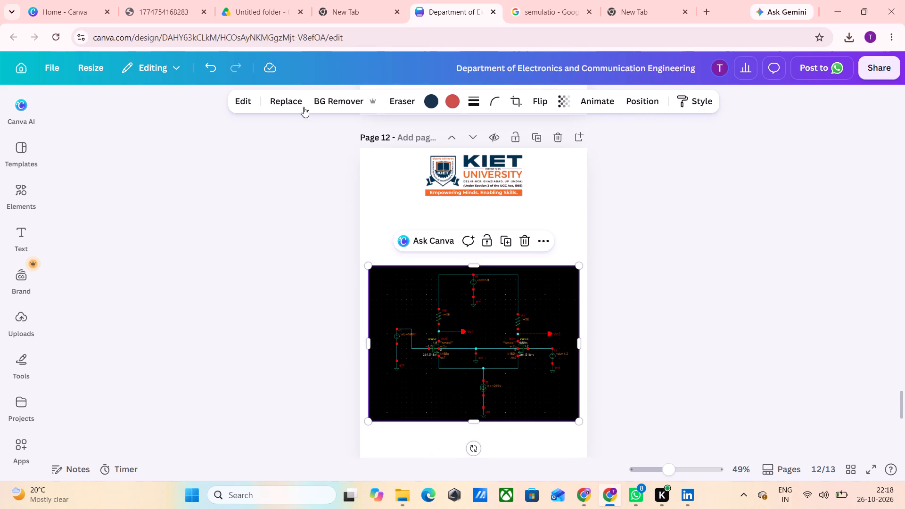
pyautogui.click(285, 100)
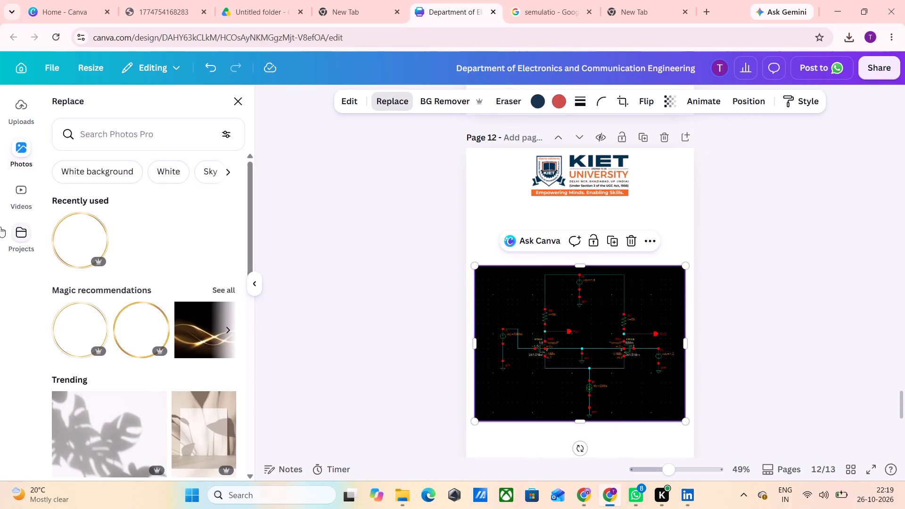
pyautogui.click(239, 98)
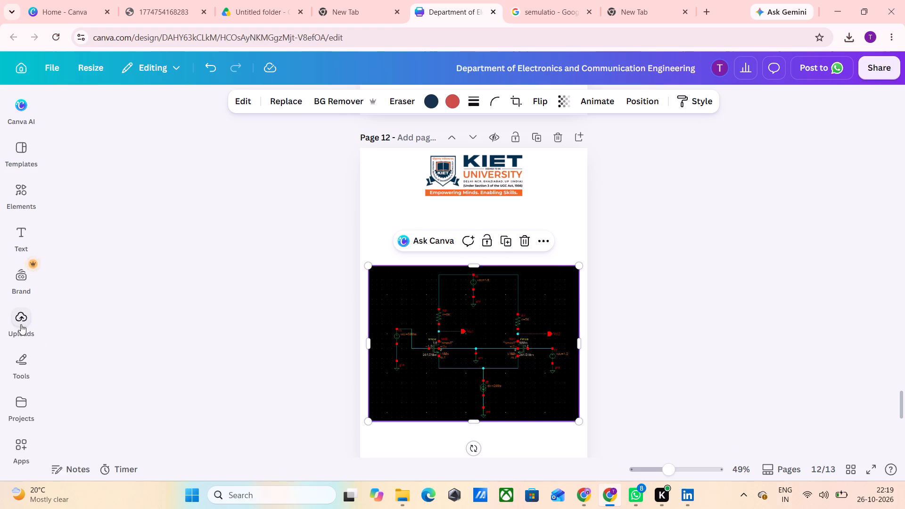
# Open the uploaded images and compare the Differential Pair Simulation and Schematic layouts on pages 10 to 12.
pyautogui.click(19, 323)
pyautogui.click(551, 366)
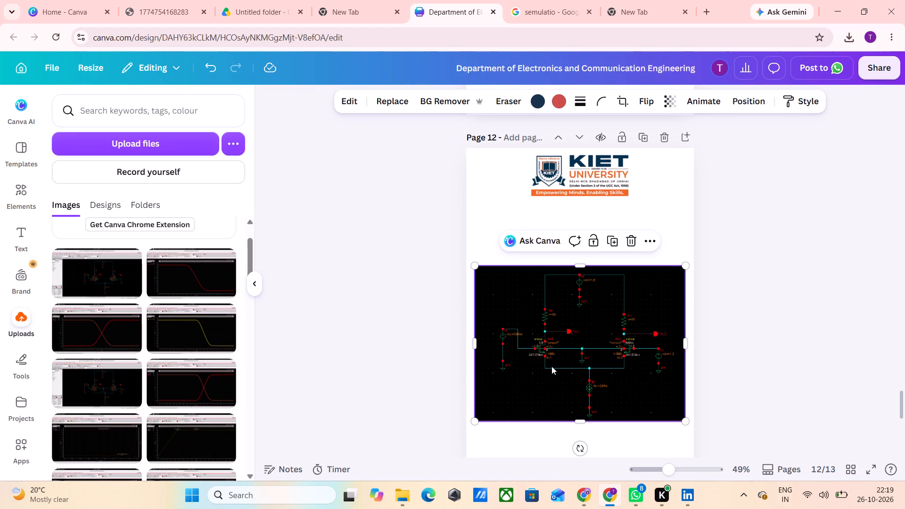
pyautogui.scroll(5, 503, 397)
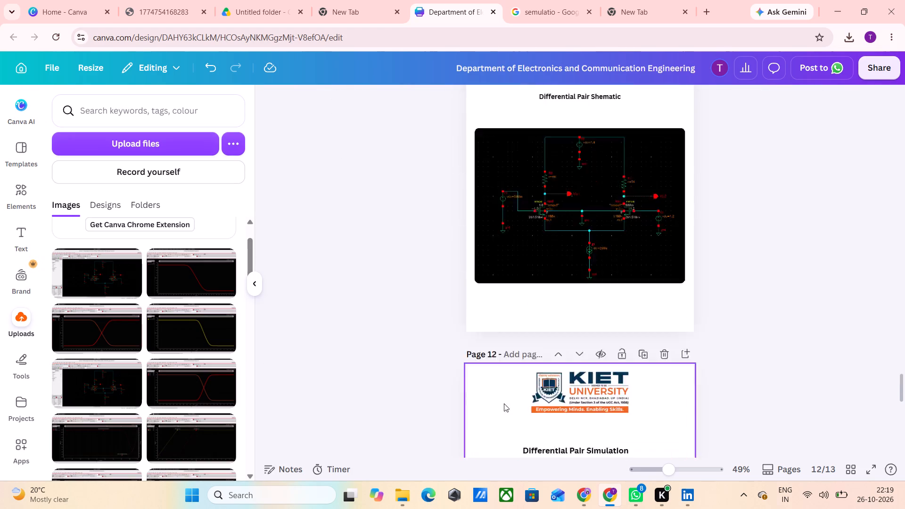
pyautogui.scroll(7, 516, 424)
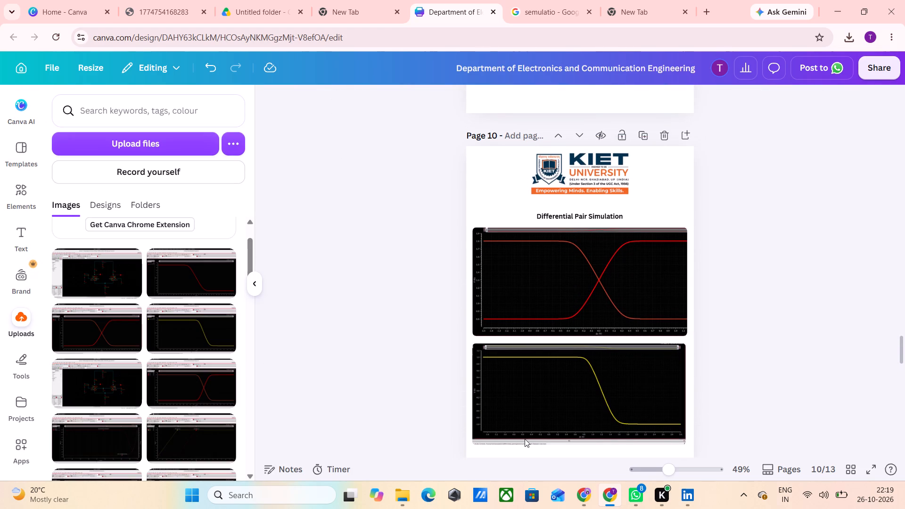
pyautogui.scroll(-12, 525, 439)
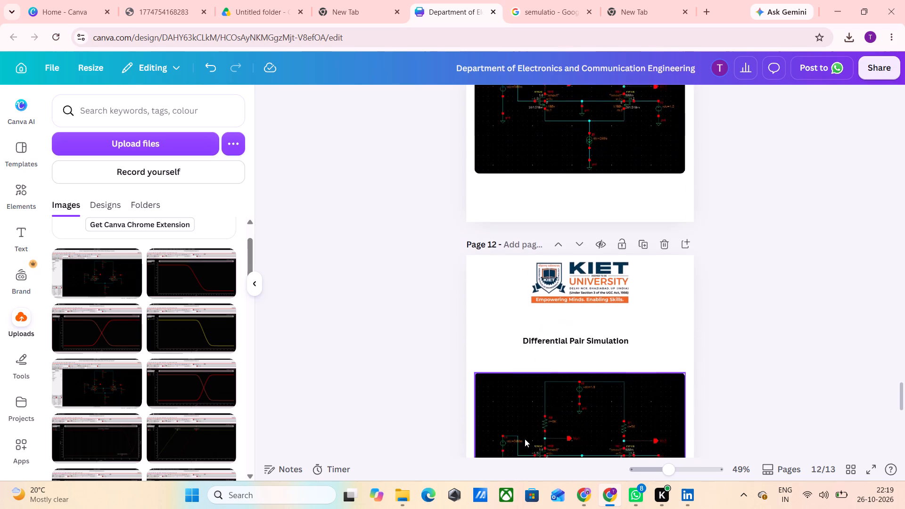
pyautogui.scroll(-2, 525, 439)
pyautogui.scroll(3, 525, 439)
pyautogui.click(531, 434)
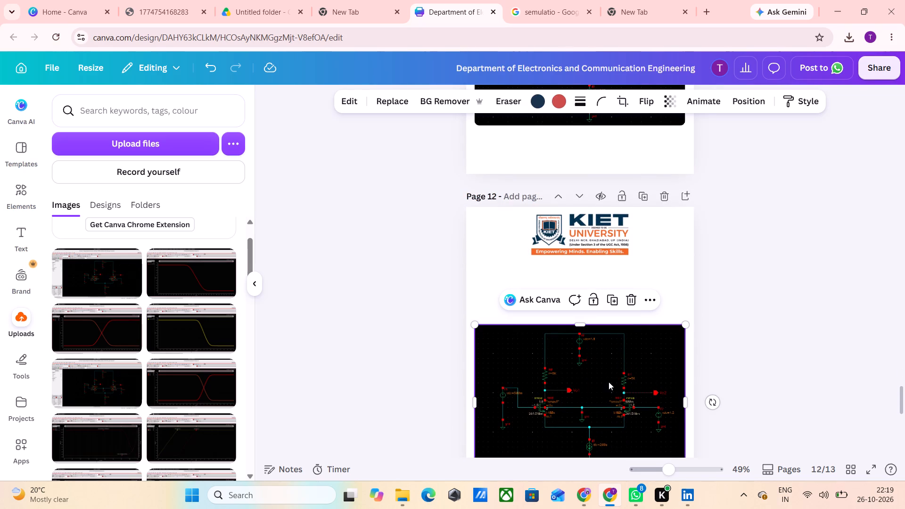
# Duplicate page 10, the Differential Pair Simulation page with its two plots.
pyautogui.scroll(10, 609, 382)
pyautogui.scroll(2, 609, 432)
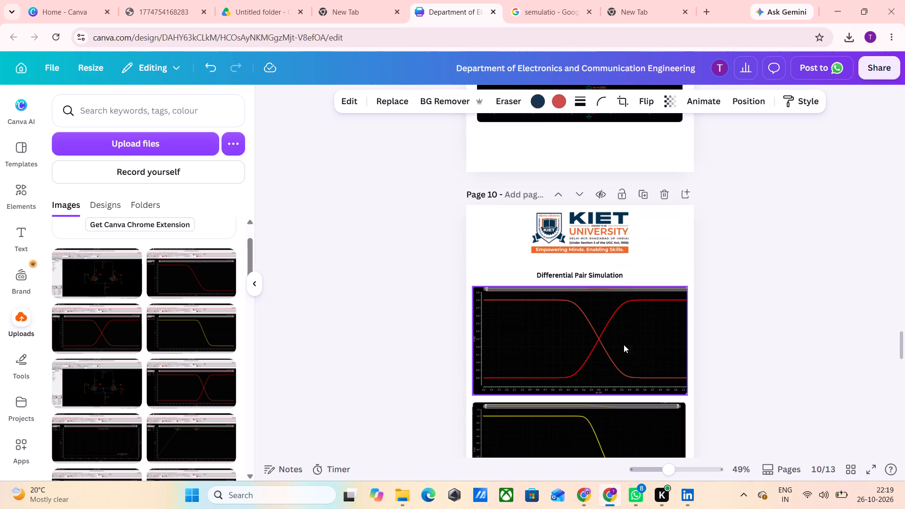
pyautogui.click(643, 198)
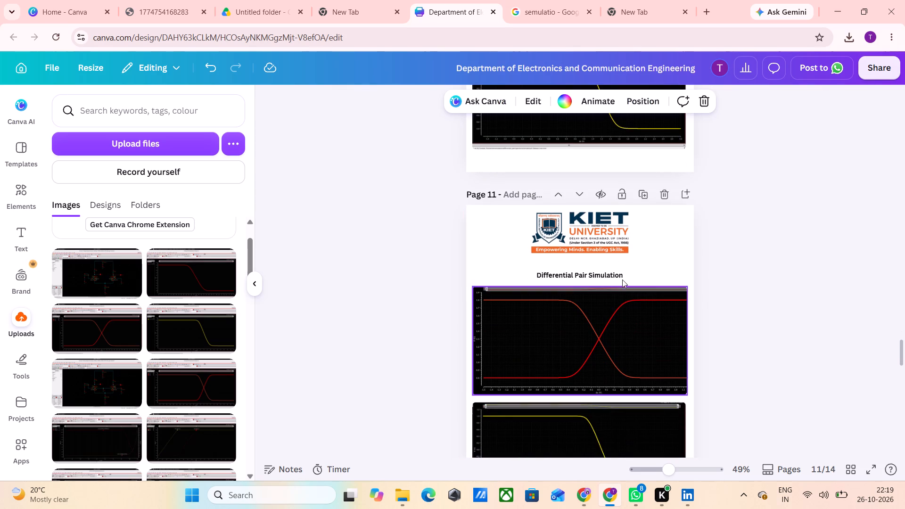
pyautogui.moveTo(634, 267); pyautogui.dragTo(677, 256)
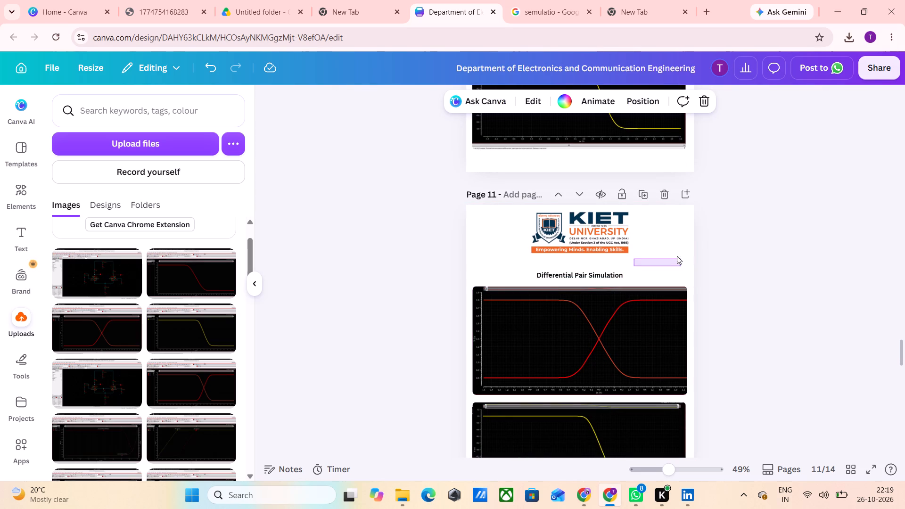
pyautogui.moveTo(677, 256); pyautogui.dragTo(671, 252)
# Move the duplicated two-plot simulation page behind the second schematic page so it becomes page 12.
pyautogui.click(781, 478)
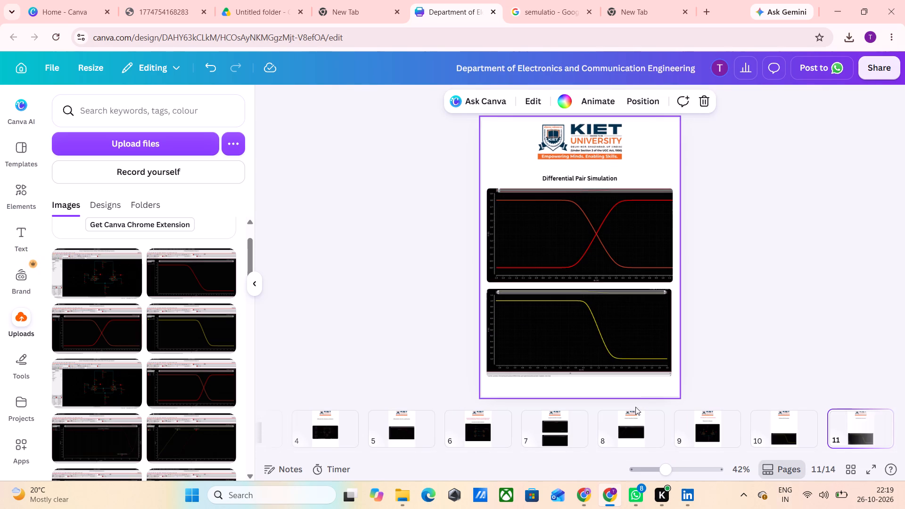
pyautogui.hscroll(-2, 765, 420)
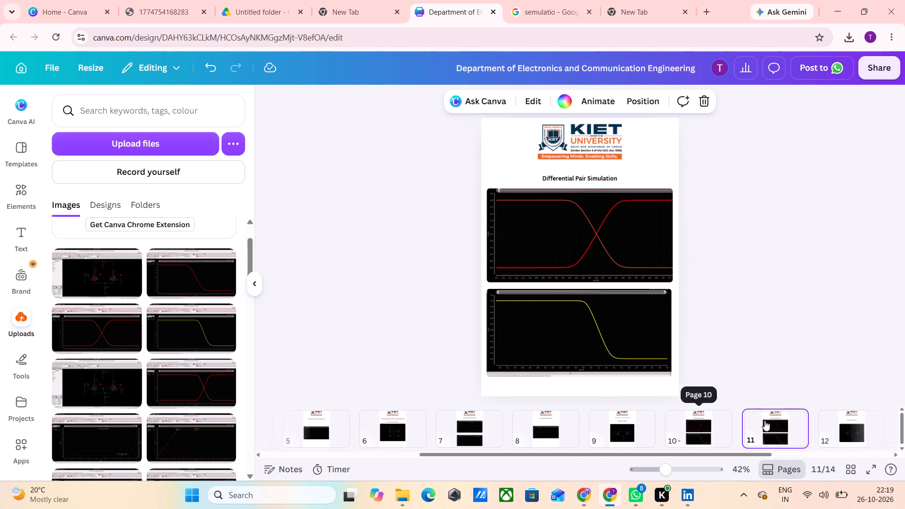
pyautogui.hscroll(-6, 765, 420)
pyautogui.moveTo(553, 428); pyautogui.dragTo(666, 425)
# Delete page 13, the Differential Pair Simulation page that still holds the schematic image, and go to page 12.
pyautogui.click(715, 431)
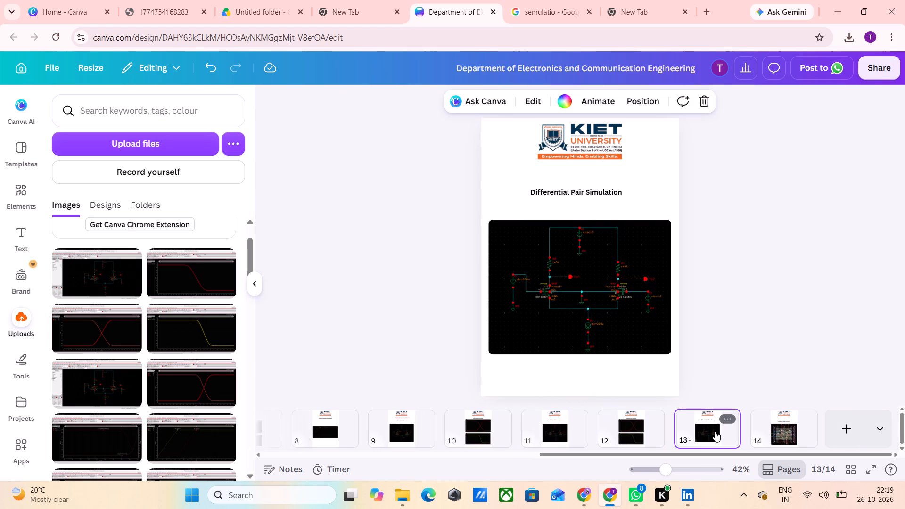
pyautogui.click(725, 419)
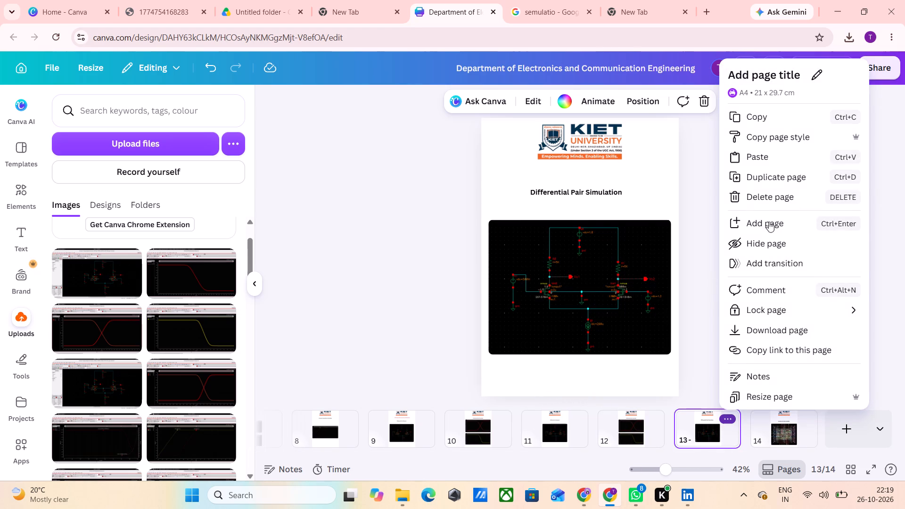
pyautogui.click(758, 194)
pyautogui.click(704, 436)
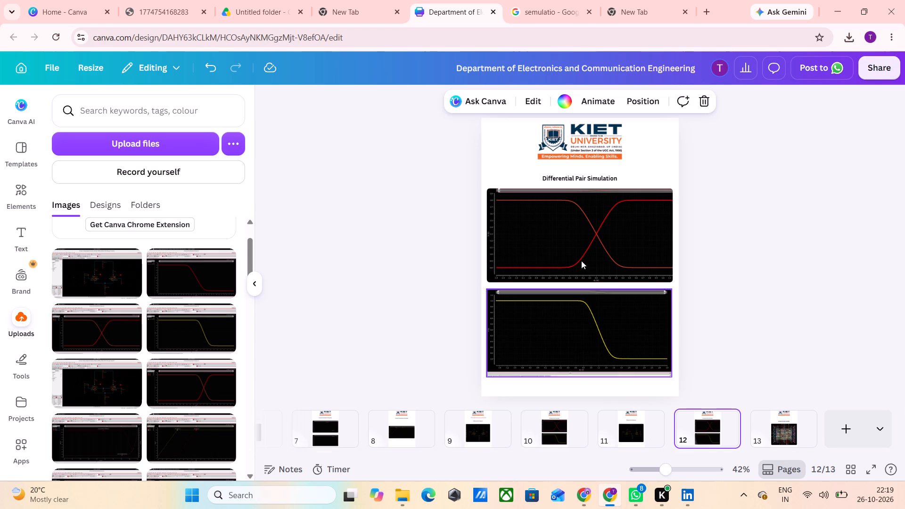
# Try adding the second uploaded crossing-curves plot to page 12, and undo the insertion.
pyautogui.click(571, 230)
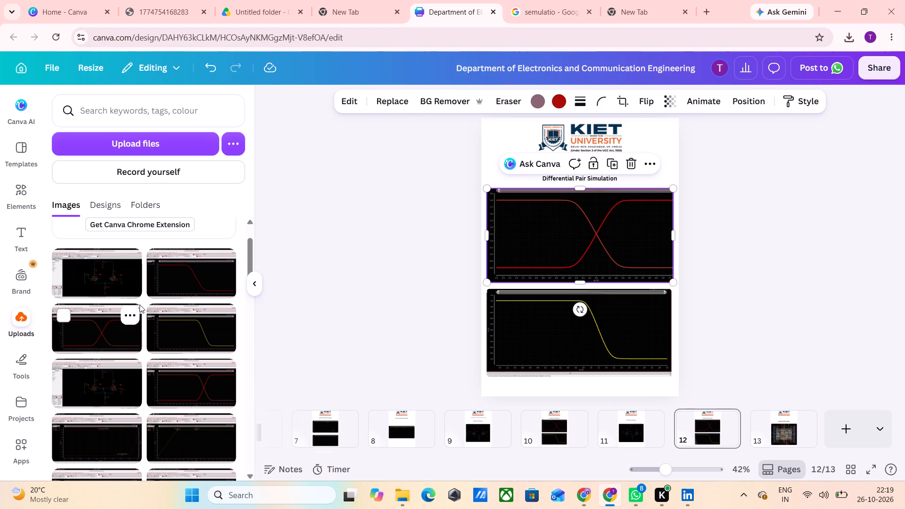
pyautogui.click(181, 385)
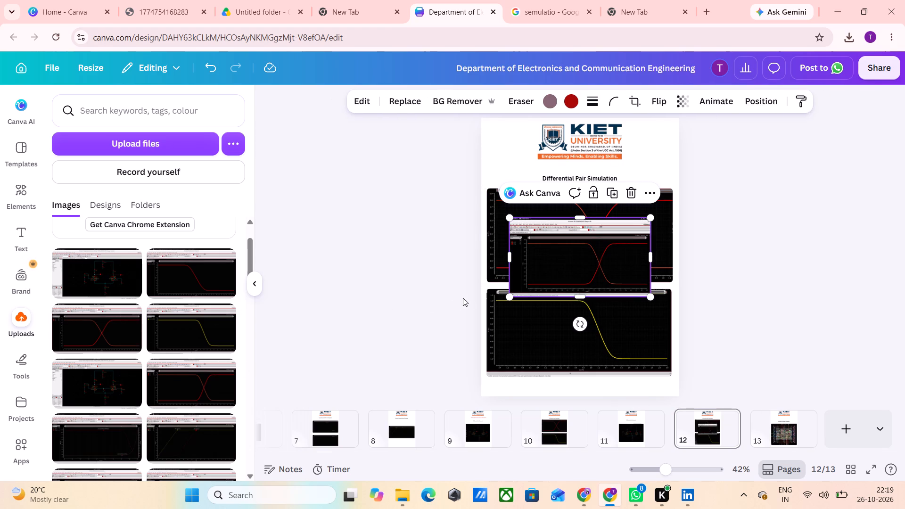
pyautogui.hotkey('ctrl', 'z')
# Replace page 12's upper plot with the second uploaded crossing-curves screenshot and crop off its side strip and top toolbars.
pyautogui.click(505, 265)
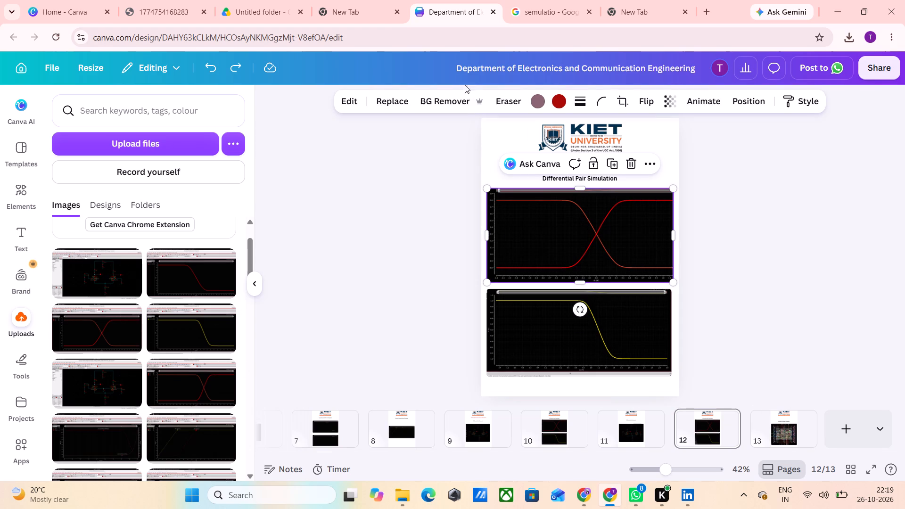
pyautogui.click(395, 101)
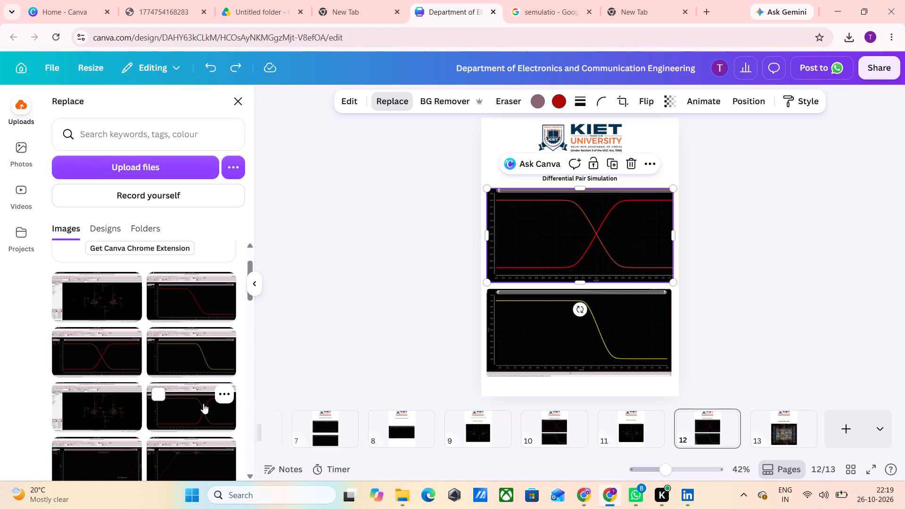
pyautogui.click(203, 403)
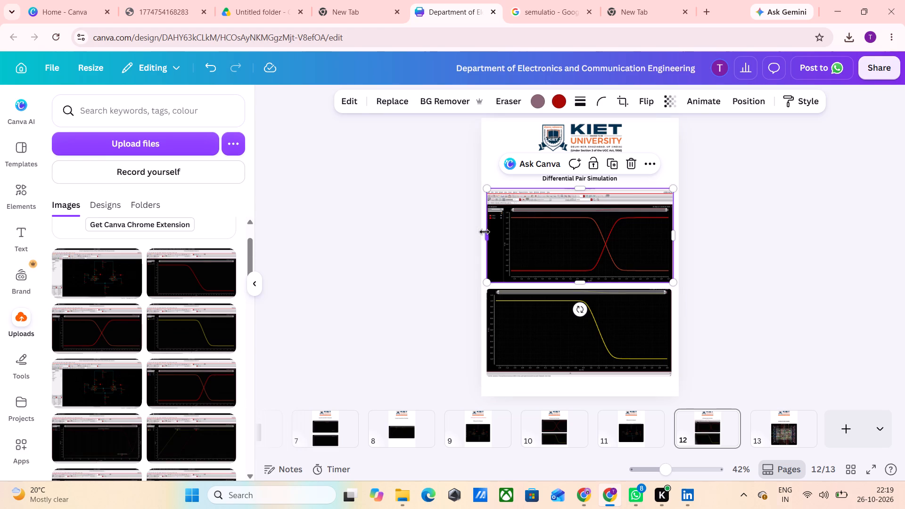
pyautogui.moveTo(485, 232); pyautogui.dragTo(502, 232)
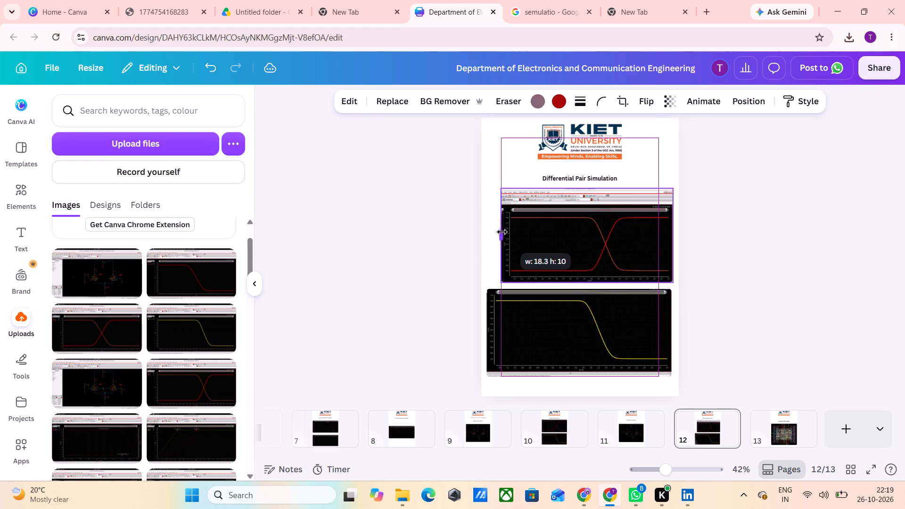
pyautogui.moveTo(502, 232); pyautogui.dragTo(500, 233)
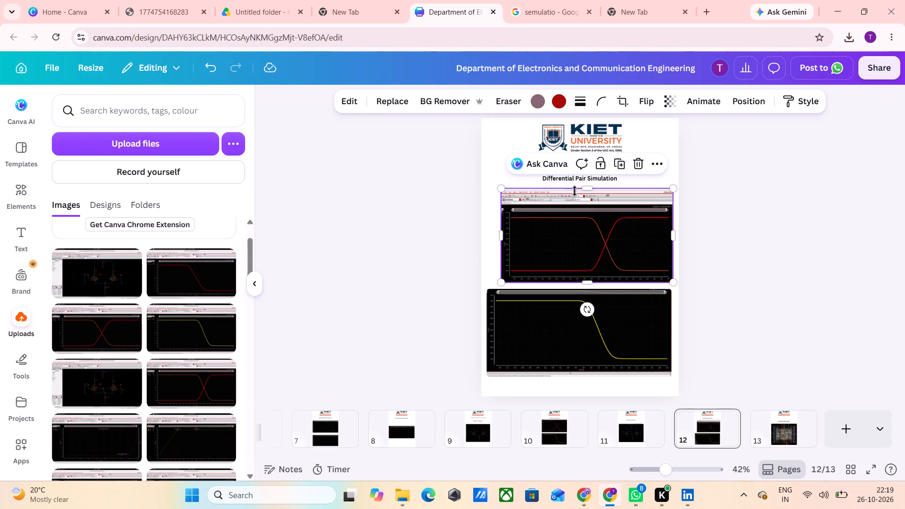
pyautogui.moveTo(587, 190); pyautogui.dragTo(584, 205)
# Reposition and enlarge the cropped crossing-curves plot under the heading, matching the width of the plot below.
pyautogui.moveTo(565, 239); pyautogui.dragTo(553, 231)
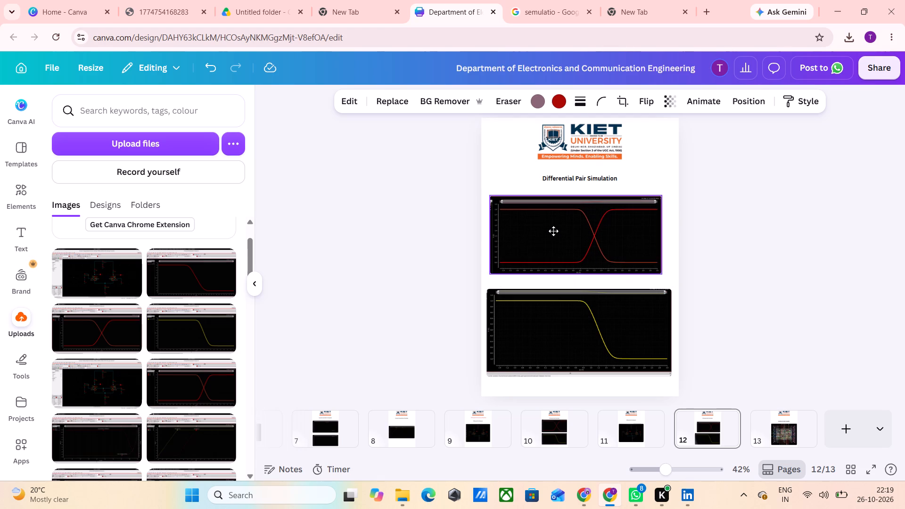
pyautogui.moveTo(553, 231); pyautogui.dragTo(557, 232)
pyautogui.moveTo(497, 270); pyautogui.dragTo(489, 272)
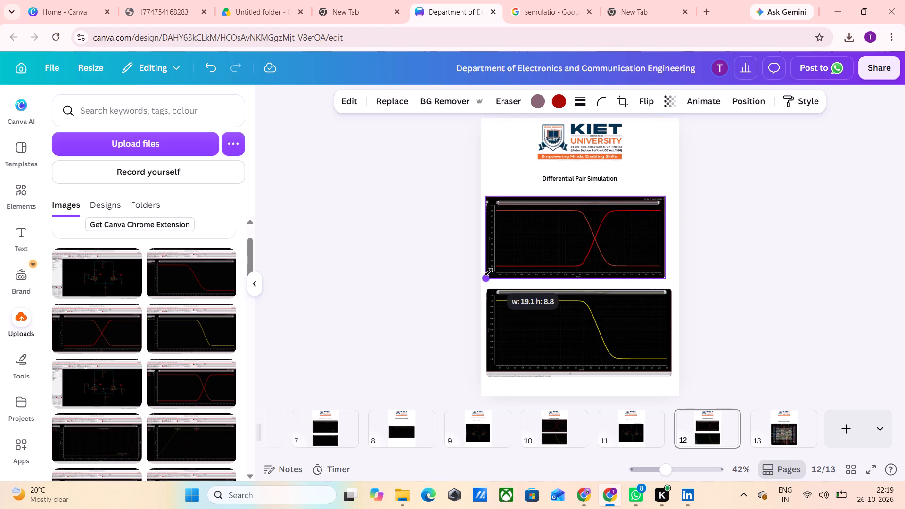
pyautogui.moveTo(489, 272); pyautogui.dragTo(487, 273)
pyautogui.moveTo(526, 254); pyautogui.dragTo(531, 253)
pyautogui.moveTo(488, 277); pyautogui.dragTo(483, 280)
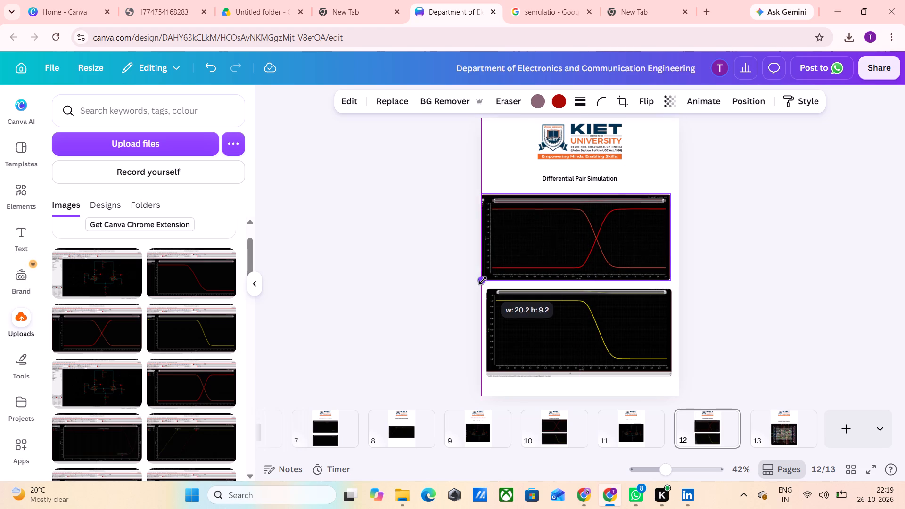
pyautogui.moveTo(483, 280); pyautogui.dragTo(488, 282)
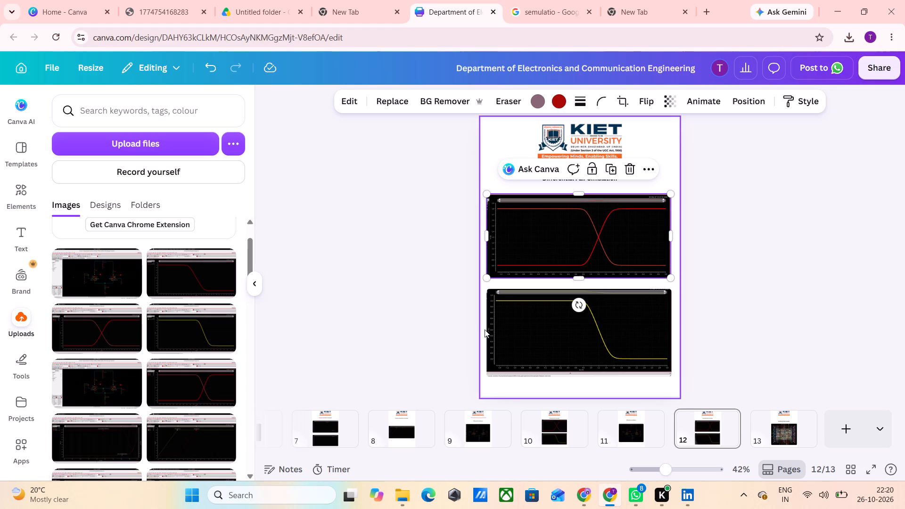
# Replace page 12's yellow-curve plot with the uploaded falling red-curve screenshot and crop off its side strip and top toolbars.
pyautogui.click(617, 342)
pyautogui.click(384, 97)
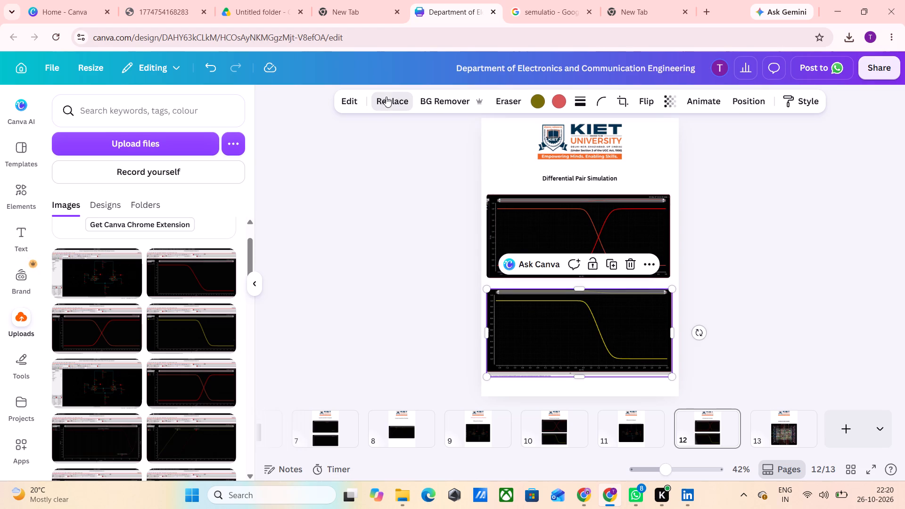
pyautogui.click(180, 290)
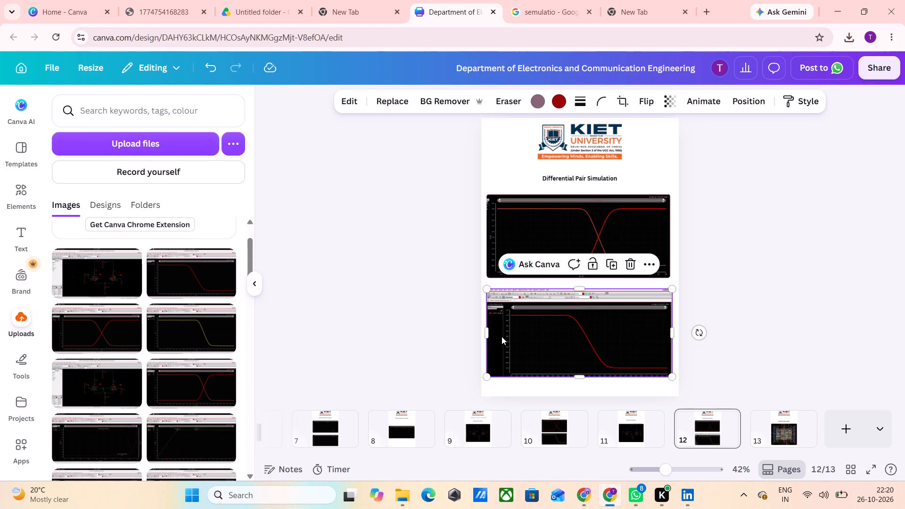
pyautogui.moveTo(487, 335); pyautogui.dragTo(499, 342)
pyautogui.moveTo(588, 287); pyautogui.dragTo(587, 301)
# Enlarge the cropped falling red-curve plot to the upper plot's width and move it up beneath that plot.
pyautogui.moveTo(502, 373); pyautogui.dragTo(490, 376)
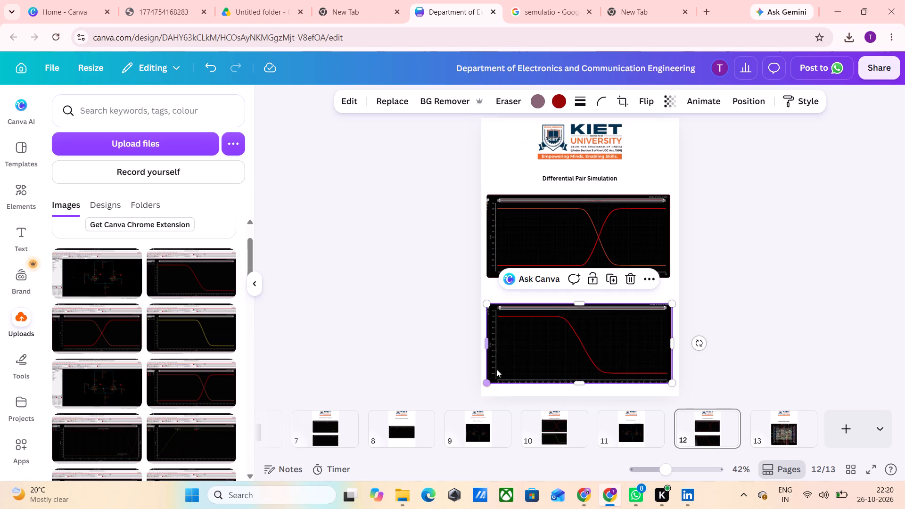
pyautogui.moveTo(520, 355); pyautogui.dragTo(519, 345)
# Nudge the "Differential Pair Simulation" heading on page 12 slightly downward.
pyautogui.click(592, 181)
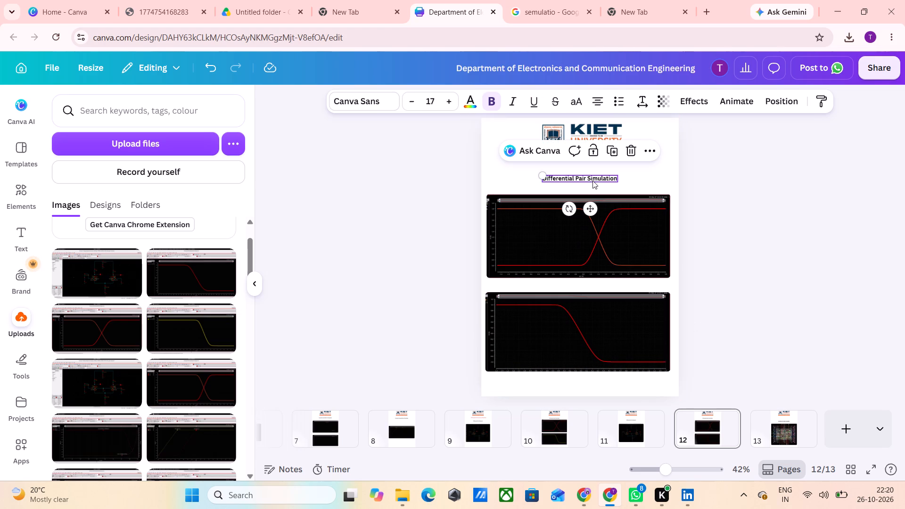
pyautogui.press('Down')
pyautogui.click(765, 226)
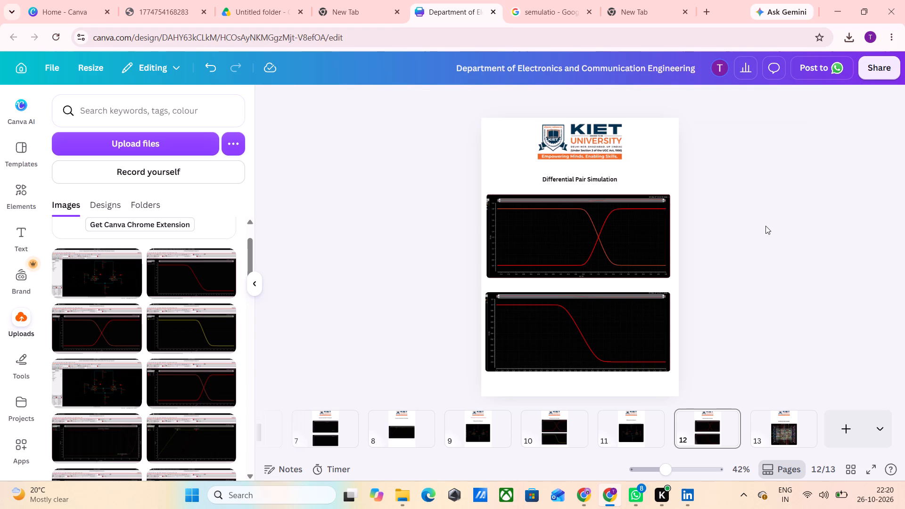
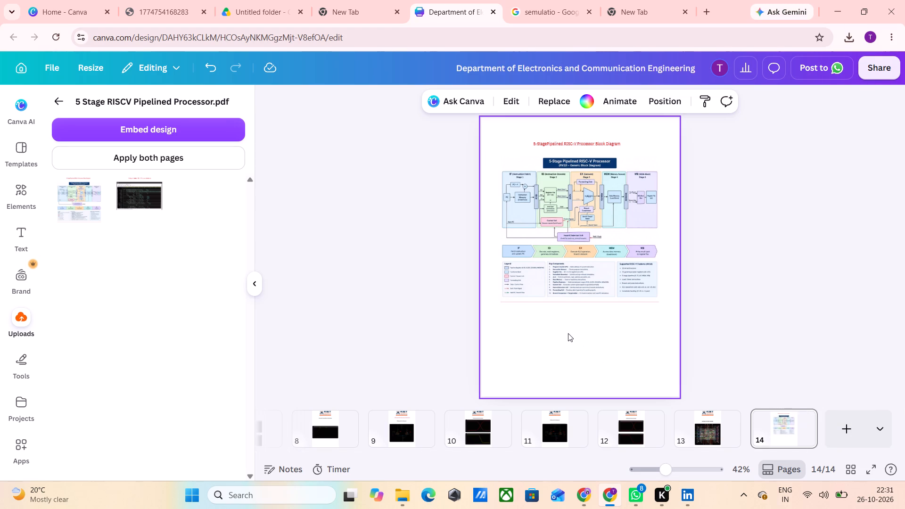
# Add page 15 to the design and place the 5-Stage Pipelined RISC-V Processor Waveform page from the uploaded PDF on it.
pyautogui.hscroll(-6, 582, 340)
pyautogui.click(845, 432)
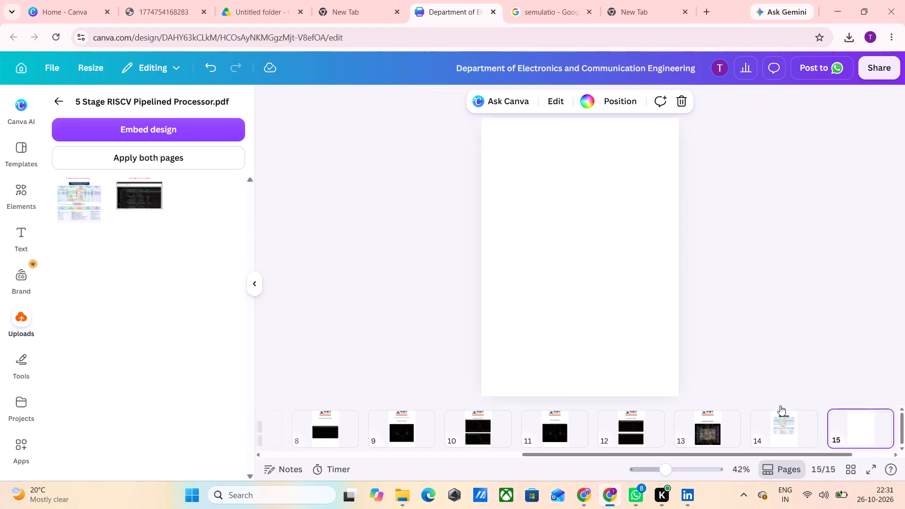
pyautogui.click(154, 196)
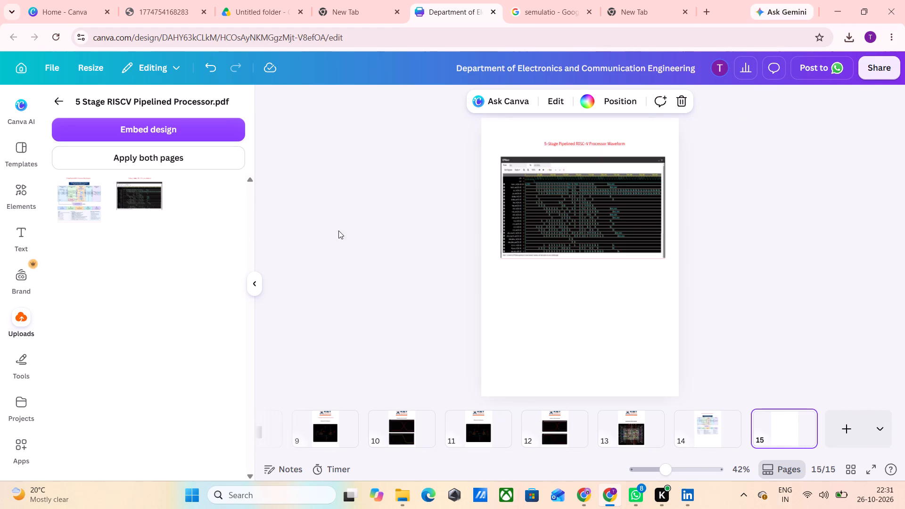
# On page 14, enlarge the RISC-V block diagram image to nearly the full page width and centre it lower on the page.
pyautogui.click(716, 430)
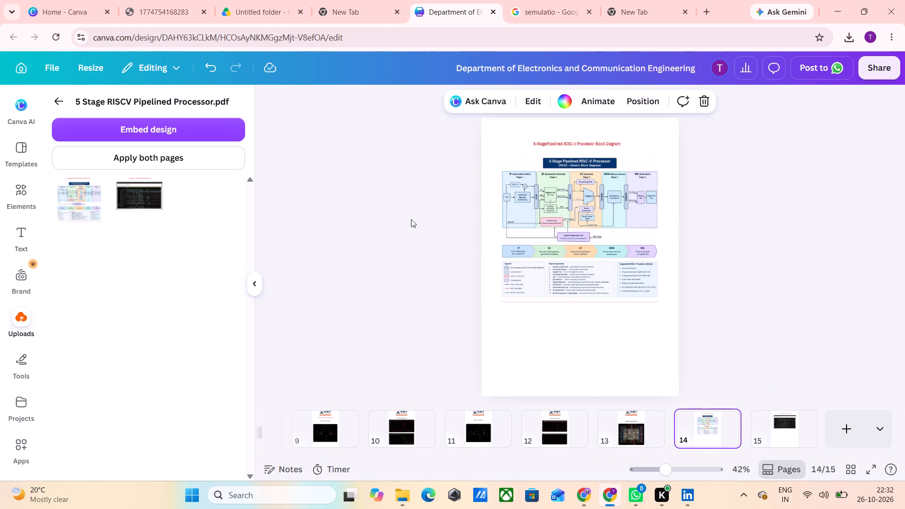
pyautogui.click(588, 227)
pyautogui.scroll(1, 588, 227)
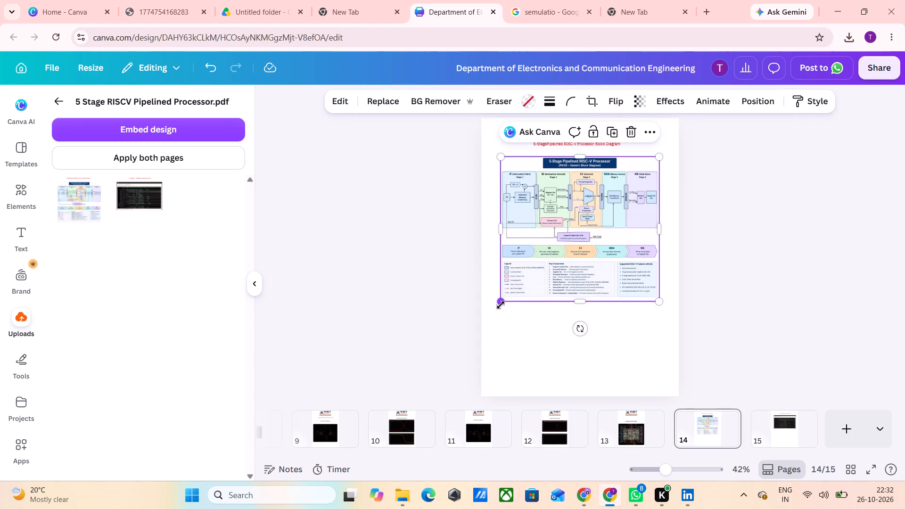
pyautogui.moveTo(498, 305); pyautogui.dragTo(503, 338)
pyautogui.moveTo(534, 278); pyautogui.dragTo(533, 302)
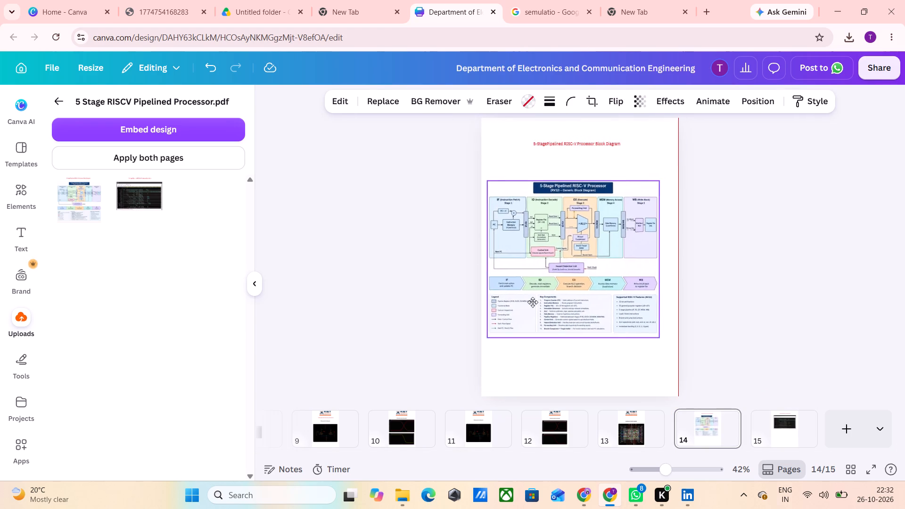
pyautogui.moveTo(533, 302); pyautogui.dragTo(539, 302)
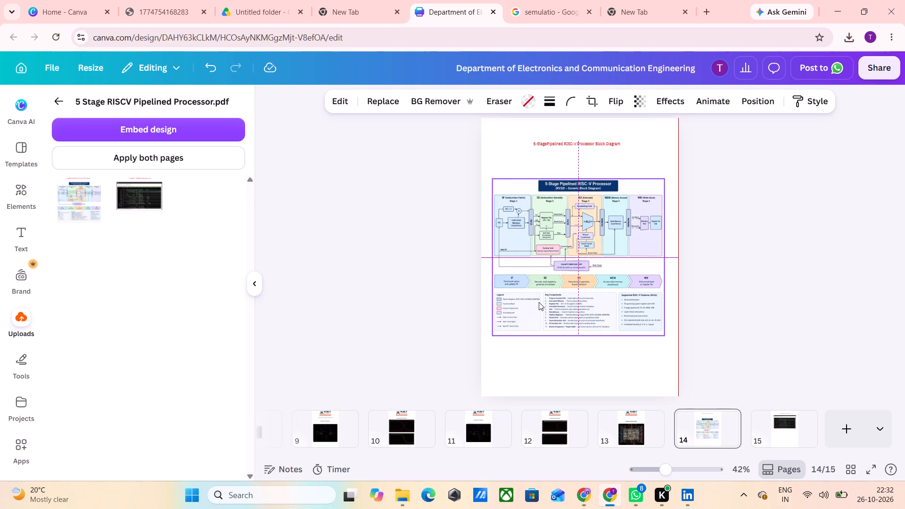
pyautogui.click(563, 361)
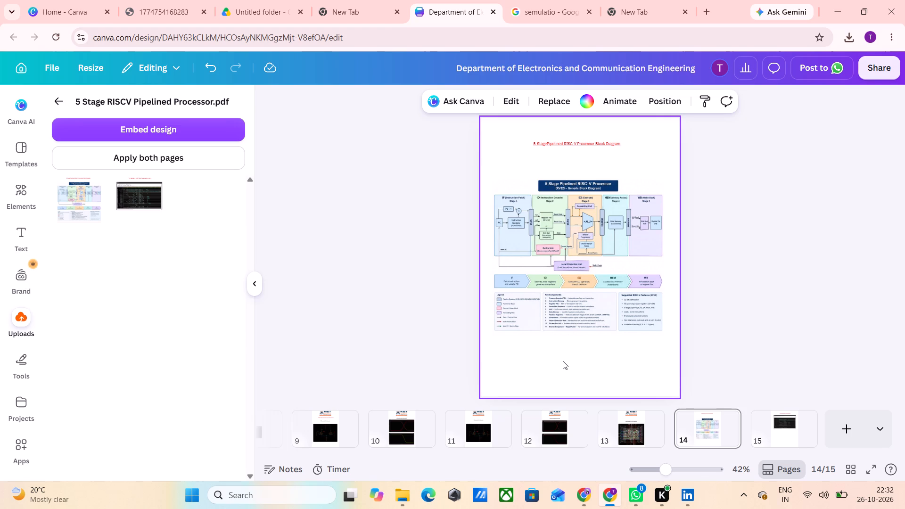
pyautogui.click(552, 318)
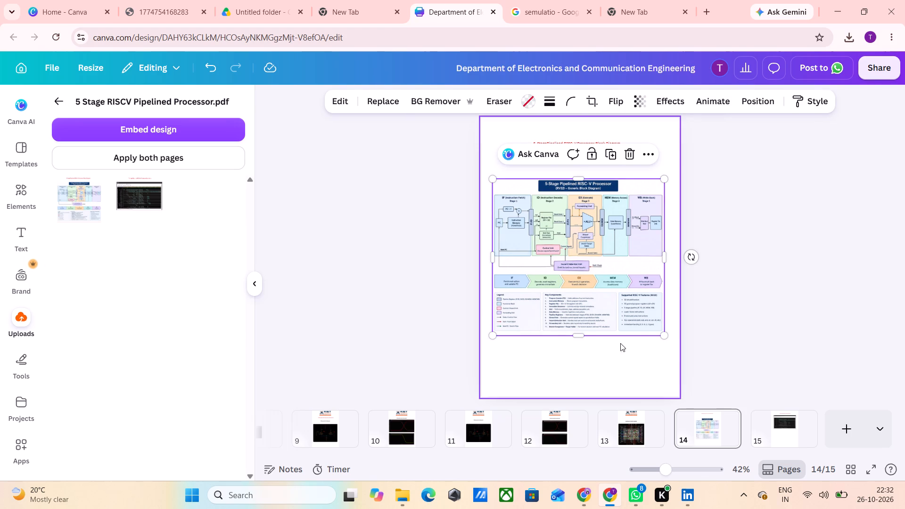
pyautogui.moveTo(661, 335); pyautogui.dragTo(660, 352)
pyautogui.click(635, 321)
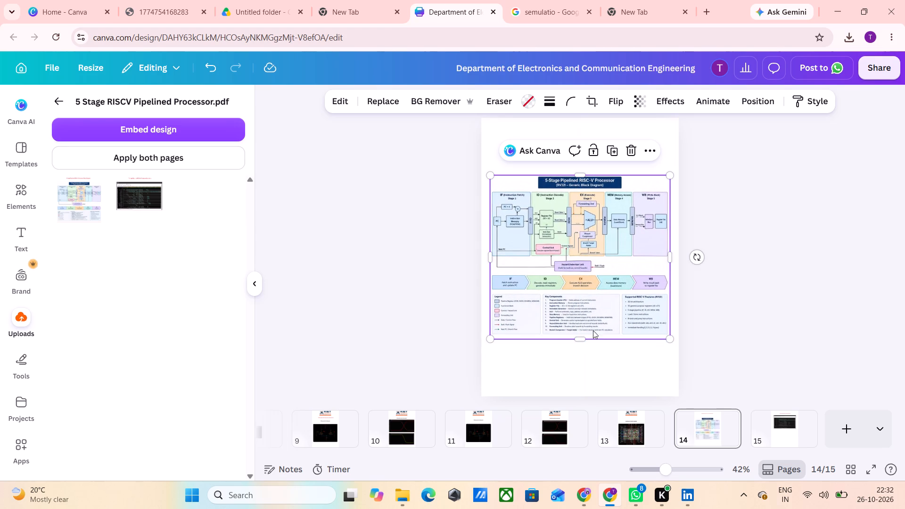
pyautogui.click(581, 339)
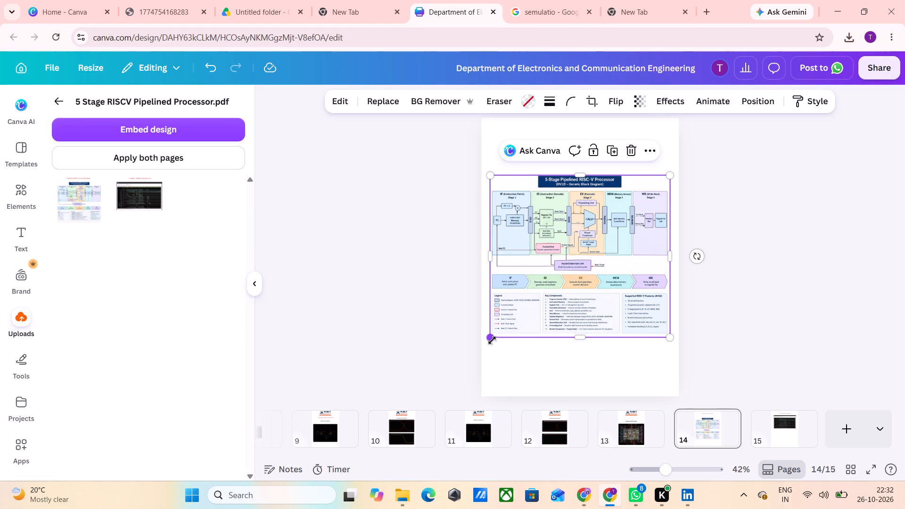
pyautogui.moveTo(492, 340); pyautogui.dragTo(487, 347)
pyautogui.moveTo(529, 323); pyautogui.dragTo(530, 332)
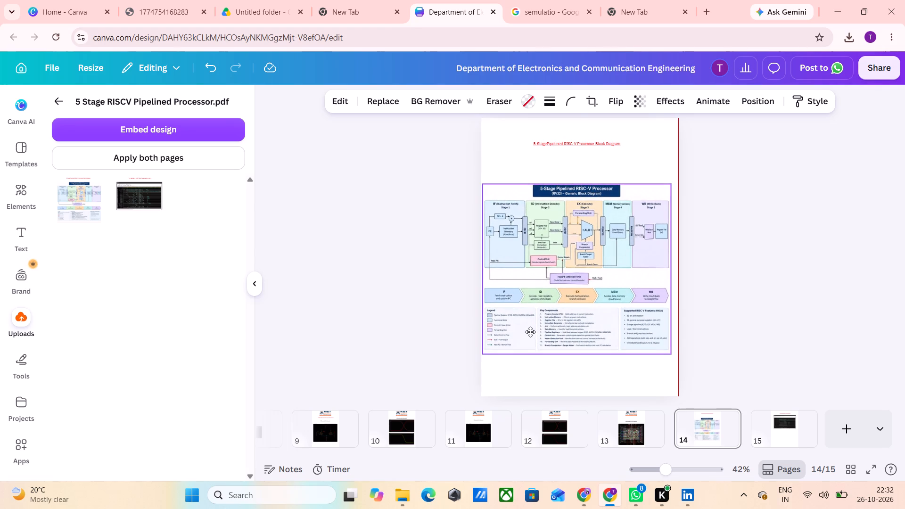
pyautogui.moveTo(530, 332); pyautogui.dragTo(535, 332)
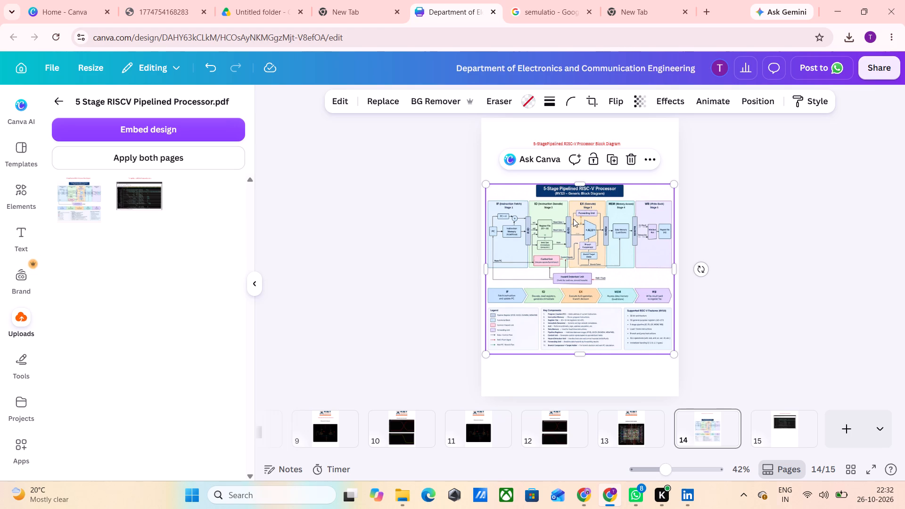
# Move the red block diagram heading on page 14 down to just above the enlarged diagram.
pyautogui.click(576, 143)
pyautogui.press('Down')
pyautogui.press('Down')
pyautogui.press('Down')
pyautogui.press('Down')
pyautogui.press('Down')
pyautogui.press('Down')
pyautogui.press('Down')
pyautogui.press('Down')
pyautogui.press('Down')
pyautogui.press('Down')
pyautogui.press('Down')
pyautogui.press('Down')
pyautogui.press('Down')
pyautogui.press('Down')
pyautogui.press('Down')
pyautogui.press('Down')
pyautogui.press('Down')
pyautogui.press('Down')
pyautogui.press('Down')
pyautogui.press('Down')
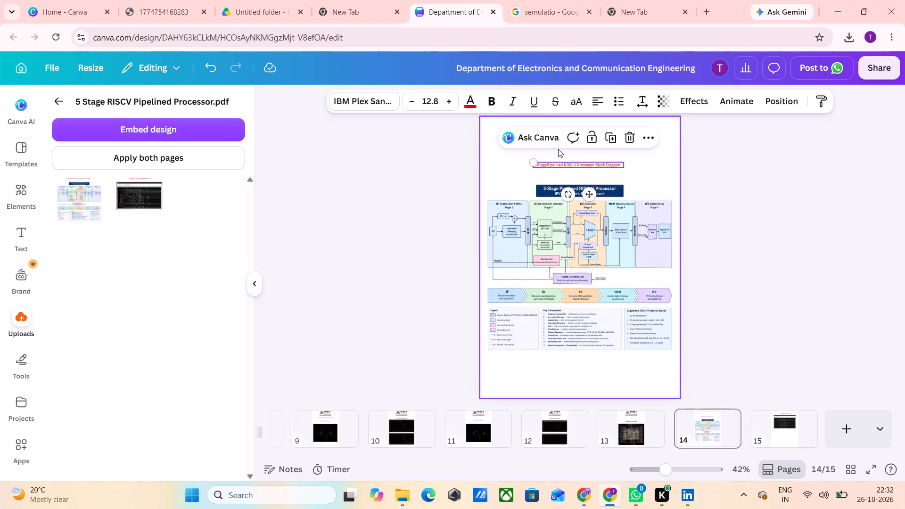
pyautogui.scroll(1, 576, 163)
pyautogui.click(639, 172)
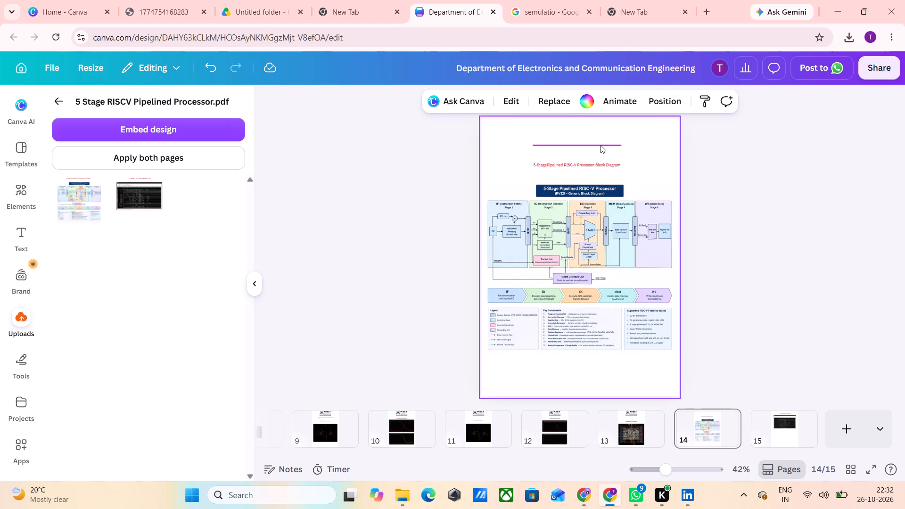
# Move the red underline on page 14 down so it sits directly beneath the block diagram heading.
pyautogui.click(601, 145)
pyautogui.press('Down')
pyautogui.press('Down')
pyautogui.press('Down')
pyautogui.press('Down')
pyautogui.press('Down')
pyautogui.press('Down')
pyautogui.press('Down')
pyautogui.press('Down')
pyautogui.press('Down')
pyautogui.press('Down')
pyautogui.press('Down')
pyautogui.press('Down')
pyautogui.press('Down')
pyautogui.press('Down')
pyautogui.press('Down')
pyautogui.press('Down')
pyautogui.press('Down')
pyautogui.press('Down')
pyautogui.press('Down')
pyautogui.press('Down')
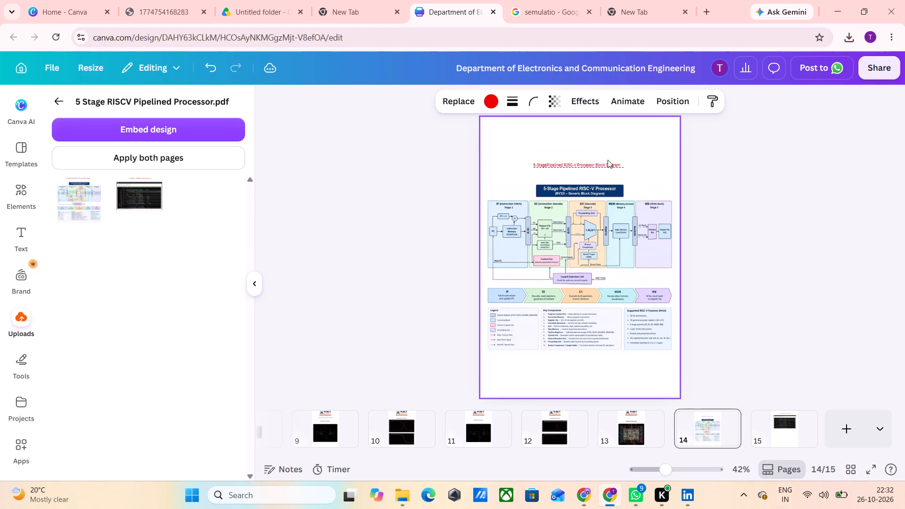
pyautogui.press('Down')
# Copy the KIET University logo from page 13 to the same centred top position on page 14.
pyautogui.click(638, 428)
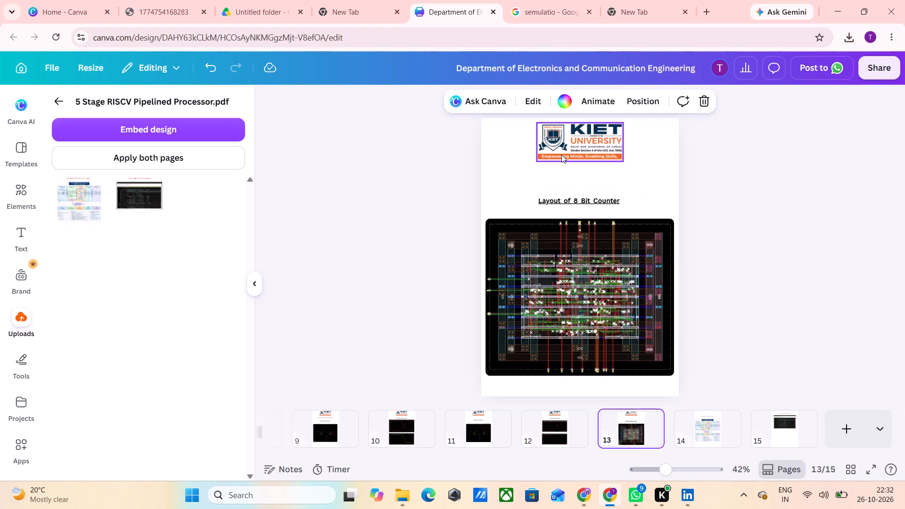
pyautogui.click(561, 155)
pyautogui.hotkey('ctrl', 'c')
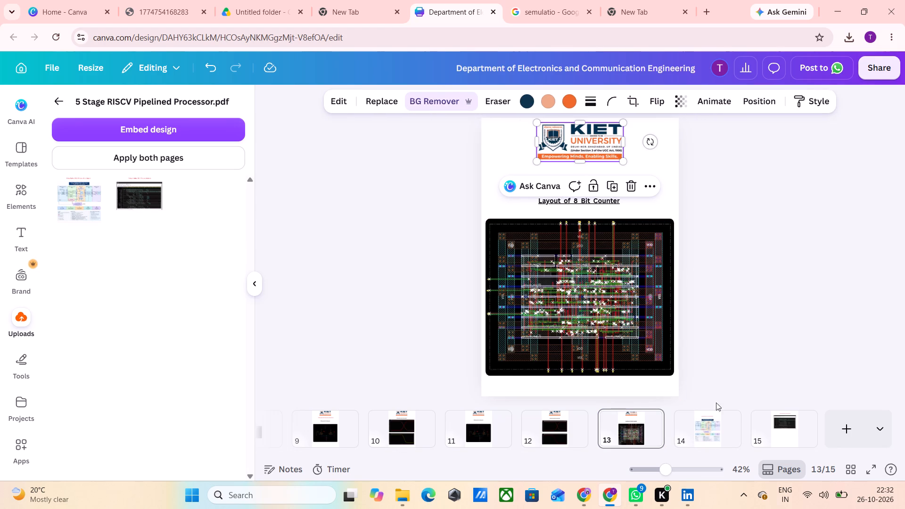
pyautogui.click(708, 431)
pyautogui.click(572, 149)
pyautogui.hotkey('ctrl', 'v')
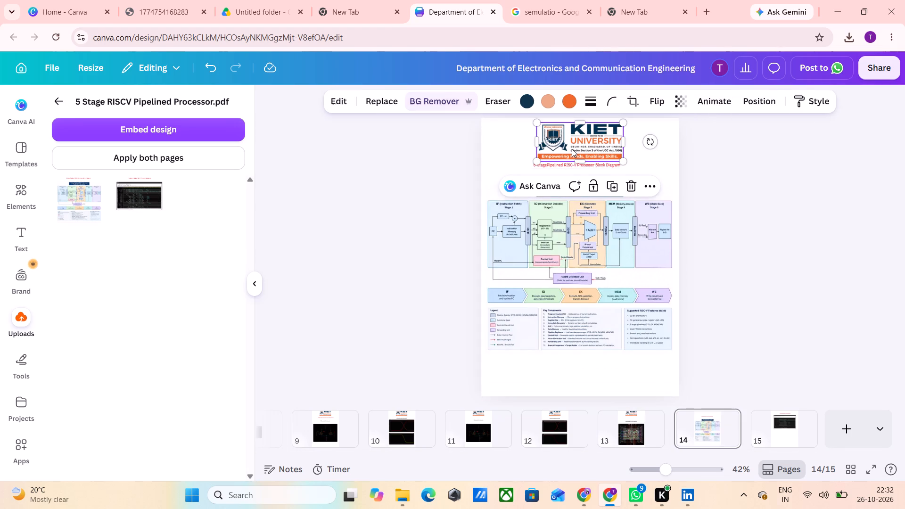
pyautogui.click(572, 149)
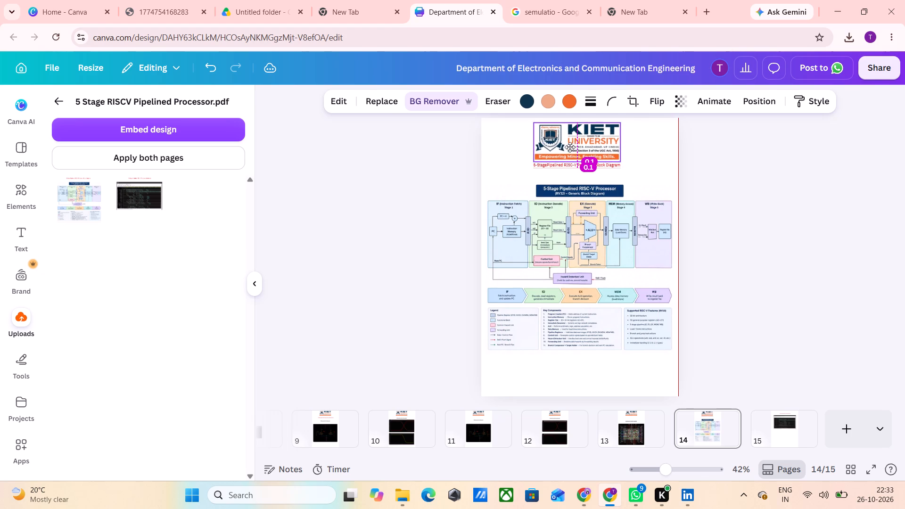
pyautogui.hotkey('ctrl', 'z')
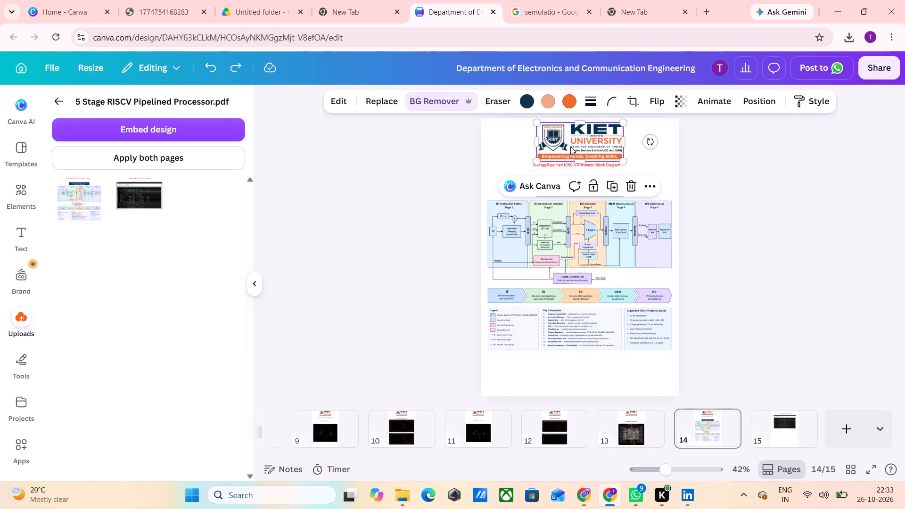
pyautogui.hotkey('ctrl', 'z')
pyautogui.hotkey('ctrl', 'y')
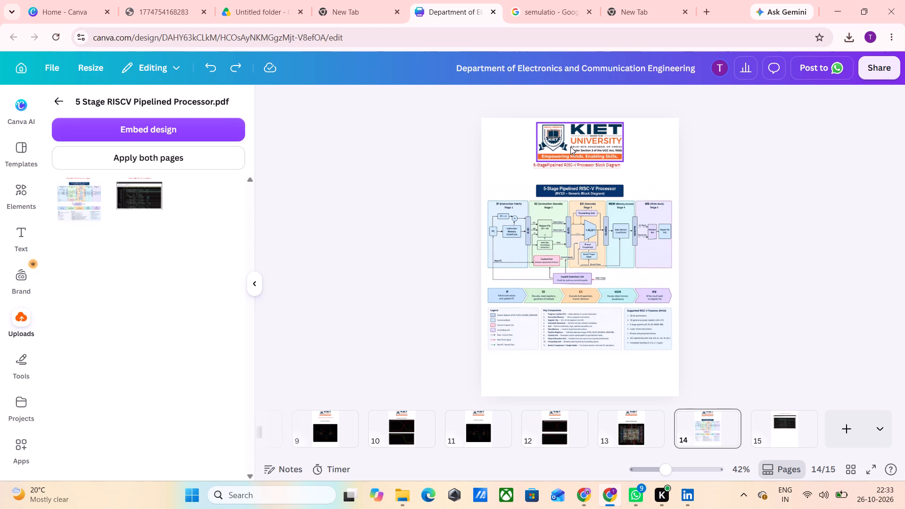
# Nudge the block diagram heading on page 14 slightly down to leave a gap below the logo.
pyautogui.click(591, 163)
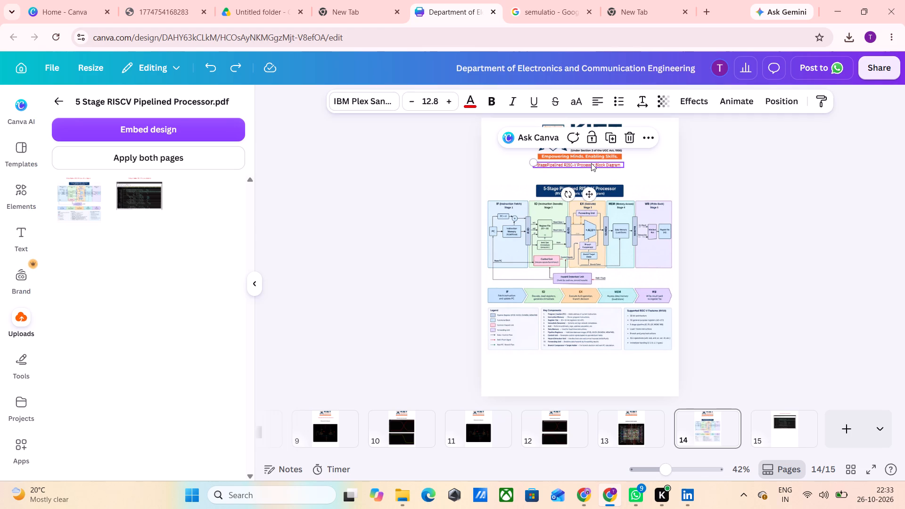
pyautogui.press('Down')
pyautogui.press('Down')
pyautogui.press('Down')
pyautogui.press('Down')
pyautogui.press('Down')
pyautogui.press('Down')
pyautogui.press('Down')
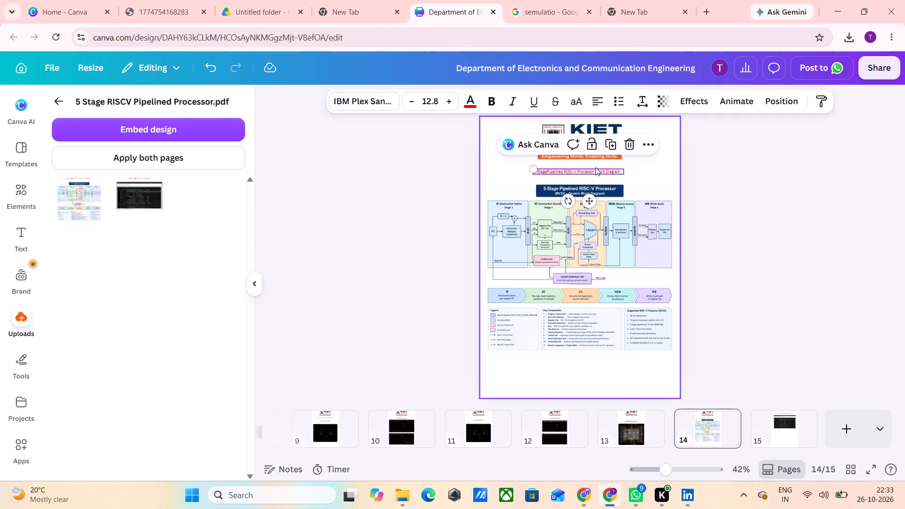
# Nudge the red underline on page 14 down to line up beneath the block diagram heading again.
pyautogui.click(595, 167)
pyautogui.press('Down')
pyautogui.press('Down')
pyautogui.press('Down')
pyautogui.press('Down')
pyautogui.press('Down')
pyautogui.press('Down')
pyautogui.press('Down')
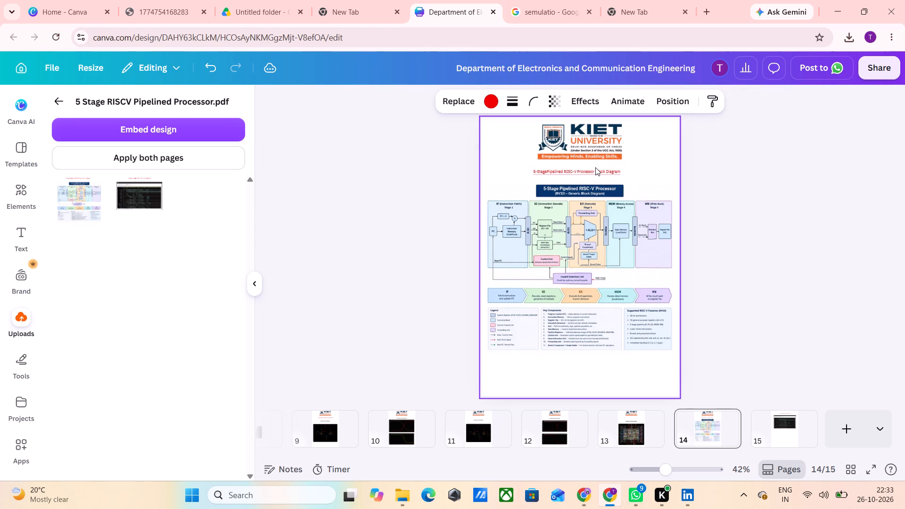
pyautogui.click(650, 174)
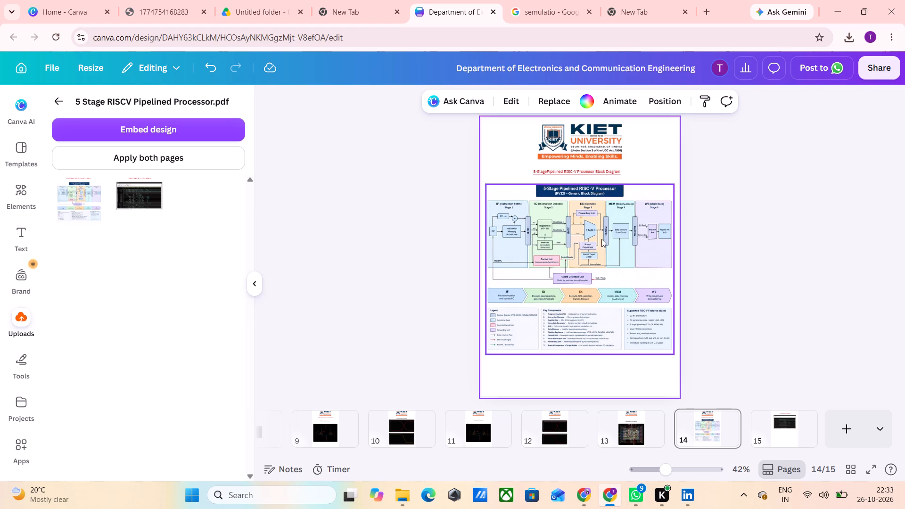
# Examine page 14 up close, checking the logo, heading and block diagram from top to bottom.
pyautogui.click(601, 255)
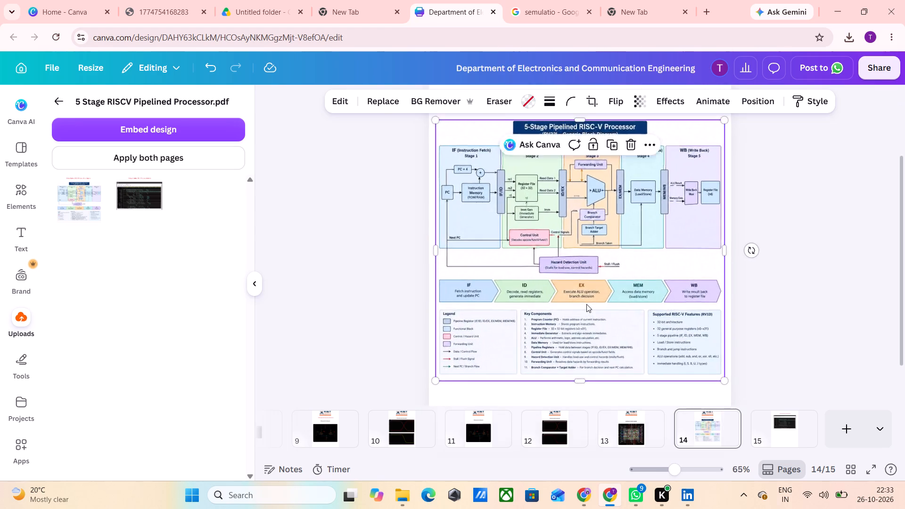
pyautogui.scroll(2, 586, 304)
pyautogui.hscroll(-1, 586, 304)
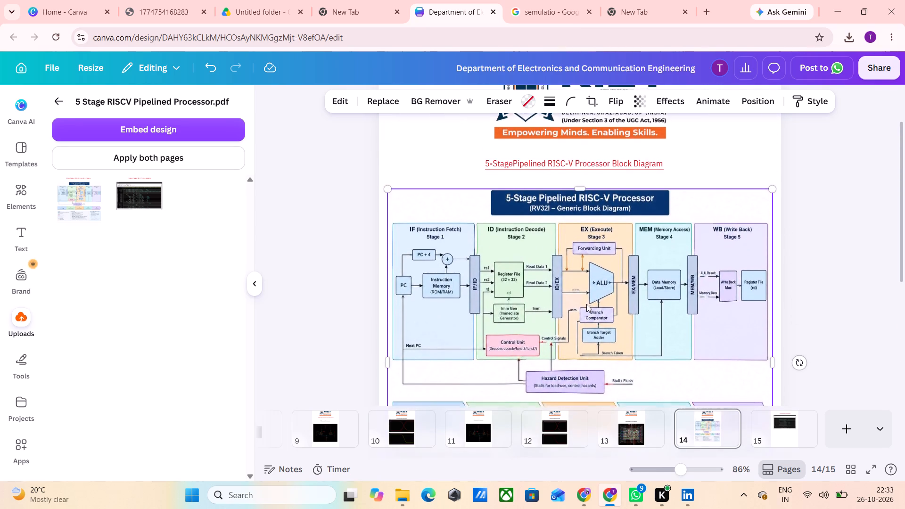
pyautogui.hscroll(-1, 586, 304)
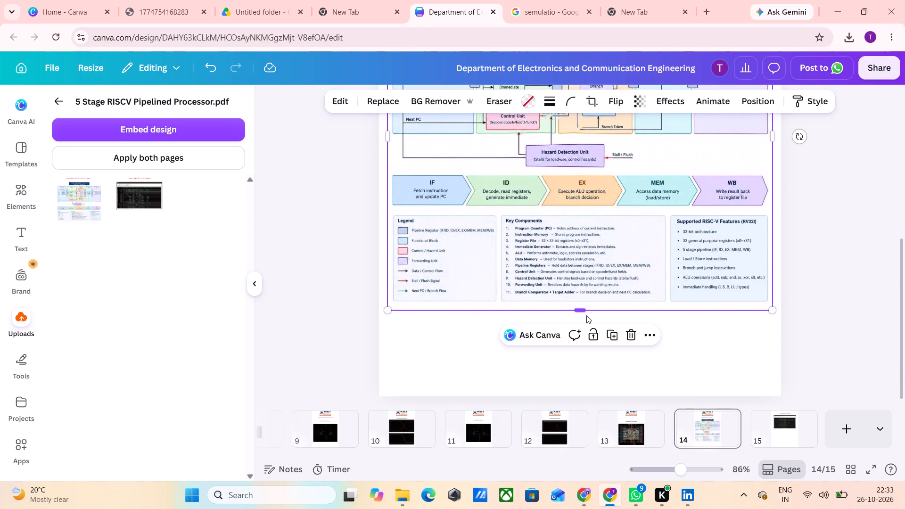
pyautogui.hscroll(-1, 586, 315)
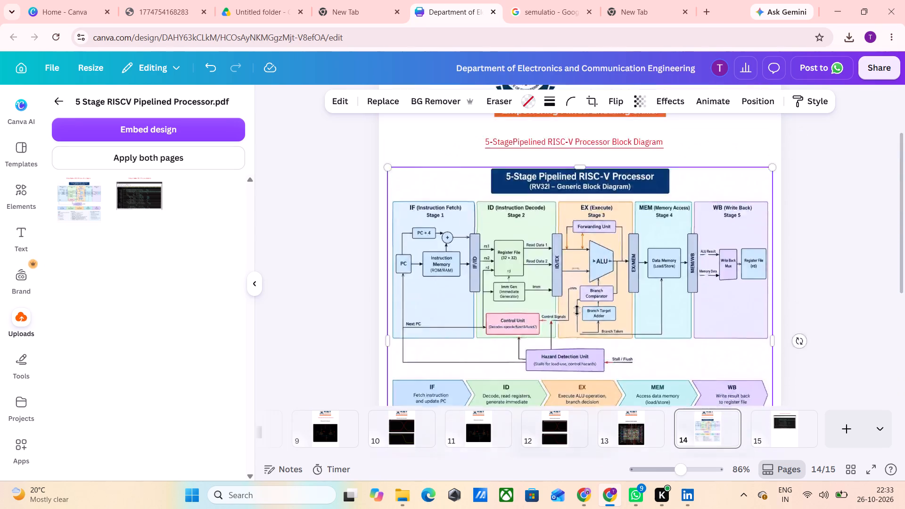
pyautogui.hscroll(-1, 577, 310)
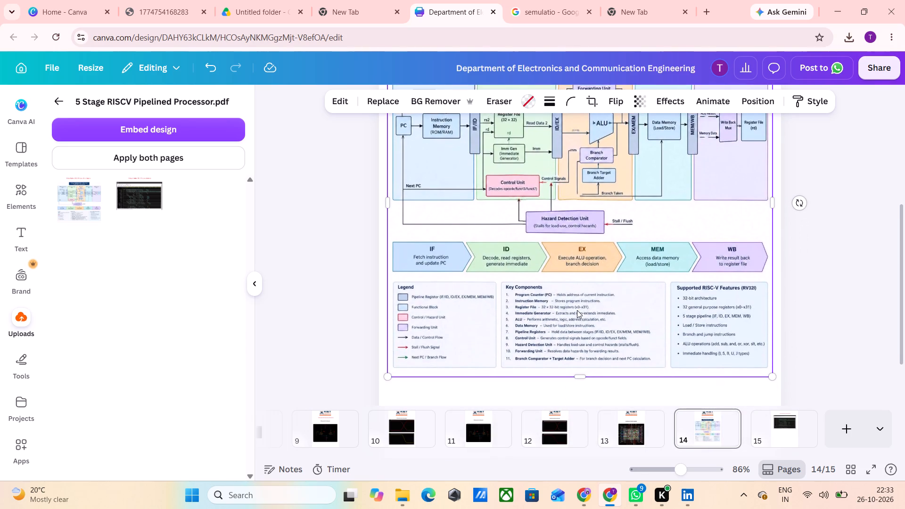
pyautogui.hscroll(-1, 577, 310)
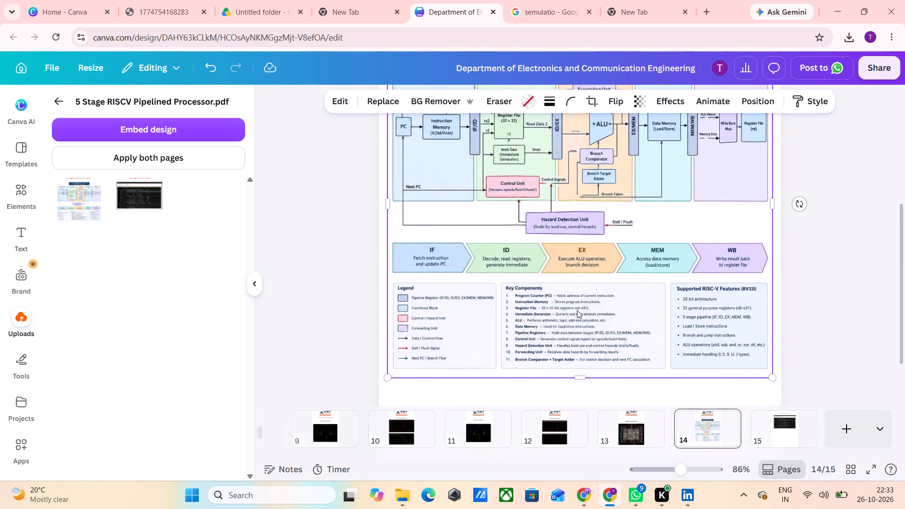
pyautogui.hscroll(-1, 577, 310)
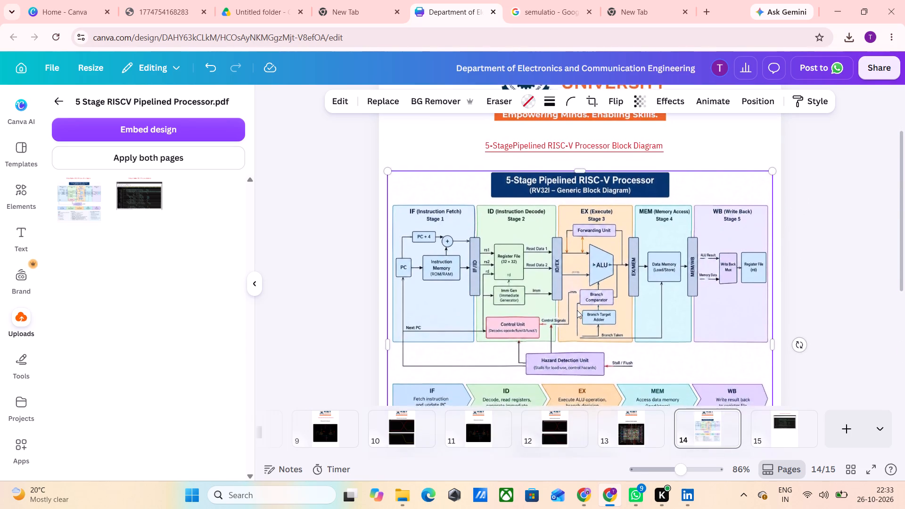
pyautogui.hscroll(-1, 577, 310)
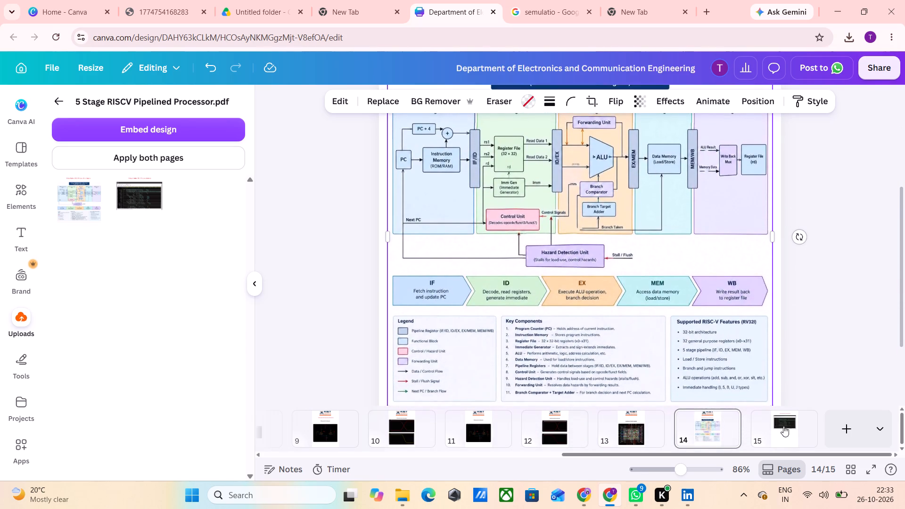
pyautogui.hscroll(-1, 783, 426)
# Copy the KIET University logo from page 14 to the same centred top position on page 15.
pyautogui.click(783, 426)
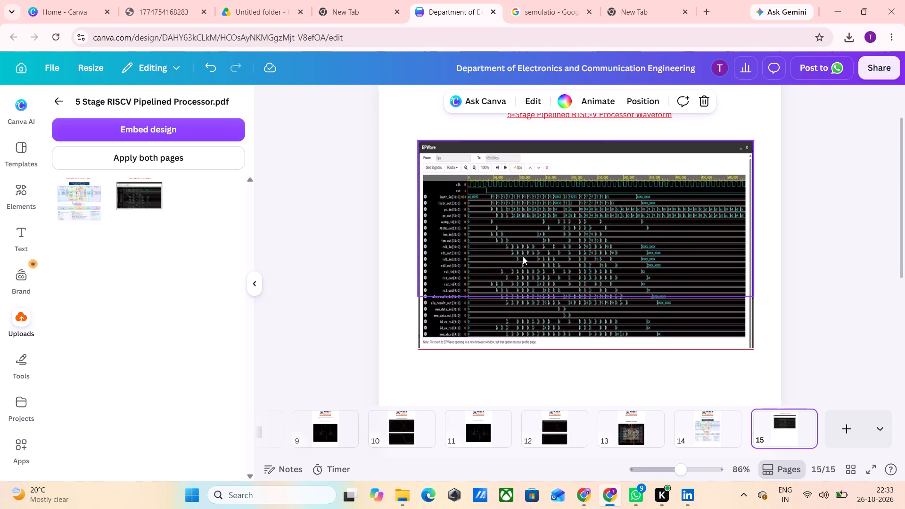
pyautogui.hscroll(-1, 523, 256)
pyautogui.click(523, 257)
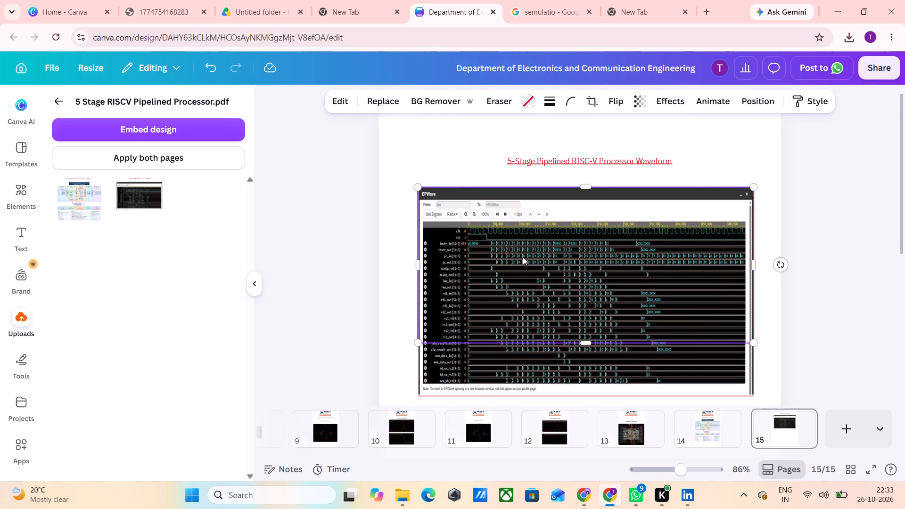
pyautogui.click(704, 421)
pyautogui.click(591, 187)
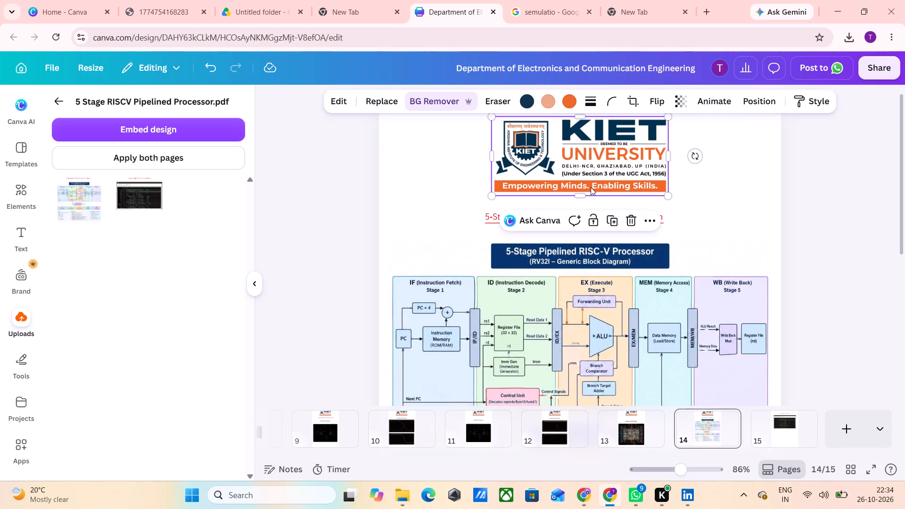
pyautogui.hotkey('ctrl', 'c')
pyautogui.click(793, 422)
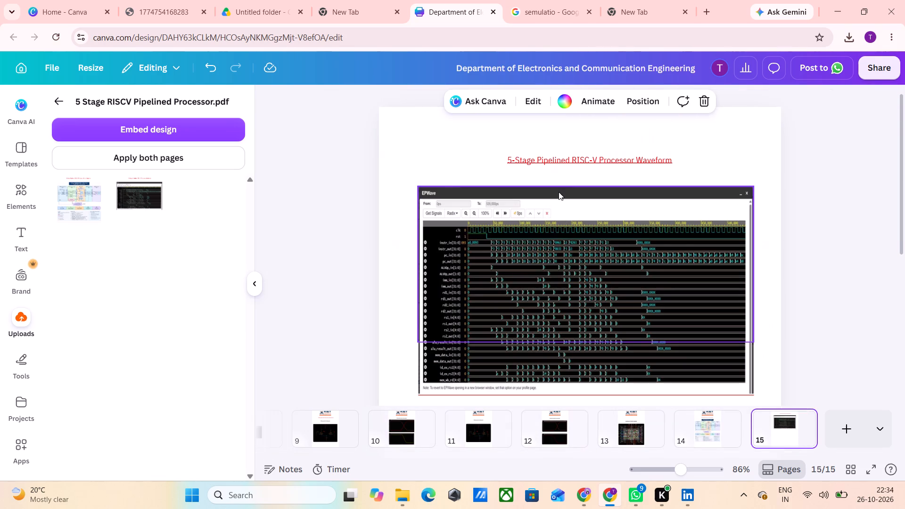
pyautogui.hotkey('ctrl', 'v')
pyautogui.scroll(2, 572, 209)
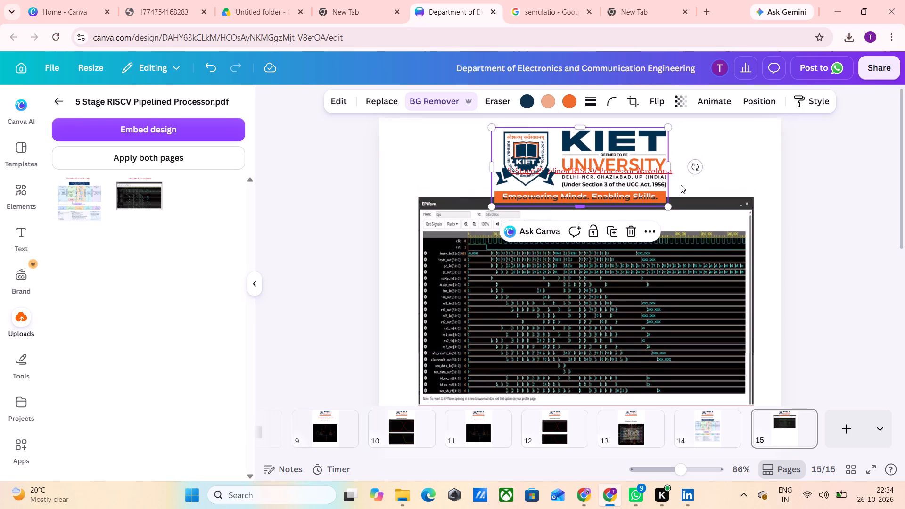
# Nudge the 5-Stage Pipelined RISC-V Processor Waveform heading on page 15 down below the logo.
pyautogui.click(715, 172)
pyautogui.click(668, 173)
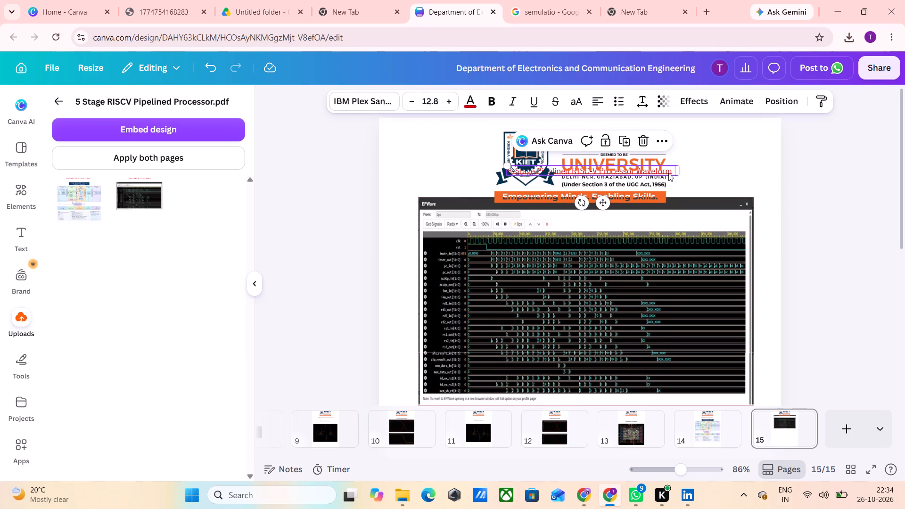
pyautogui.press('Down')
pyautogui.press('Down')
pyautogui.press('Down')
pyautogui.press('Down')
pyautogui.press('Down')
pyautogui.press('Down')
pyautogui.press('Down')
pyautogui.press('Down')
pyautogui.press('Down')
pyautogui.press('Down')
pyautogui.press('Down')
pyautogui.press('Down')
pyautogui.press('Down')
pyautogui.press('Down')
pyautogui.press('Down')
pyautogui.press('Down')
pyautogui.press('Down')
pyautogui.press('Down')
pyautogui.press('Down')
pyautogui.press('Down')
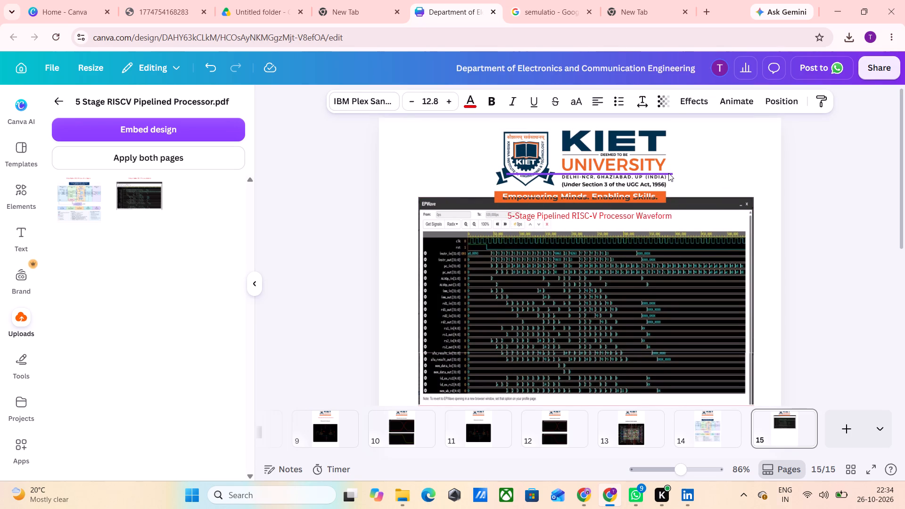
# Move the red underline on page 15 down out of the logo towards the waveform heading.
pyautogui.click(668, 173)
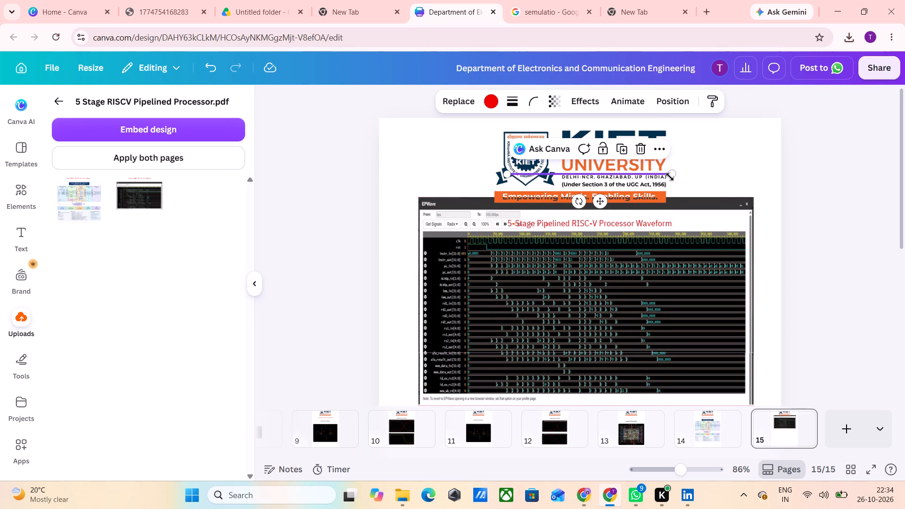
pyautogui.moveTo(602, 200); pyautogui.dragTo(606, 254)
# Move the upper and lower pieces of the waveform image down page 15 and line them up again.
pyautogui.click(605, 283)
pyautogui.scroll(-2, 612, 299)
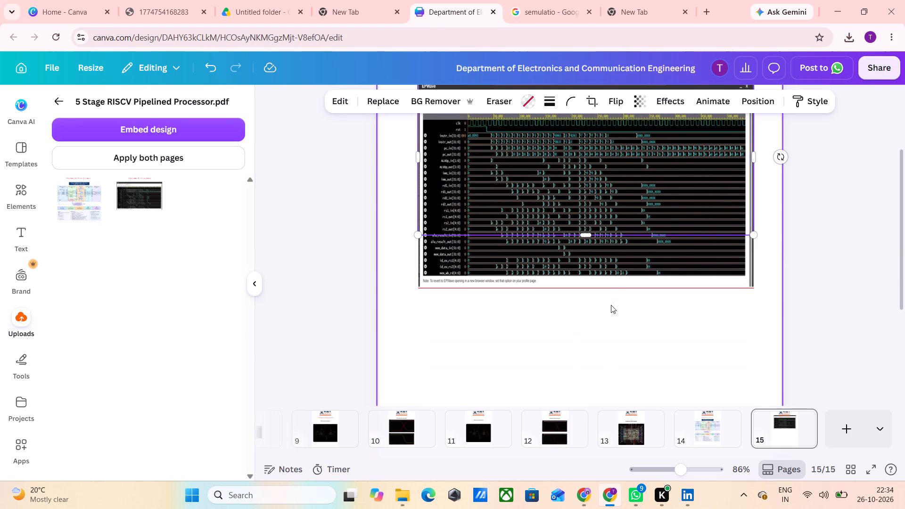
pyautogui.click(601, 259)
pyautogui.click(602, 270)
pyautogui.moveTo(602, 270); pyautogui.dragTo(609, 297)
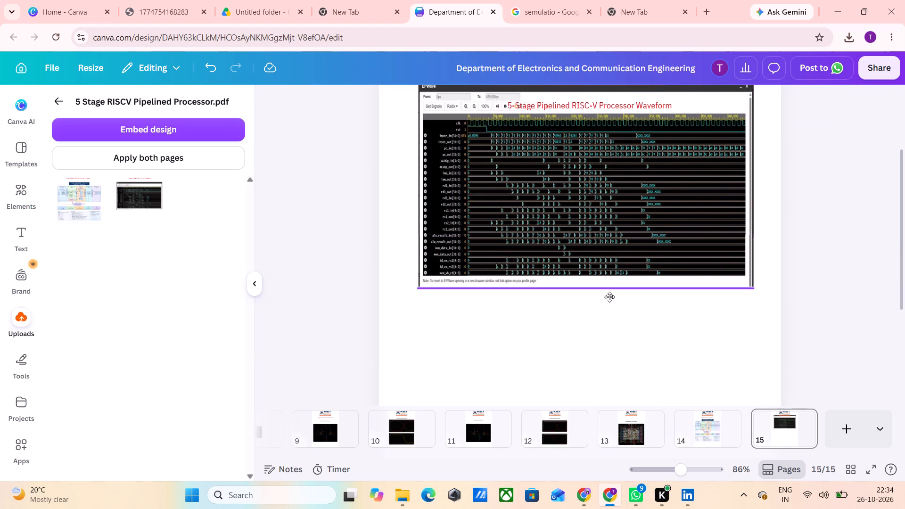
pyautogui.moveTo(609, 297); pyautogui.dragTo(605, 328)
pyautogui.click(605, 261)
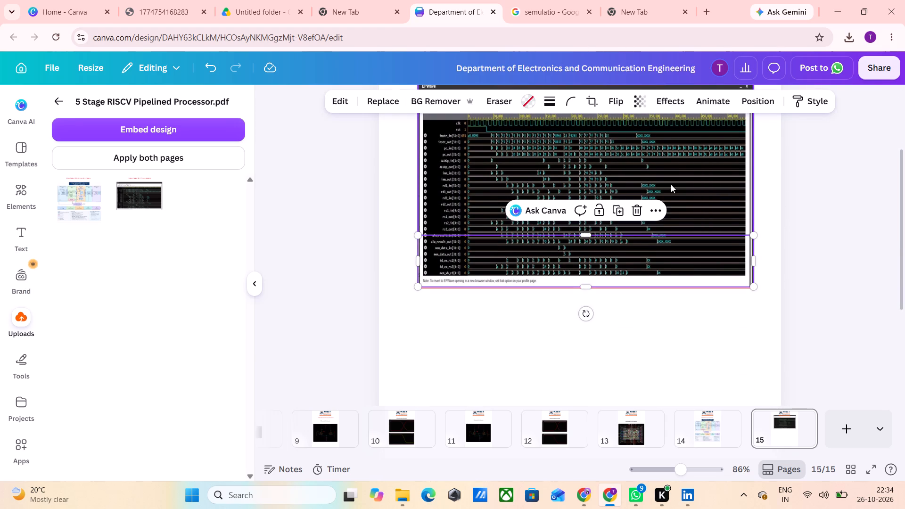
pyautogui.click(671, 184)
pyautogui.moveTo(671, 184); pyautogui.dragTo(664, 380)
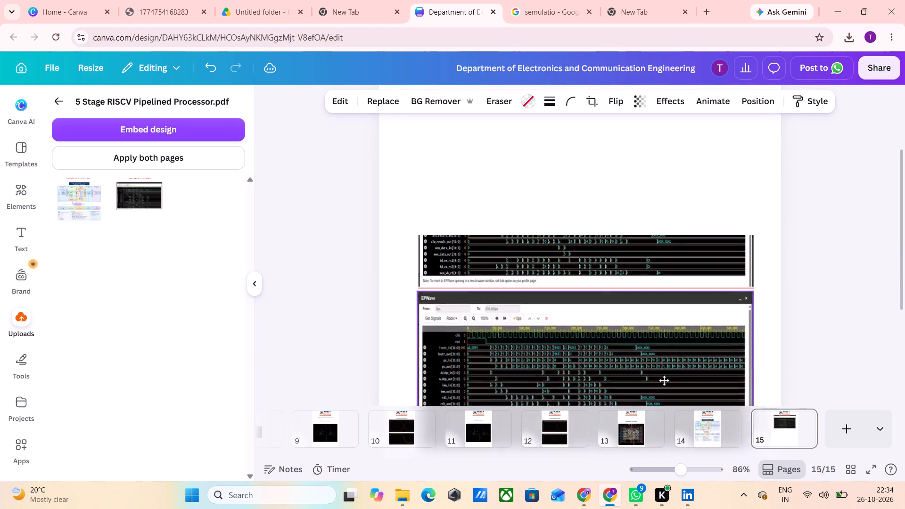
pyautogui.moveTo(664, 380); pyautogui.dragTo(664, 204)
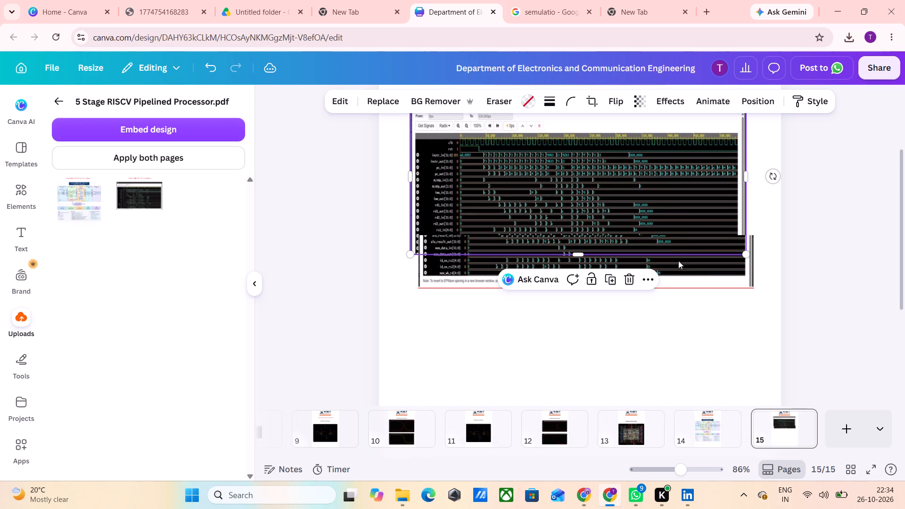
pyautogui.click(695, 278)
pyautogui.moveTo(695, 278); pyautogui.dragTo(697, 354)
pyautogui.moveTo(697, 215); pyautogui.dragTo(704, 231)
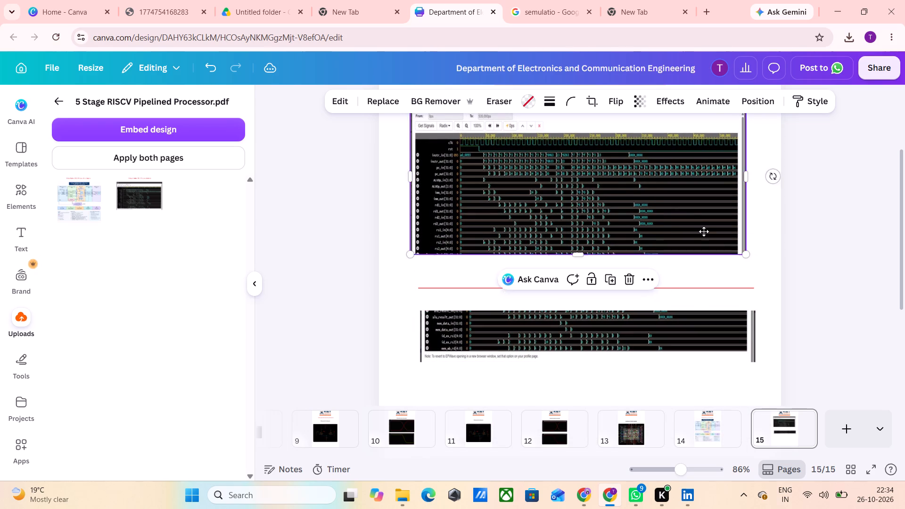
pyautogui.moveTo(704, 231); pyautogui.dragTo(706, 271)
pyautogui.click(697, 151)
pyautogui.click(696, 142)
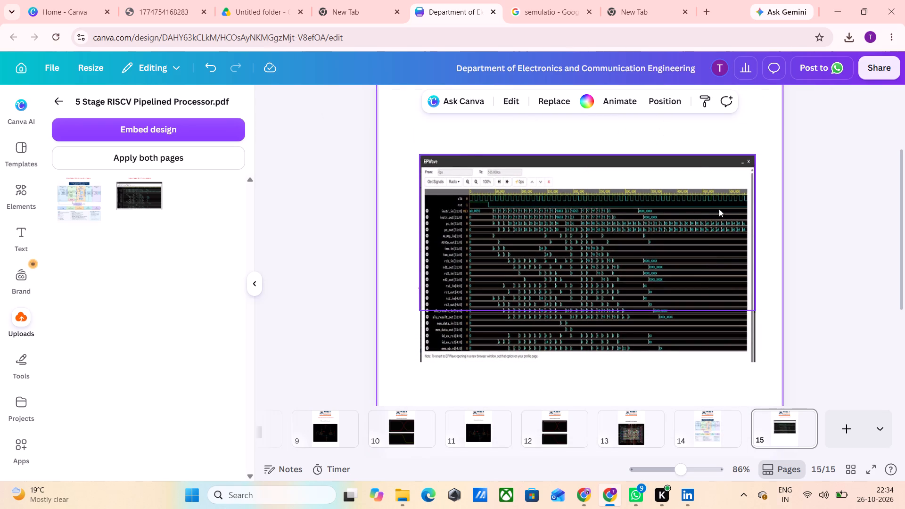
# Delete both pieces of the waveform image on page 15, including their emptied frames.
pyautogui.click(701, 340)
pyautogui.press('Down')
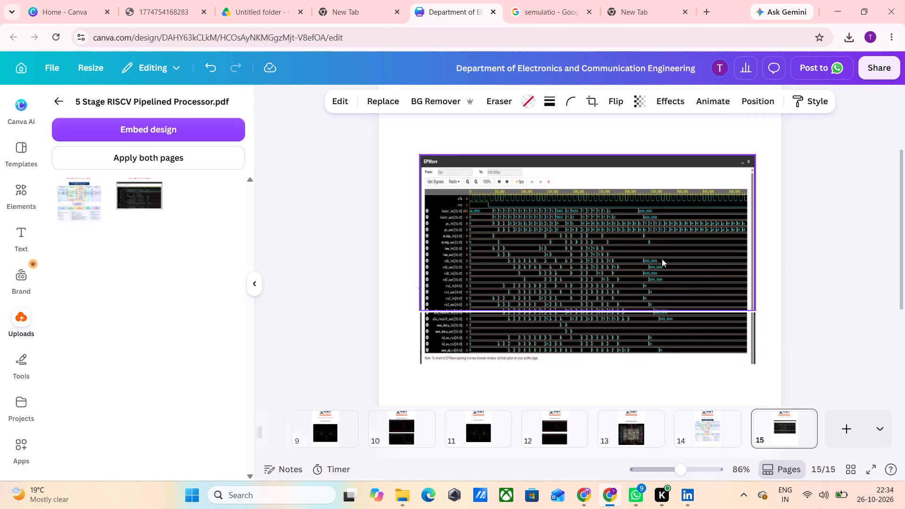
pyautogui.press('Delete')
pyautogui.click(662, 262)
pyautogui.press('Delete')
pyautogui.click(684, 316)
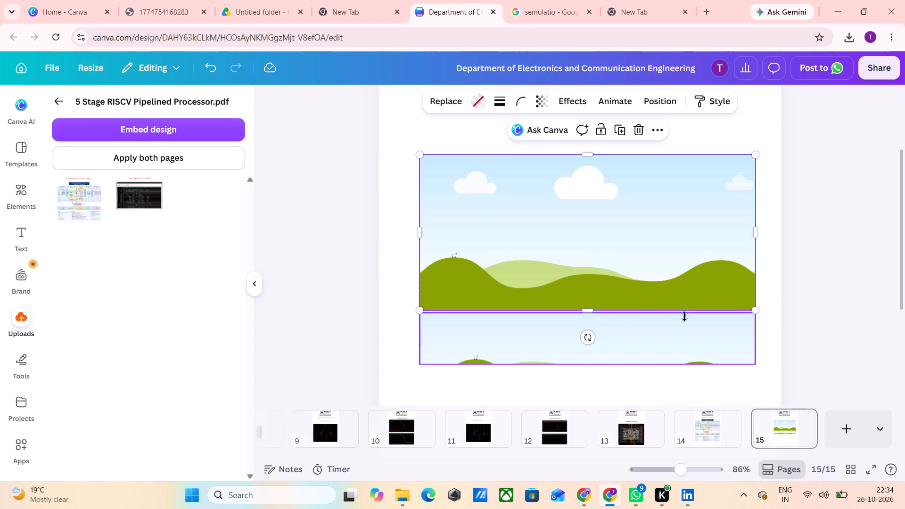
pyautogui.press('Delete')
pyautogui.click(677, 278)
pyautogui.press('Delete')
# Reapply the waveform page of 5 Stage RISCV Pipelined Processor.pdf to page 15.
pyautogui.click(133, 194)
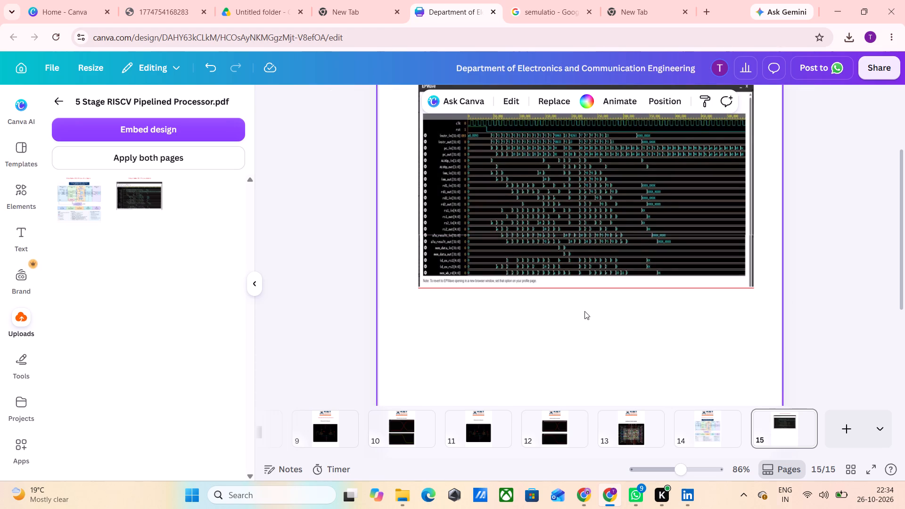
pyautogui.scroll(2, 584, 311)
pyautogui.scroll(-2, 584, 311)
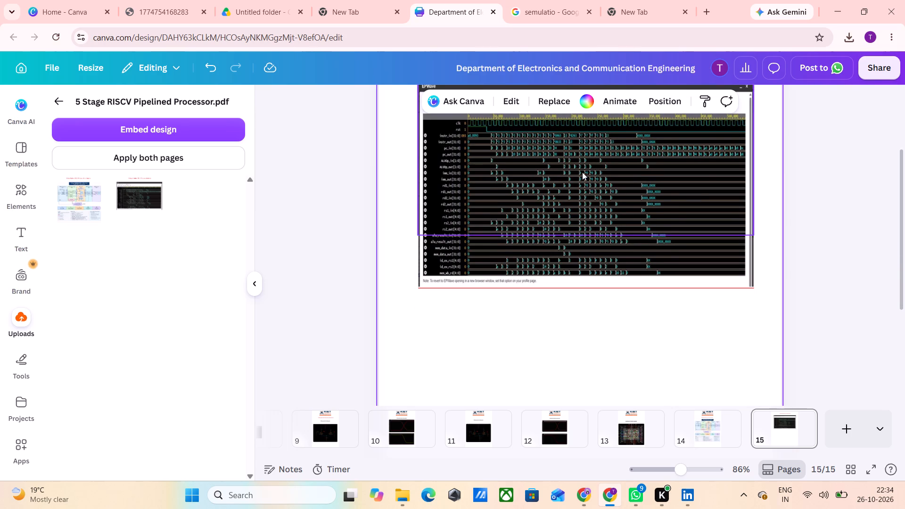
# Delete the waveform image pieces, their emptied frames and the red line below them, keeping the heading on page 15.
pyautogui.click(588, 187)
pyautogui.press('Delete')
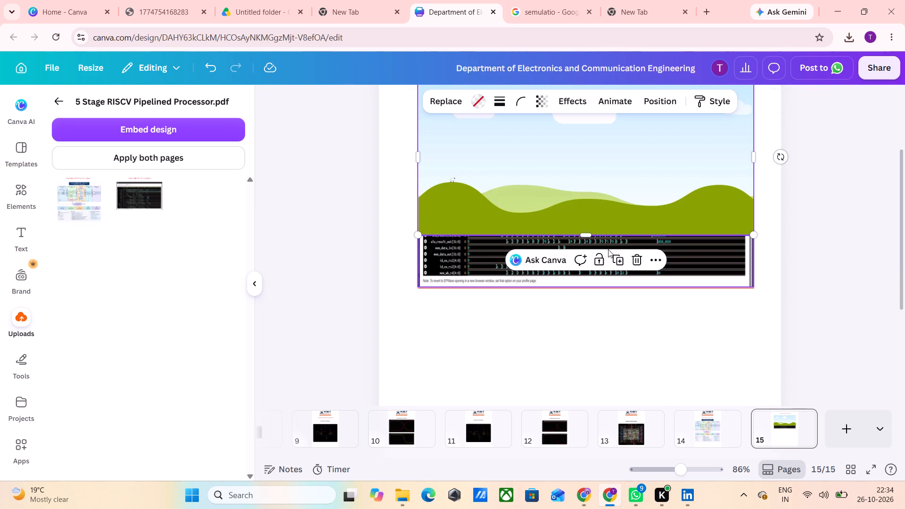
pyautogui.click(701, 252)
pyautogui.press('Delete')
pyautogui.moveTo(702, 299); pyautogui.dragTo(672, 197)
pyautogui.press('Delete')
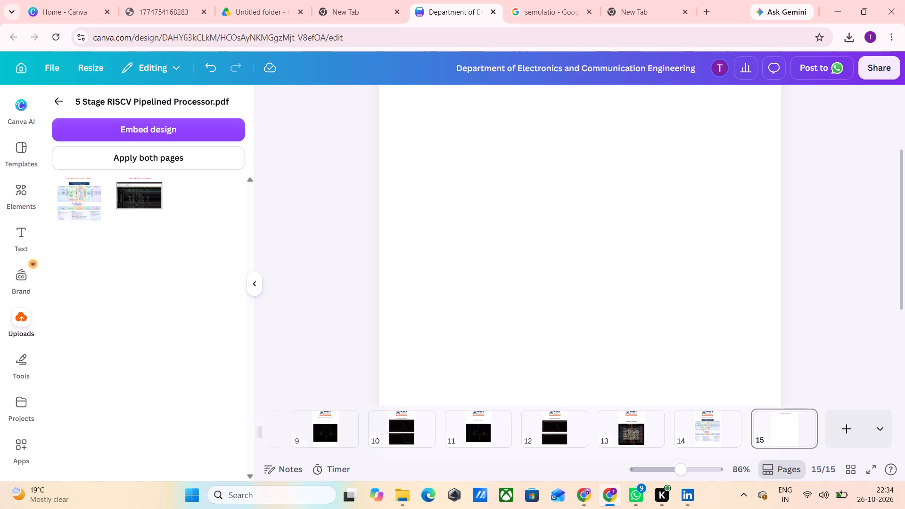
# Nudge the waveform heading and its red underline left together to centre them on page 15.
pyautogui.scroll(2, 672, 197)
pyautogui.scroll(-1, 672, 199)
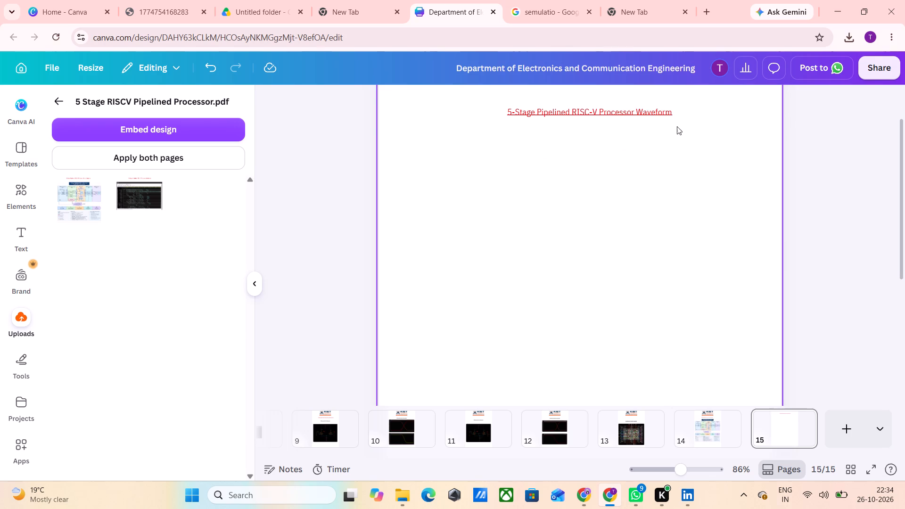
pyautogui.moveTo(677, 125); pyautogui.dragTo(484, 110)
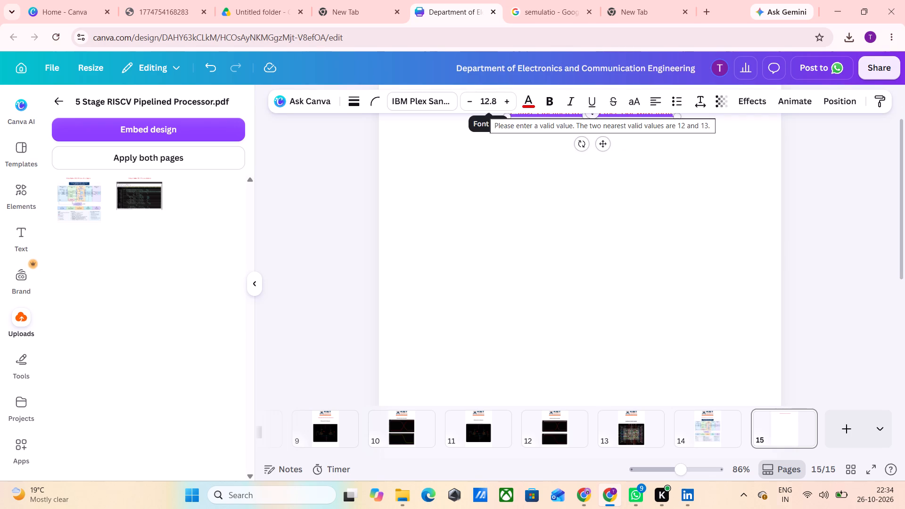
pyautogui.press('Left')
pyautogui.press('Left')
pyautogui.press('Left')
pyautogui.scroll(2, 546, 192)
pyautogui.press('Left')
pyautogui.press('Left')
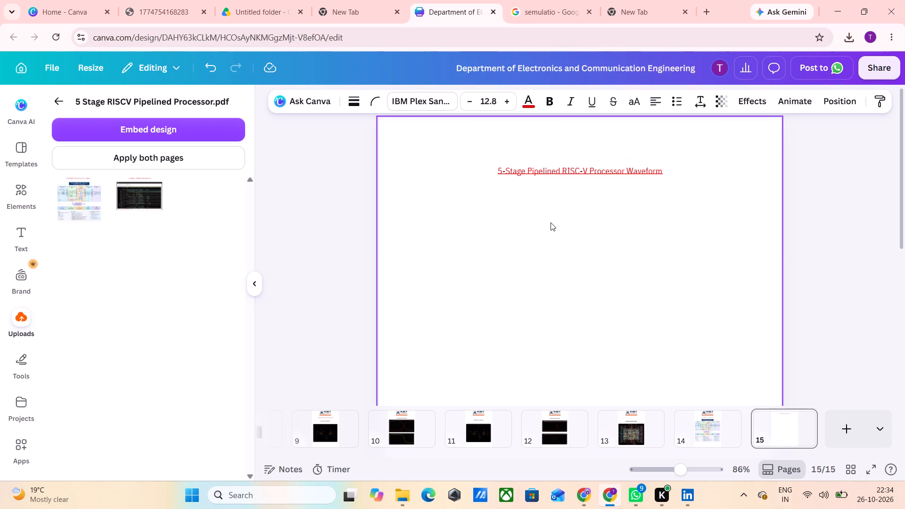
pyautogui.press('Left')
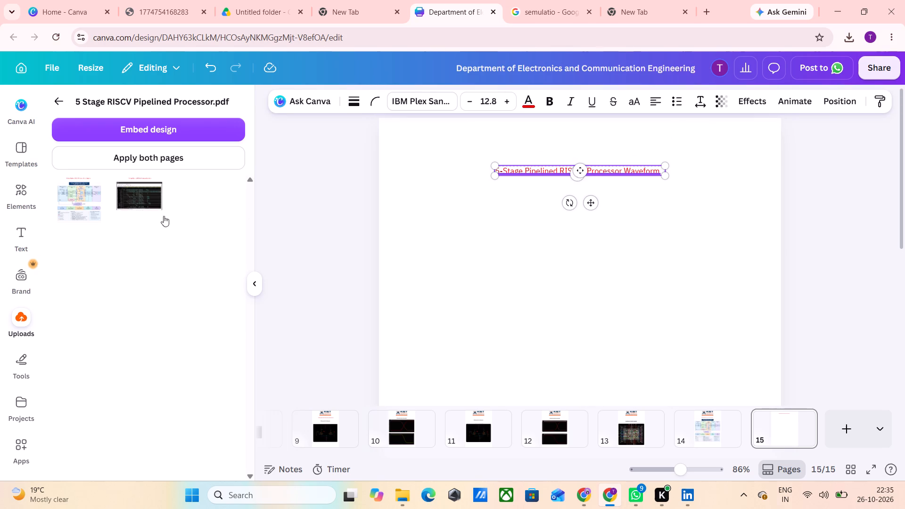
# Apply the waveform page of 5 Stage RISCV Pipelined Processor.pdf to page 15 again.
pyautogui.click(543, 289)
pyautogui.scroll(-2, 542, 294)
pyautogui.click(542, 311)
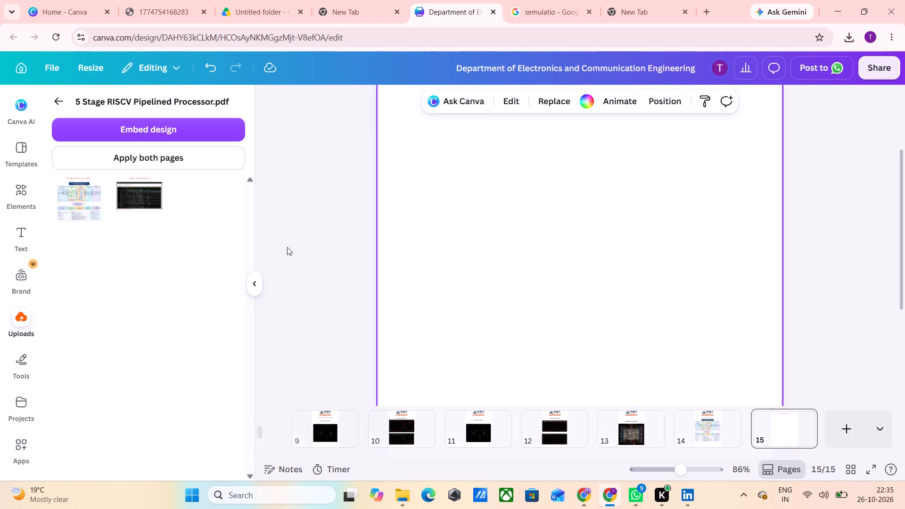
pyautogui.click(138, 196)
pyautogui.scroll(1, 543, 269)
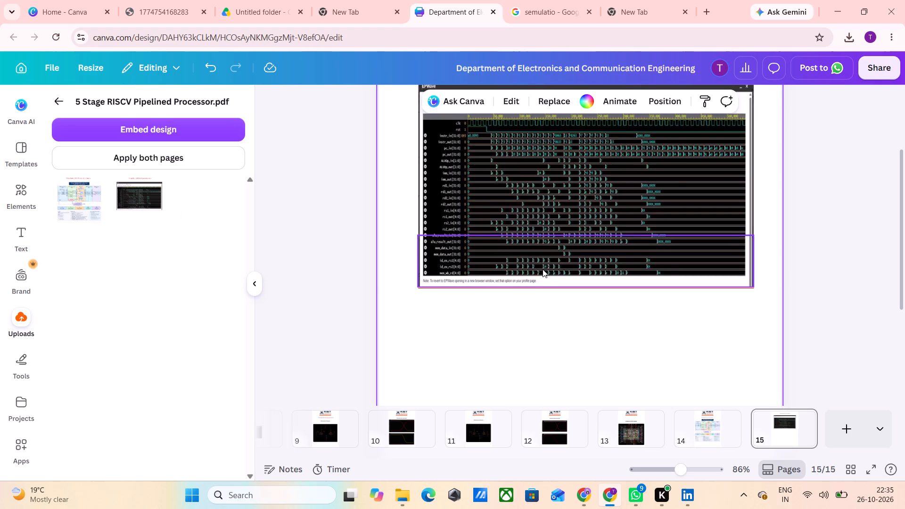
pyautogui.scroll(1, 543, 269)
# Select both waveform image pieces with the red line beneath them and nudge them down together to free space below the heading.
pyautogui.moveTo(409, 174); pyautogui.dragTo(434, 258)
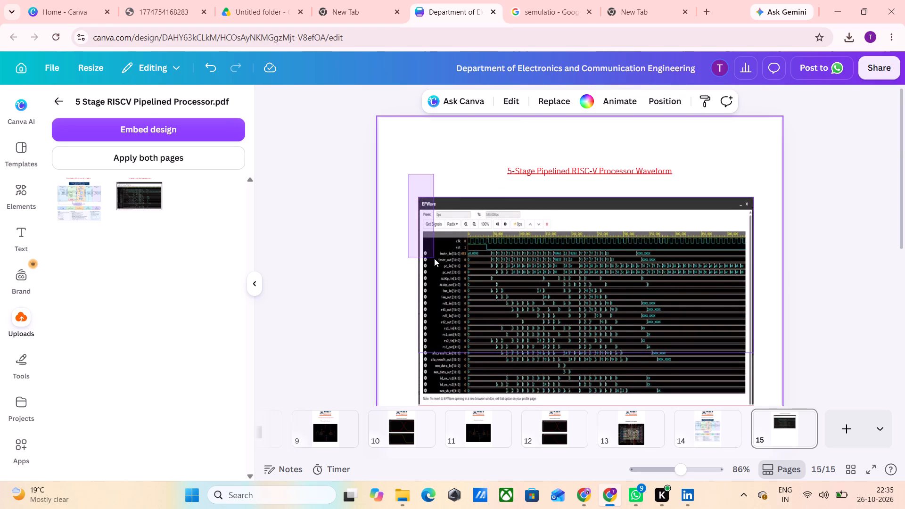
pyautogui.moveTo(434, 258); pyautogui.dragTo(411, 193)
pyautogui.scroll(-1, 411, 193)
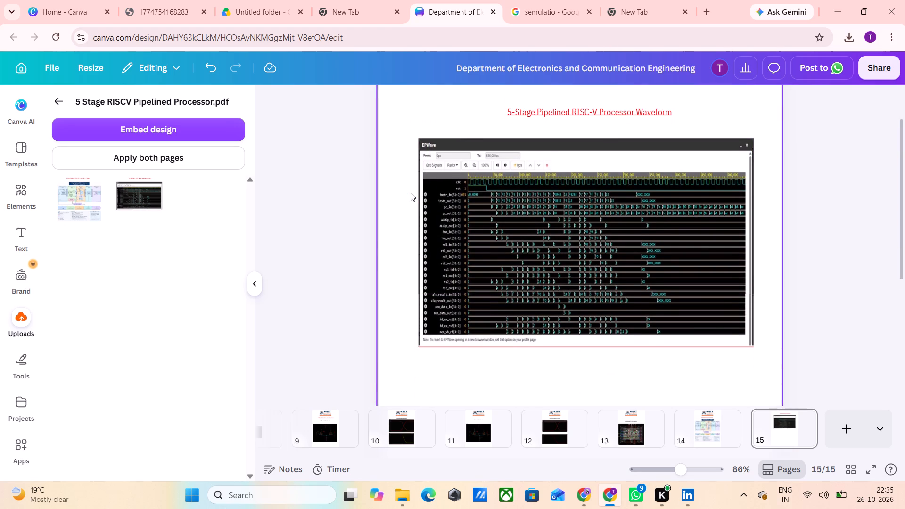
pyautogui.scroll(-1, 411, 193)
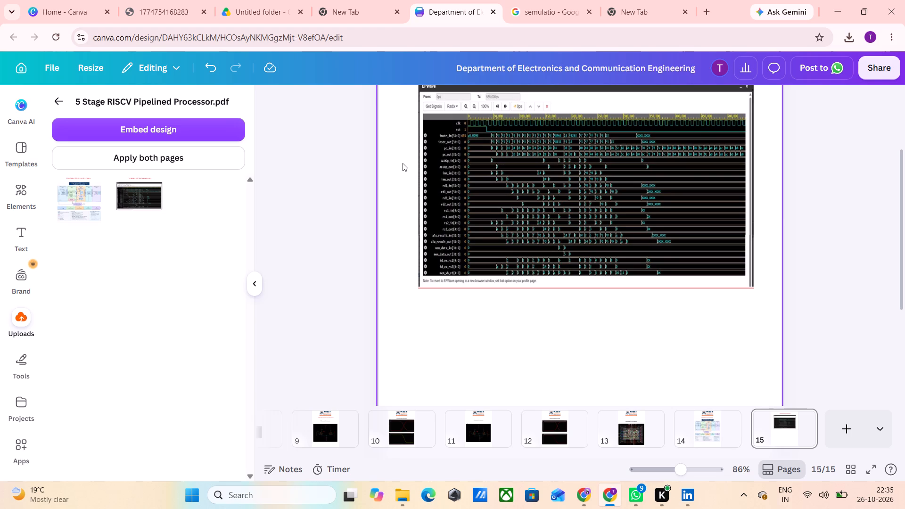
pyautogui.moveTo(400, 164); pyautogui.dragTo(624, 314)
pyautogui.scroll(1, 631, 312)
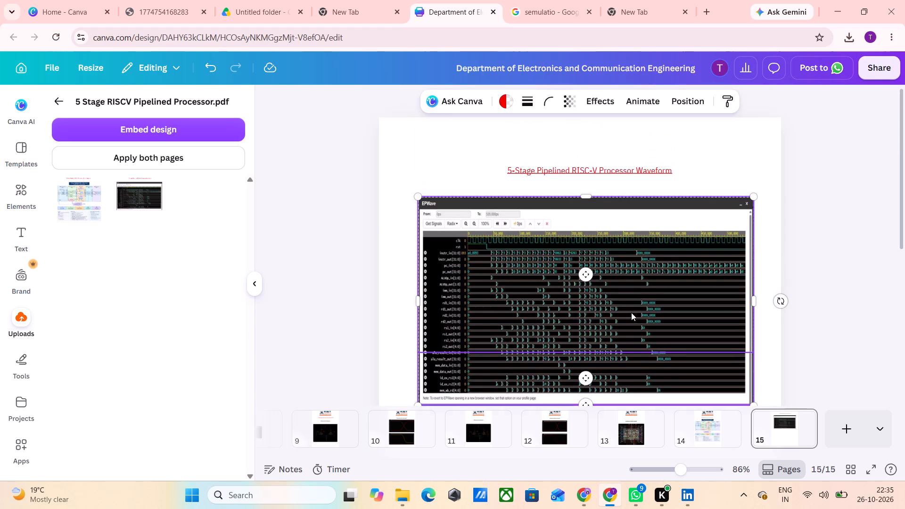
pyautogui.scroll(-1, 631, 312)
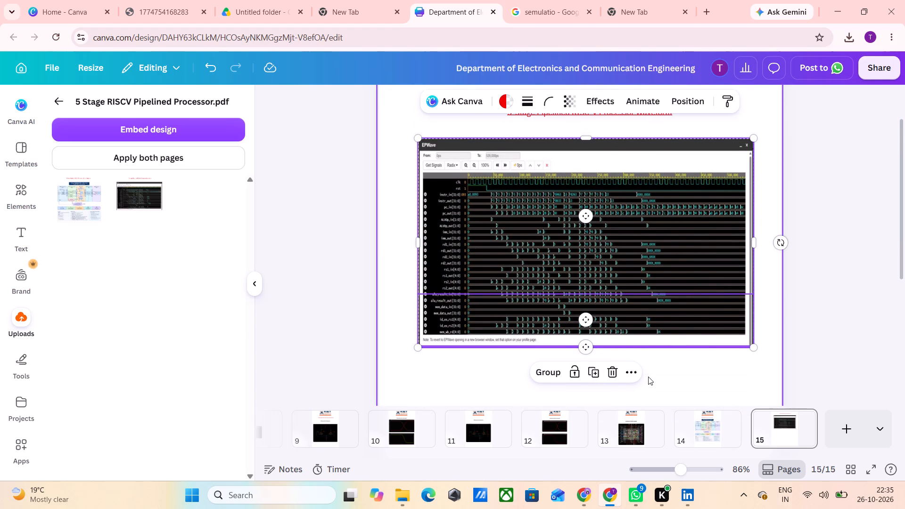
pyautogui.press('Down')
pyautogui.press('Down')
pyautogui.press('Down')
pyautogui.press('Down')
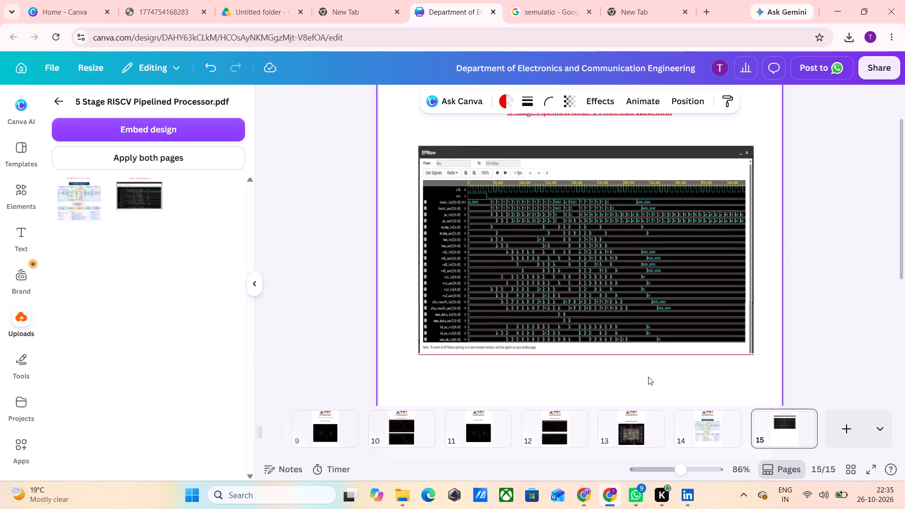
pyautogui.press('Down')
pyautogui.press('Down')
pyautogui.press('Down')
pyautogui.press('Down')
pyautogui.press('Down')
pyautogui.press('Down')
pyautogui.press('Down')
pyautogui.press('Down')
pyautogui.press('Down')
pyautogui.press('Down')
pyautogui.press('Down')
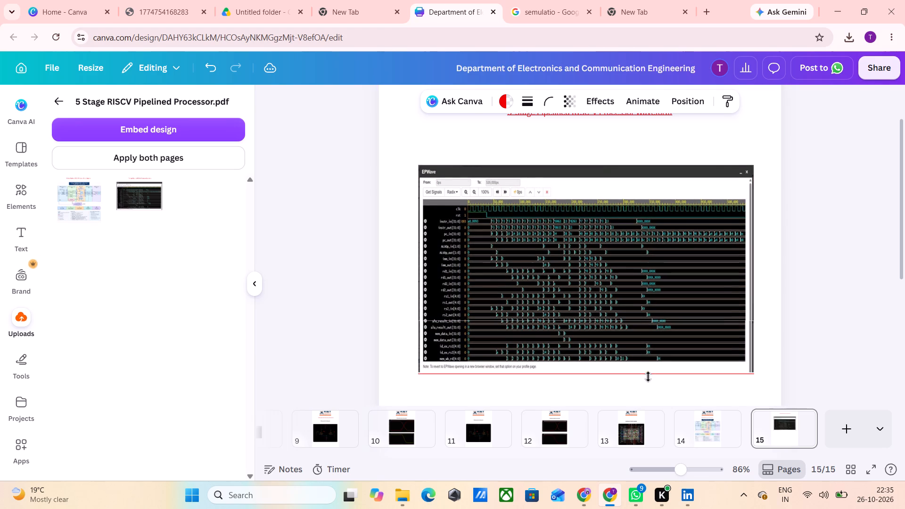
pyautogui.press('Down')
pyautogui.press('Down')
pyautogui.press('Down')
pyautogui.press('Down')
pyautogui.press('Down')
pyautogui.press('Down')
pyautogui.press('Down')
pyautogui.press('Down')
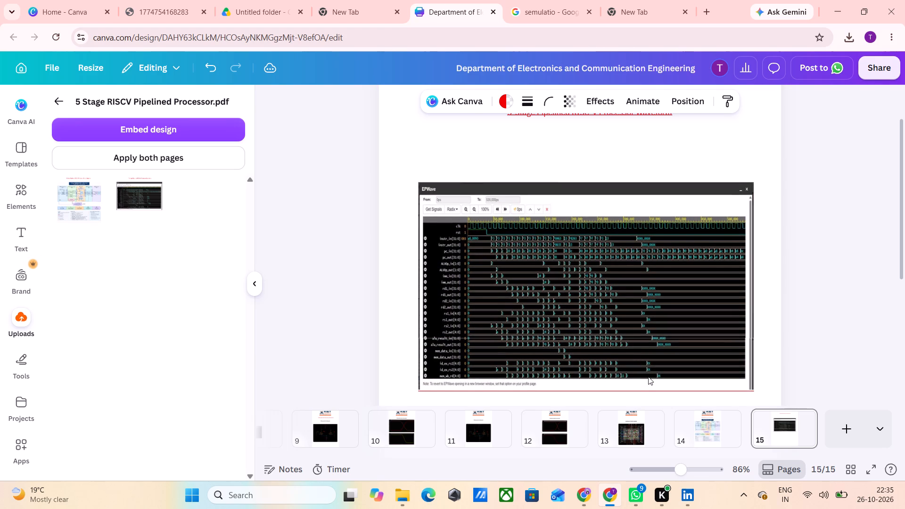
# Select the waveform heading with its red underline and nudge them down and left, centring them just above the waveform on page 15.
pyautogui.press('Up')
pyautogui.scroll(3, 648, 377)
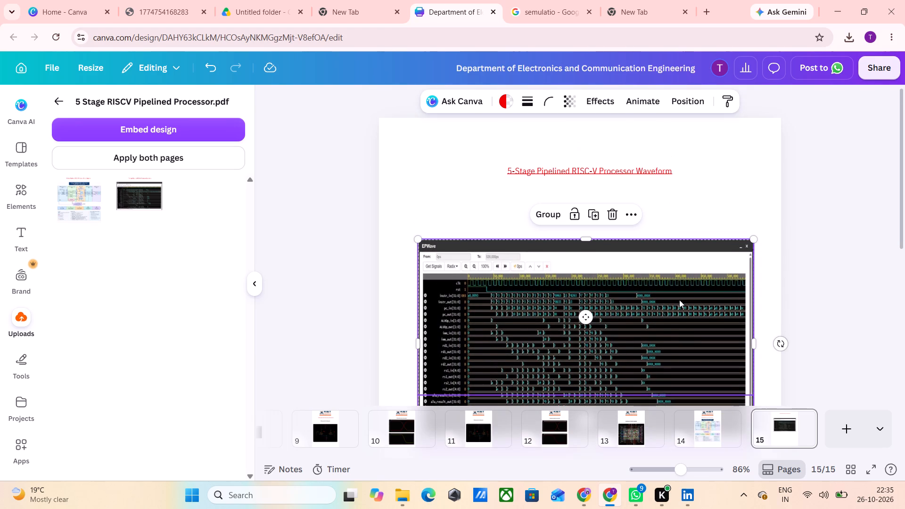
pyautogui.click(687, 196)
pyautogui.moveTo(687, 197); pyautogui.dragTo(476, 146)
pyautogui.press('Down')
pyautogui.press('Down')
pyautogui.press('Down')
pyautogui.press('Down')
pyautogui.press('Down')
pyautogui.press('Down')
pyautogui.press('Down')
pyautogui.press('Down')
pyautogui.press('Down')
pyautogui.press('Down')
pyautogui.press('Down')
pyautogui.press('Down')
pyautogui.press('Down')
pyautogui.press('Down')
pyautogui.press('Down')
pyautogui.press('Down')
pyautogui.press('Down')
pyautogui.press('Down')
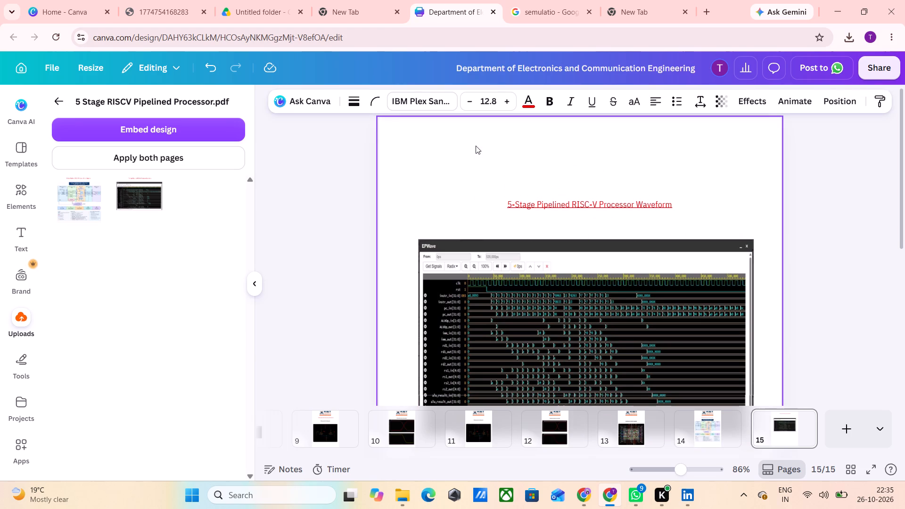
pyautogui.press('Left')
pyautogui.press('Left')
pyautogui.press('Left')
pyautogui.press('Left')
pyautogui.press('Left')
pyautogui.press('Down')
pyautogui.press('Down')
pyautogui.press('Down')
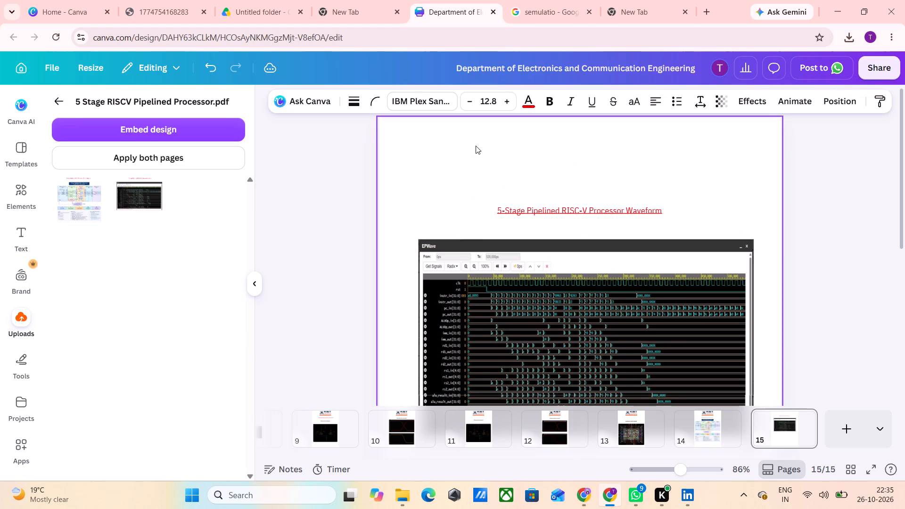
pyautogui.press('Right')
pyautogui.press('Down')
pyautogui.press('Down')
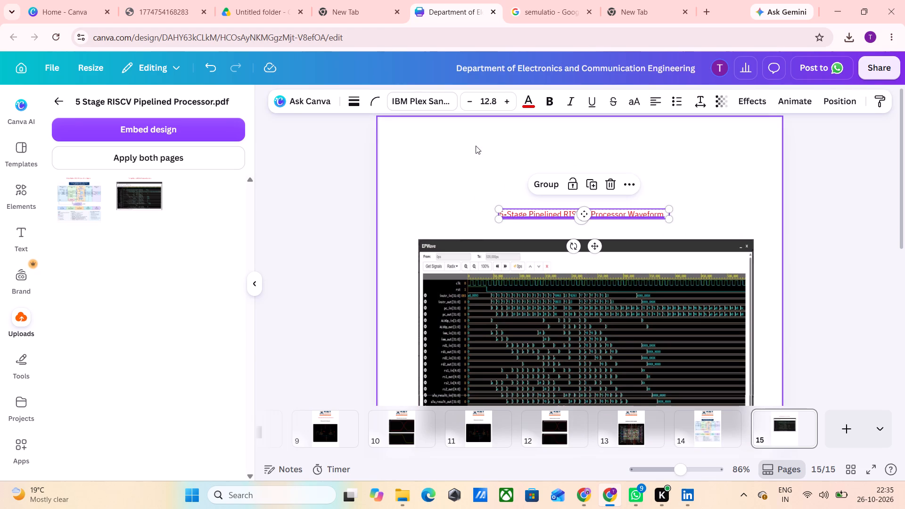
# Copy the KIET University logo from page 14 to the top of page 15, above the waveform heading.
pyautogui.click(708, 435)
pyautogui.click(575, 162)
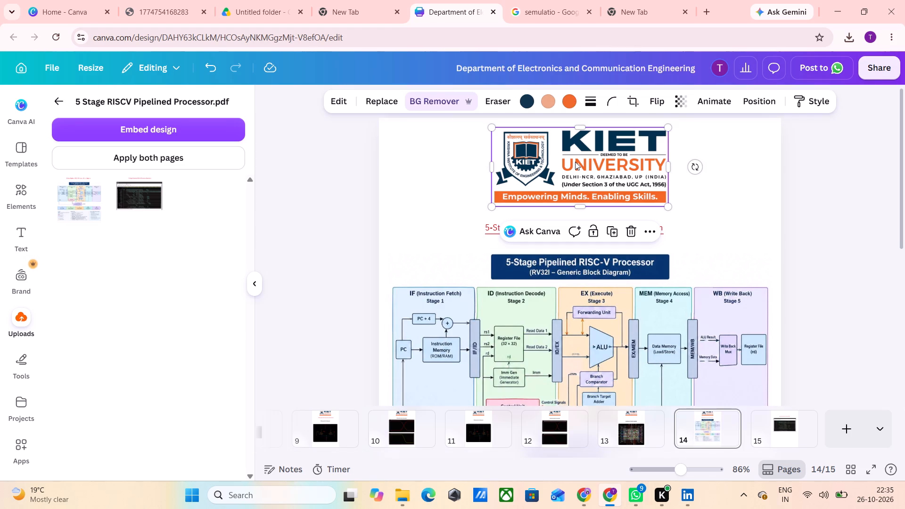
pyautogui.hotkey('ctrl', 'c')
pyautogui.click(789, 429)
pyautogui.click(563, 151)
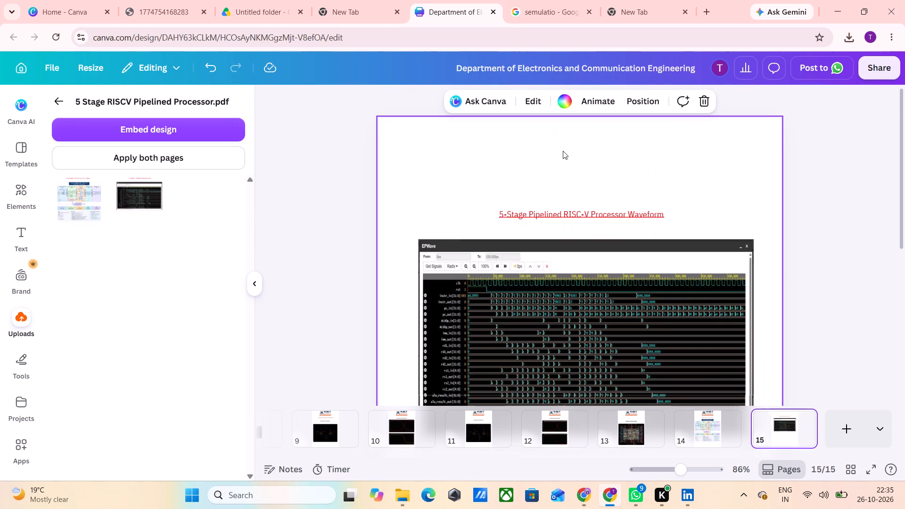
pyautogui.hotkey('ctrl', 'v')
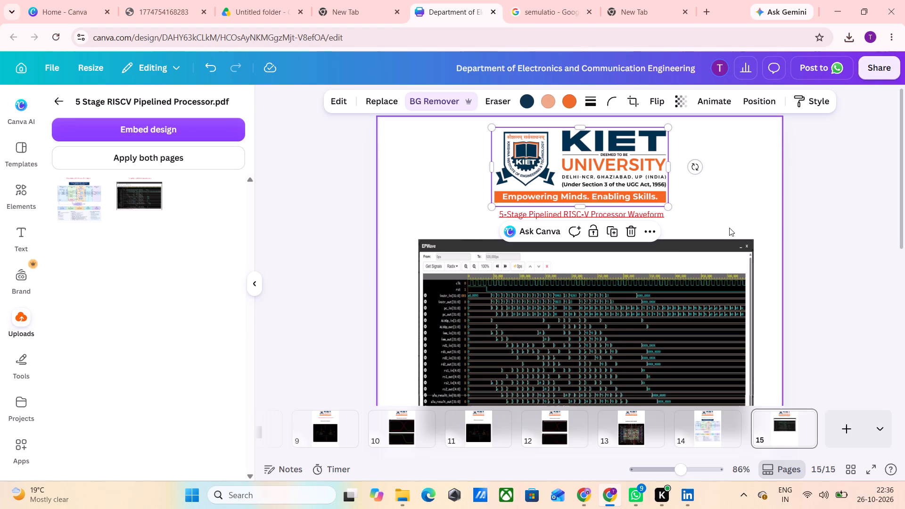
pyautogui.click(728, 211)
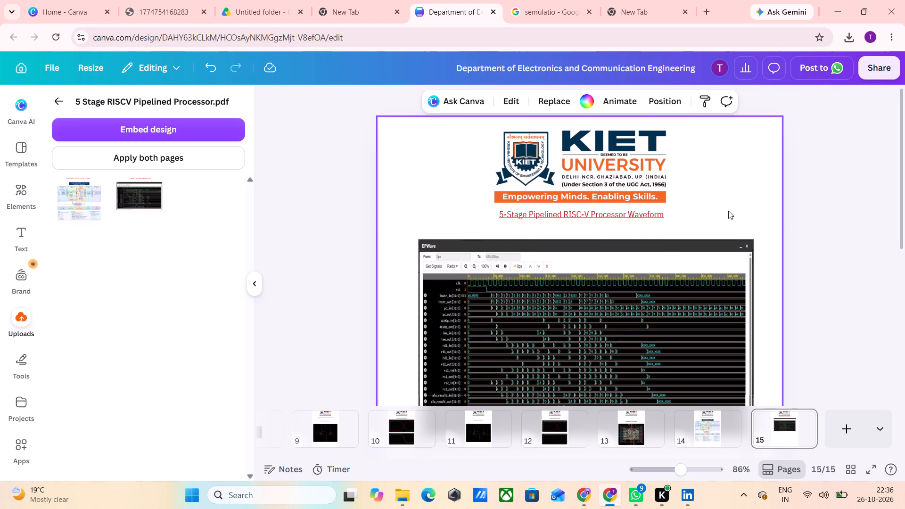
# Select both waveform image pieces with the red line beneath them and nudge them further down, widening the gap below the heading.
pyautogui.scroll(-3, 728, 211)
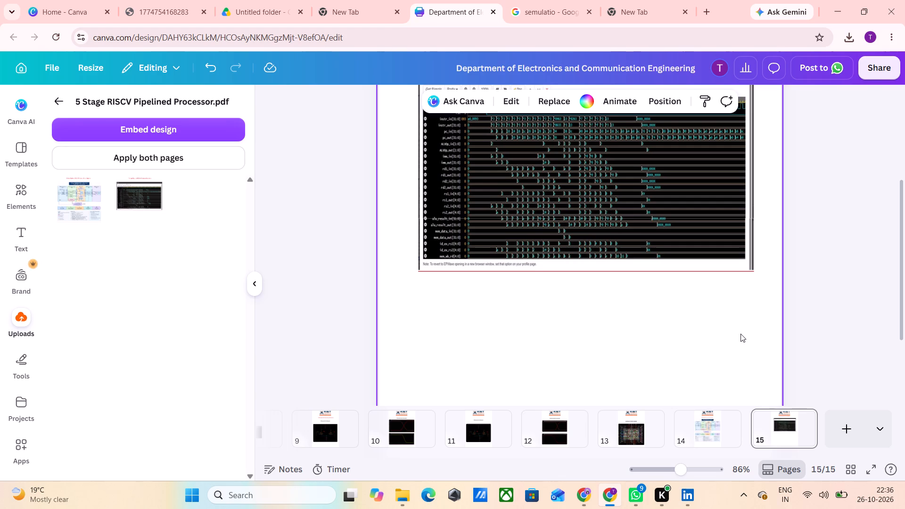
pyautogui.scroll(3, 740, 334)
pyautogui.scroll(-3, 740, 334)
pyautogui.scroll(1, 666, 346)
pyautogui.moveTo(676, 380); pyautogui.dragTo(633, 134)
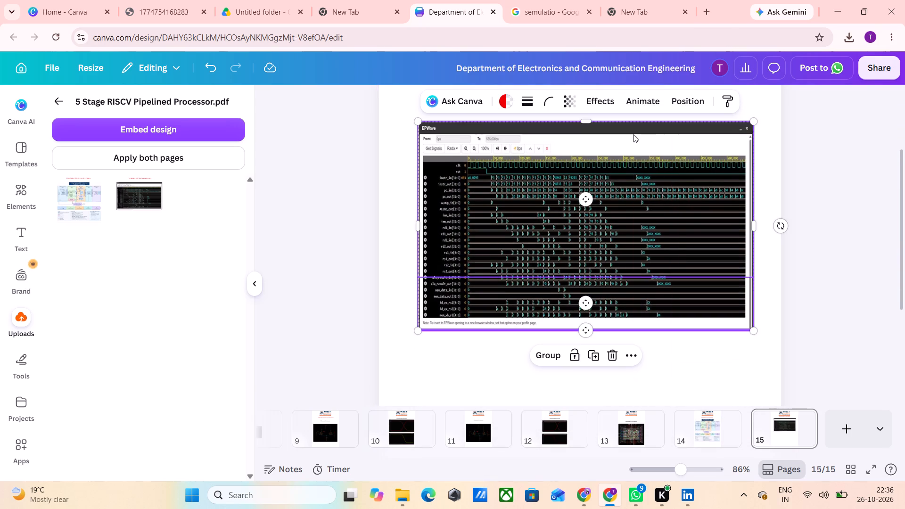
pyautogui.press('Down')
pyautogui.press('Down')
pyautogui.press('Down')
pyautogui.press('Down')
pyautogui.press('Down')
pyautogui.press('Down')
pyautogui.press('Down')
pyautogui.press('Down')
pyautogui.press('Down')
pyautogui.press('Down')
pyautogui.press('Down')
pyautogui.press('Down')
pyautogui.press('Down')
pyautogui.press('Down')
pyautogui.press('Down')
pyautogui.press('Down')
pyautogui.press('Down')
pyautogui.press('Down')
pyautogui.press('Down')
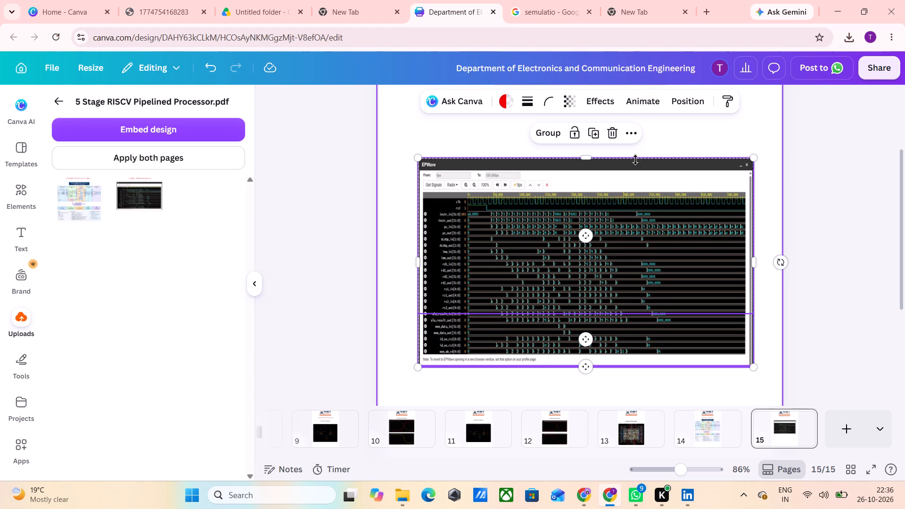
# Examine the placement of the two waveform image pieces and the space below them on page 15.
pyautogui.scroll(-2, 634, 191)
pyautogui.scroll(-2, 649, 257)
pyautogui.scroll(7, 654, 284)
pyautogui.scroll(-3, 654, 284)
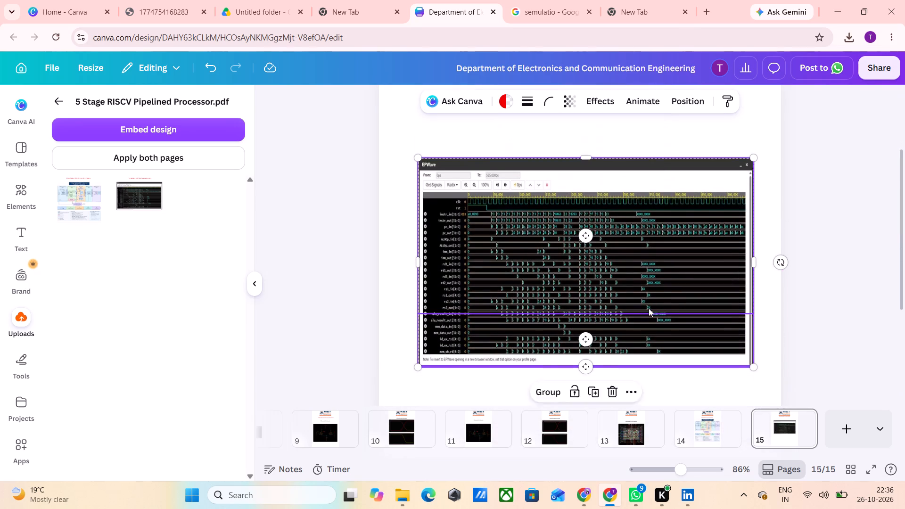
pyautogui.click(452, 320)
pyautogui.click(441, 238)
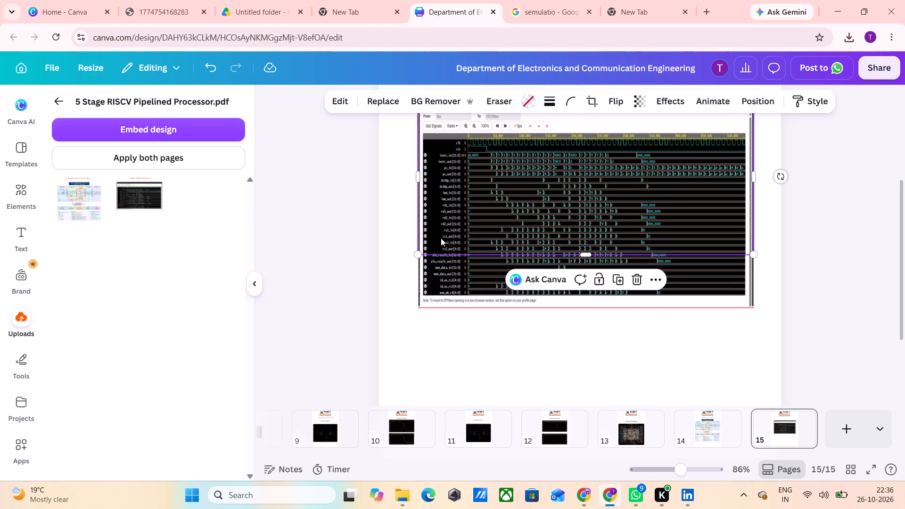
pyautogui.click(428, 284)
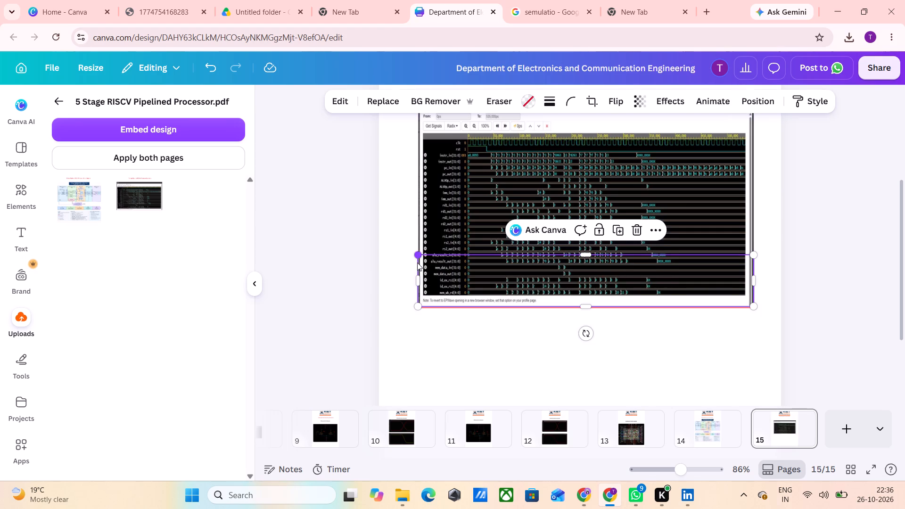
pyautogui.click(435, 332)
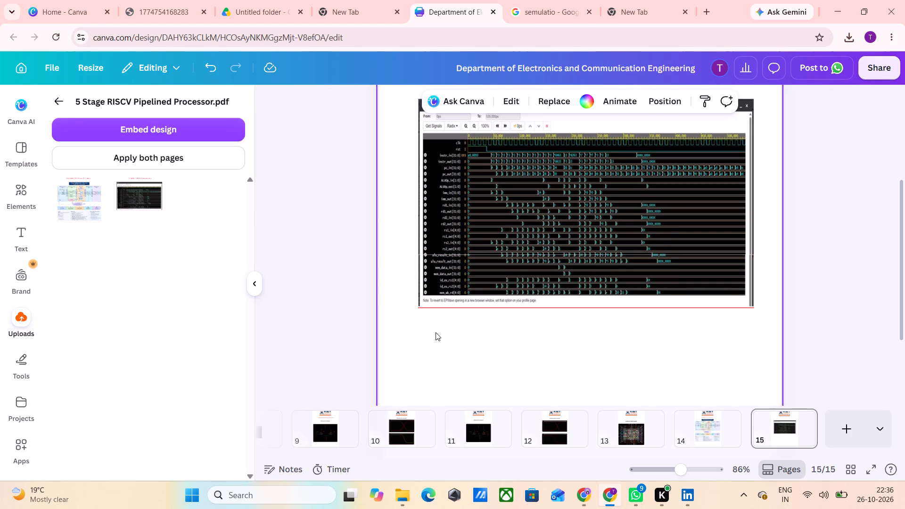
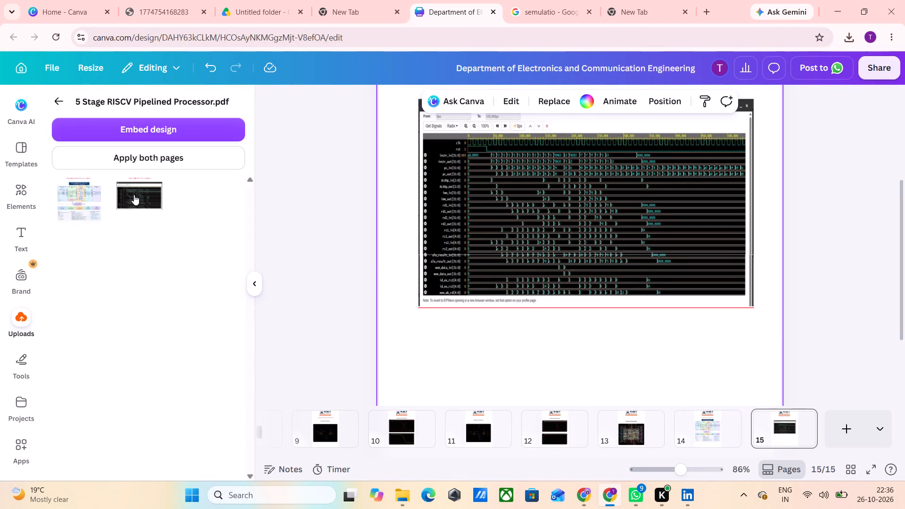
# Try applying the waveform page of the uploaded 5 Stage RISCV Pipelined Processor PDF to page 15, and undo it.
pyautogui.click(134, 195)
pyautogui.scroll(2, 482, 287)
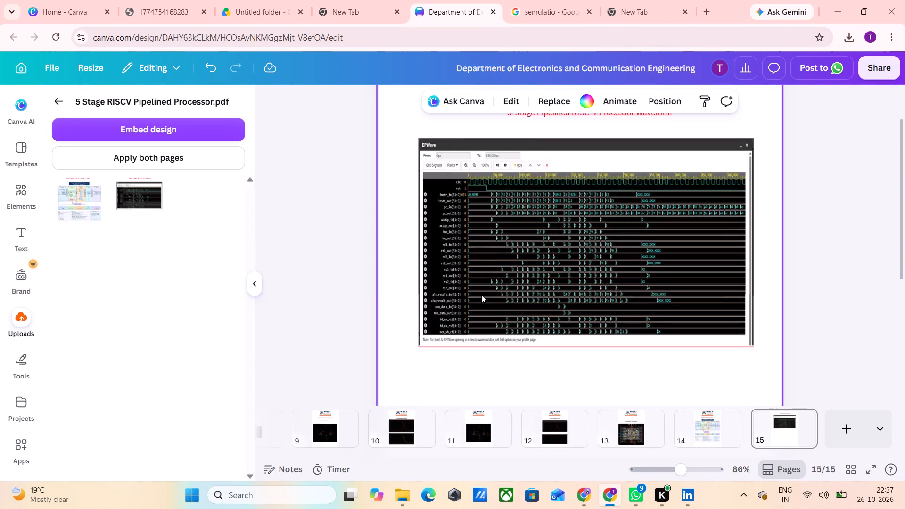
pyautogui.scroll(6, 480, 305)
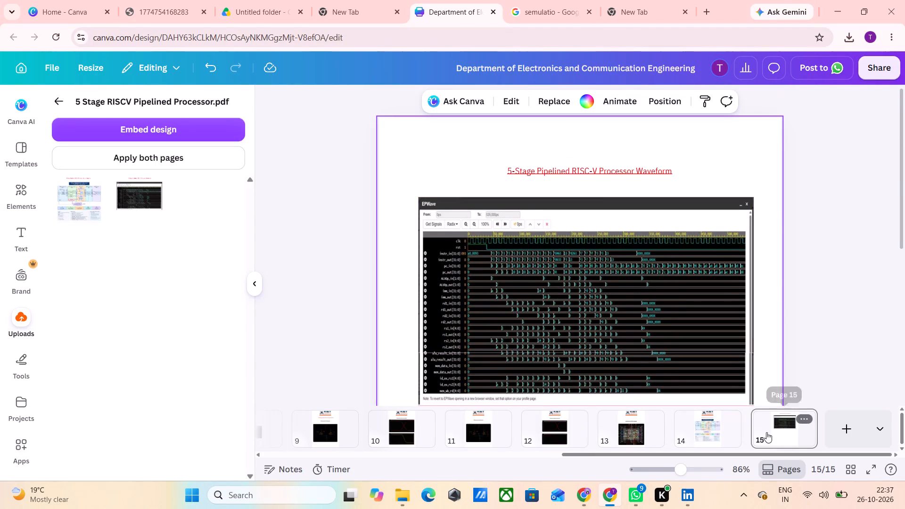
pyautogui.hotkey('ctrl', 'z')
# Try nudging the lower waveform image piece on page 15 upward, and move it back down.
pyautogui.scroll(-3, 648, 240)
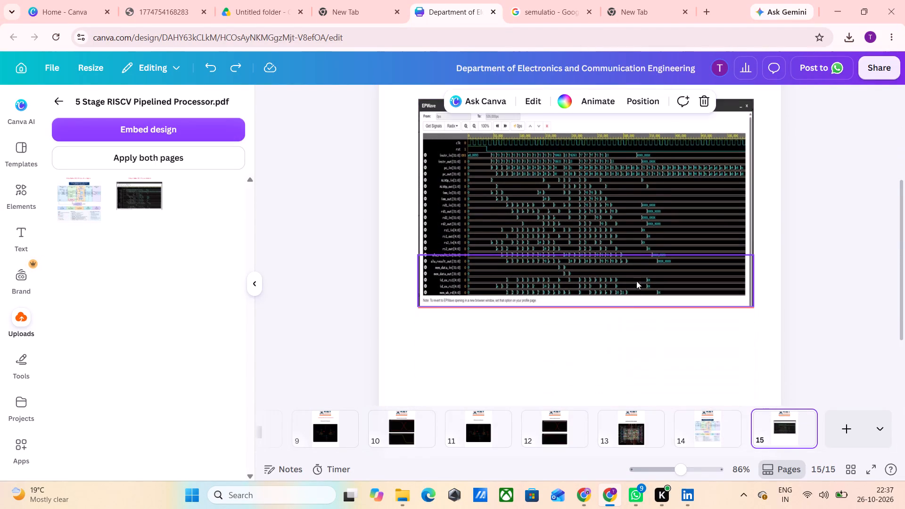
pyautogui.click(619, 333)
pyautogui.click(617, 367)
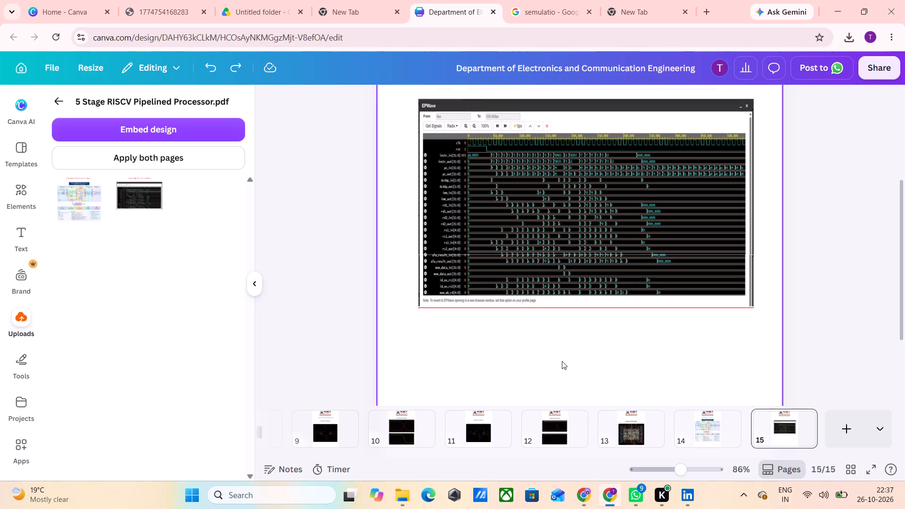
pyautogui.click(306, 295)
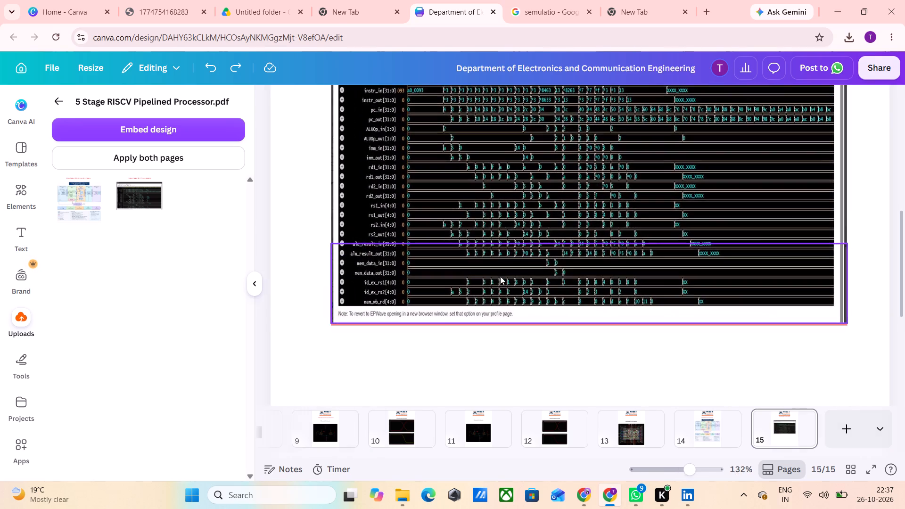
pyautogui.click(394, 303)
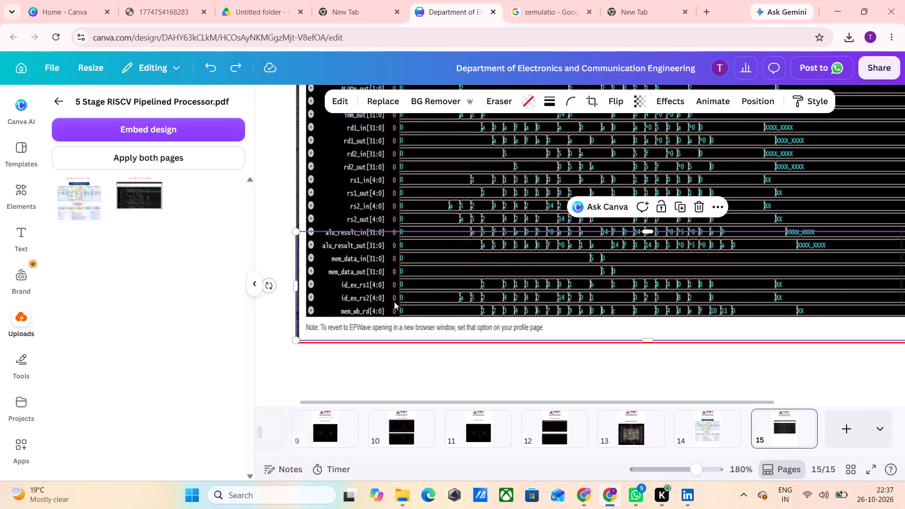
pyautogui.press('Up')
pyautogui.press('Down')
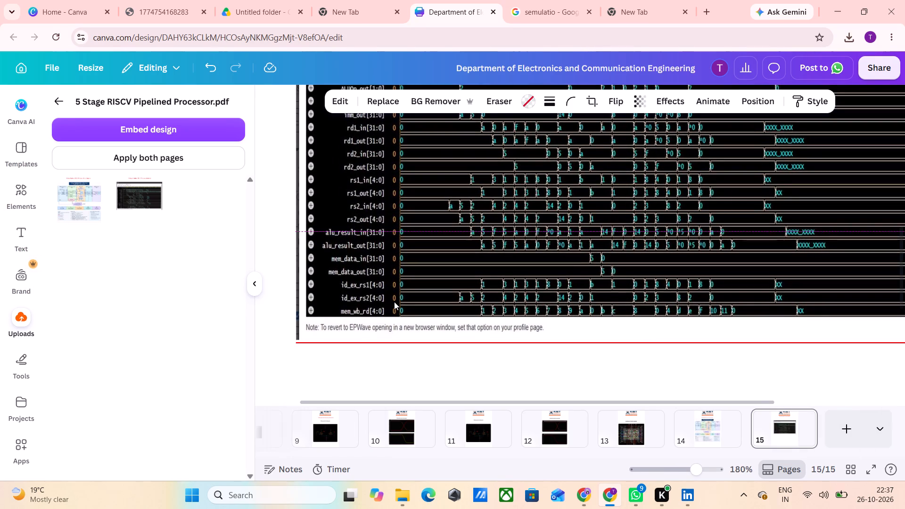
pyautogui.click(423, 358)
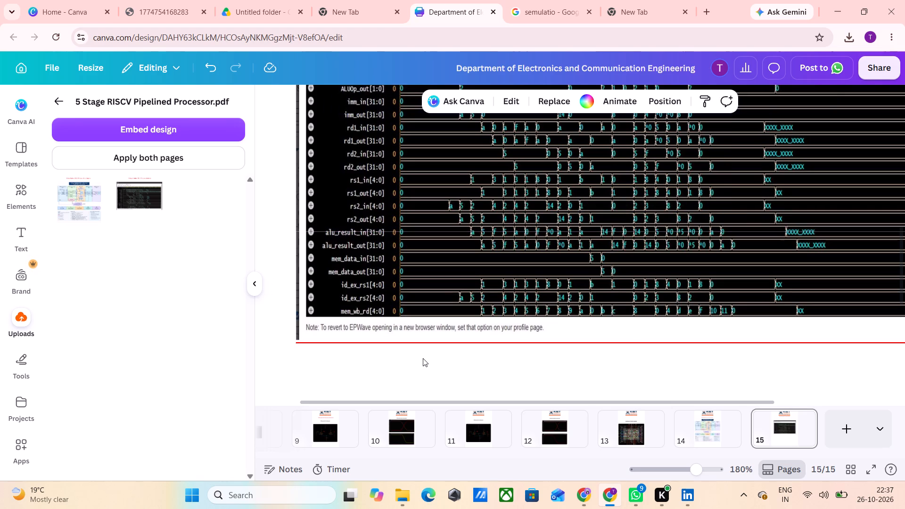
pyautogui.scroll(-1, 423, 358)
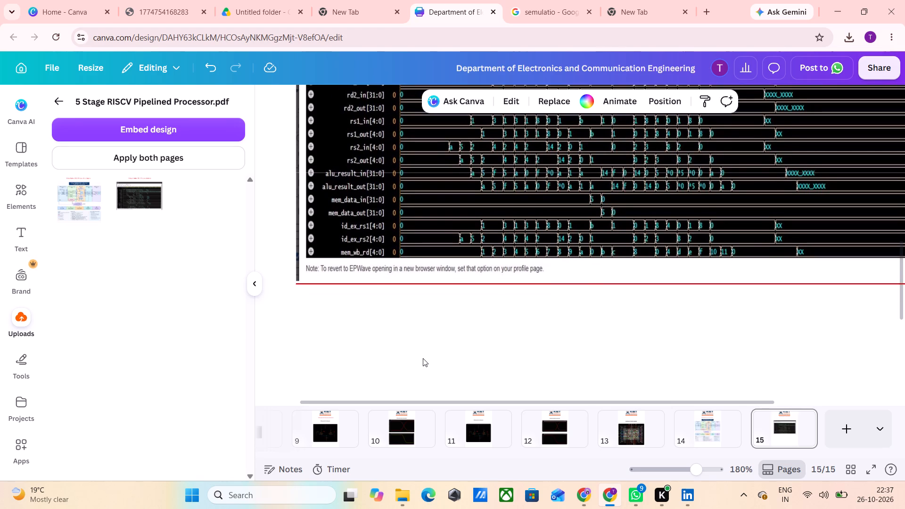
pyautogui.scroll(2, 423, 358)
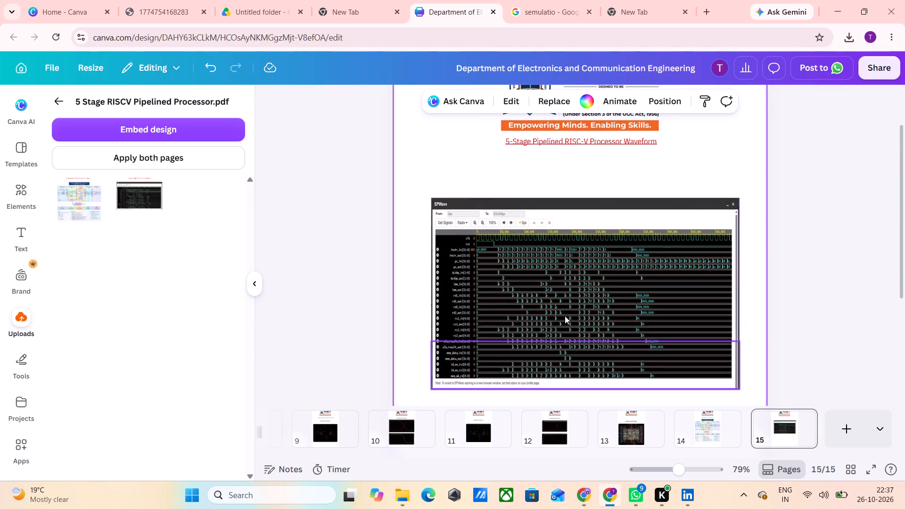
# Select the waveform heading with its red underline on page 15 and nudge them down, opening a gap below the KIET University logo.
pyautogui.click(691, 164)
pyautogui.scroll(1, 691, 164)
pyautogui.moveTo(662, 176); pyautogui.dragTo(602, 171)
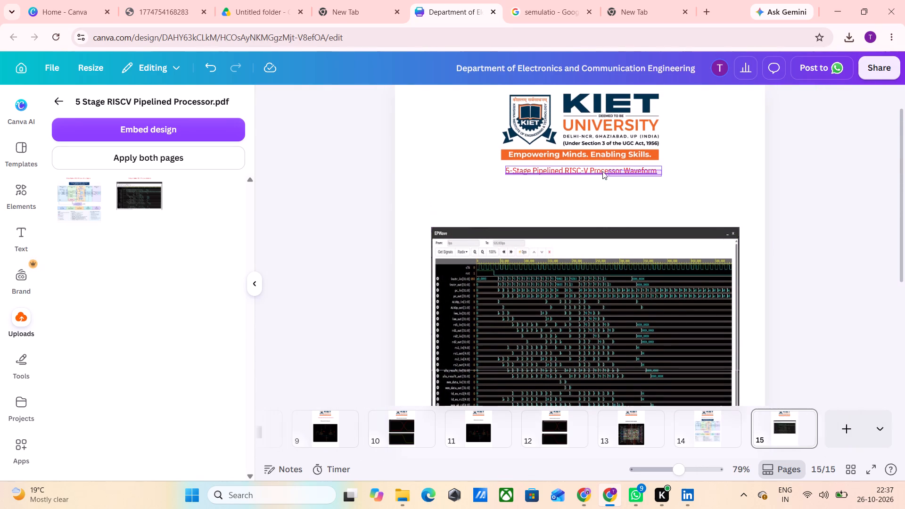
pyautogui.moveTo(602, 171); pyautogui.dragTo(517, 165)
pyautogui.press('Down')
pyautogui.press('Down')
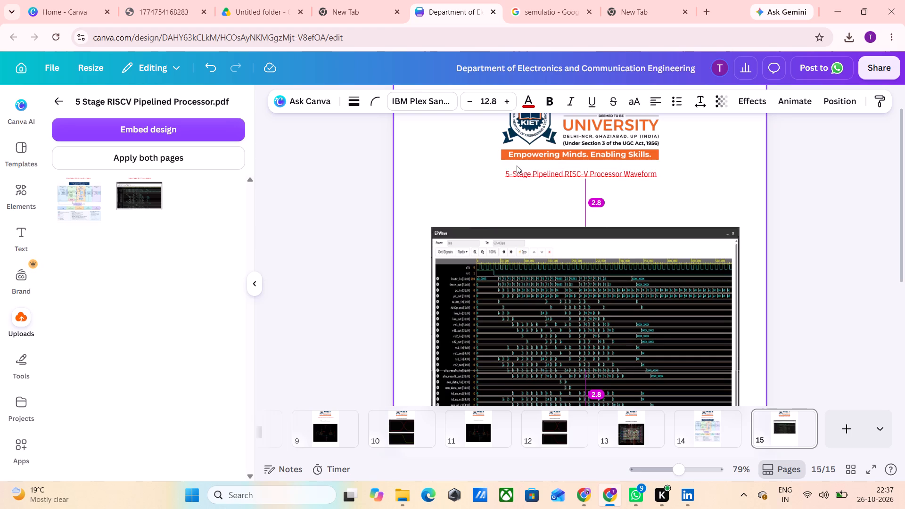
pyautogui.press('Down')
pyautogui.press('Down')
pyautogui.press('Down')
pyautogui.press('Down')
pyautogui.press('Down')
pyautogui.press('Down')
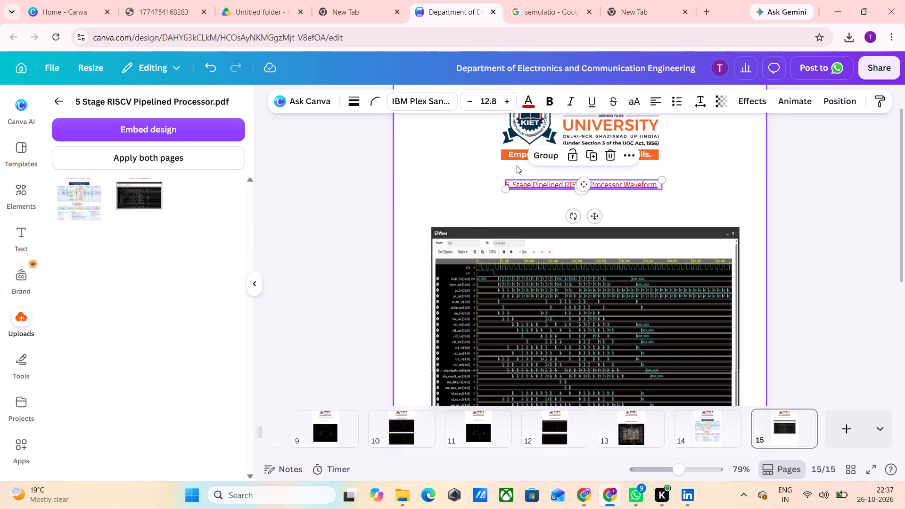
pyautogui.press('Up')
pyautogui.scroll(1, 514, 202)
pyautogui.click(448, 200)
pyautogui.scroll(2, 465, 222)
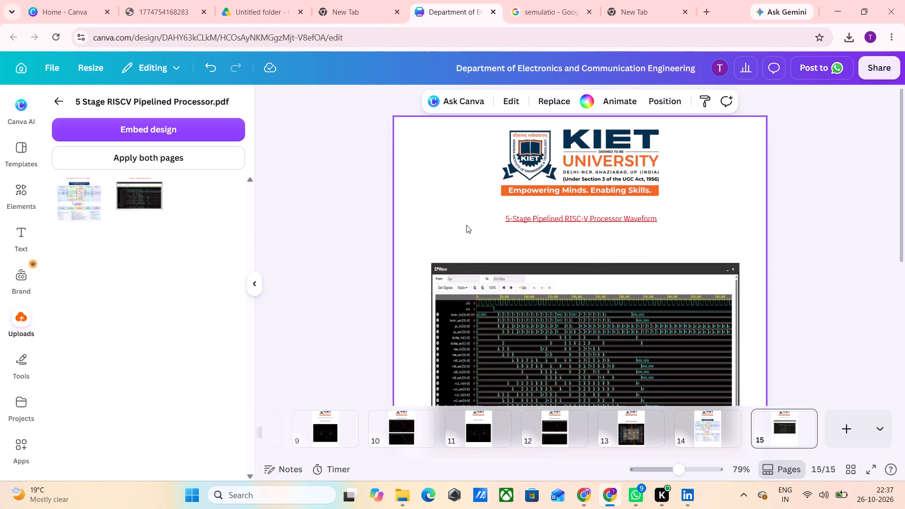
pyautogui.scroll(1, 470, 238)
# Add a new blank page after page 15.
pyautogui.scroll(-6, 470, 239)
pyautogui.scroll(-1, 483, 276)
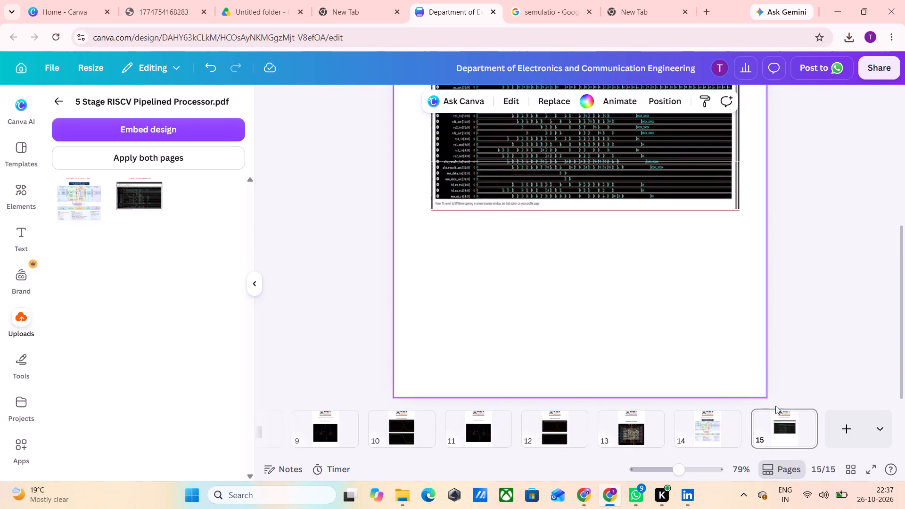
pyautogui.click(706, 429)
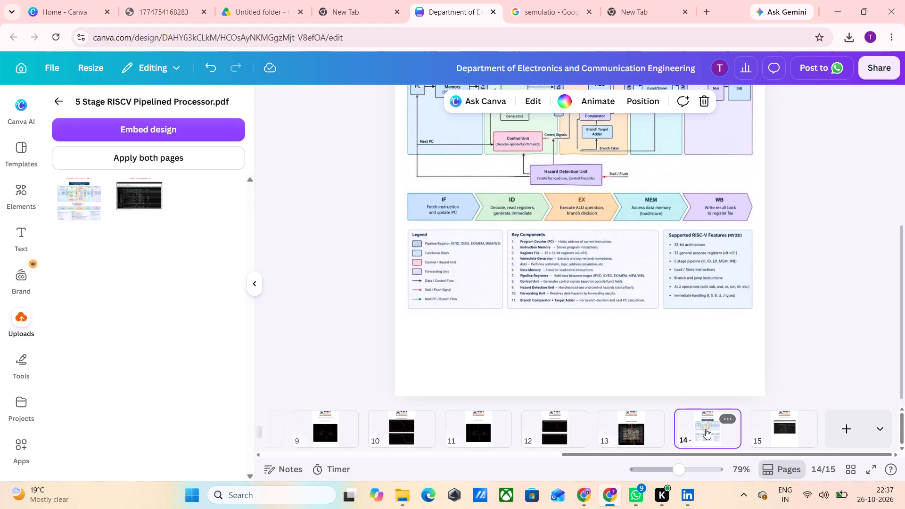
pyautogui.click(785, 435)
pyautogui.click(841, 420)
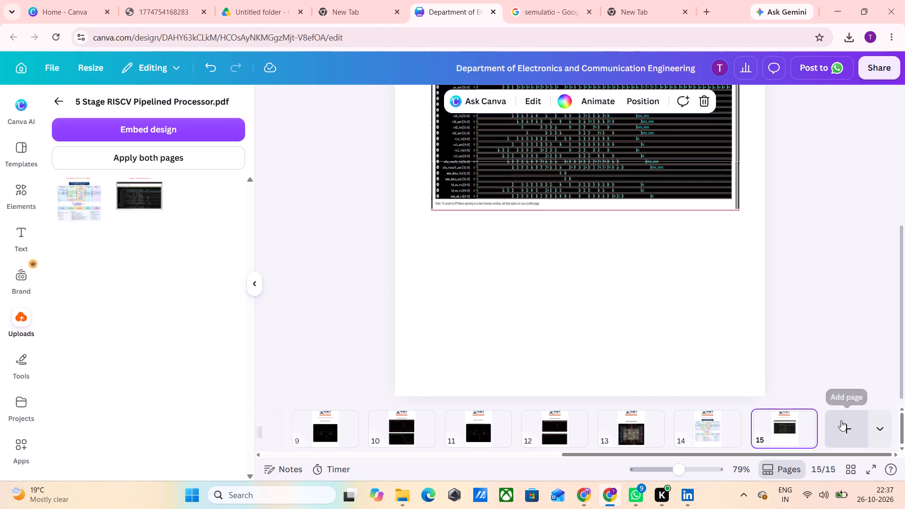
# Copy the KIET University logo from page 15 to the top of the blank page 16.
pyautogui.click(708, 429)
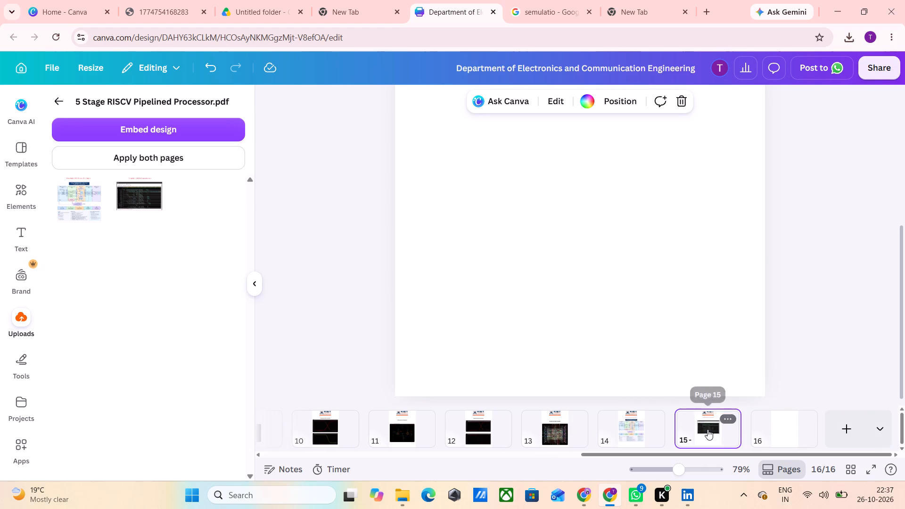
pyautogui.scroll(5, 603, 180)
pyautogui.click(587, 163)
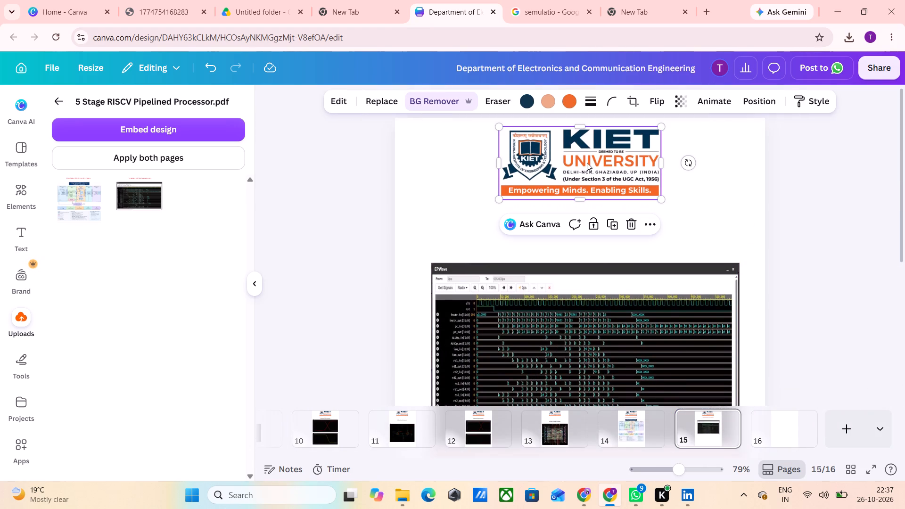
pyautogui.hotkey('ctrl', 'c')
pyautogui.click(789, 437)
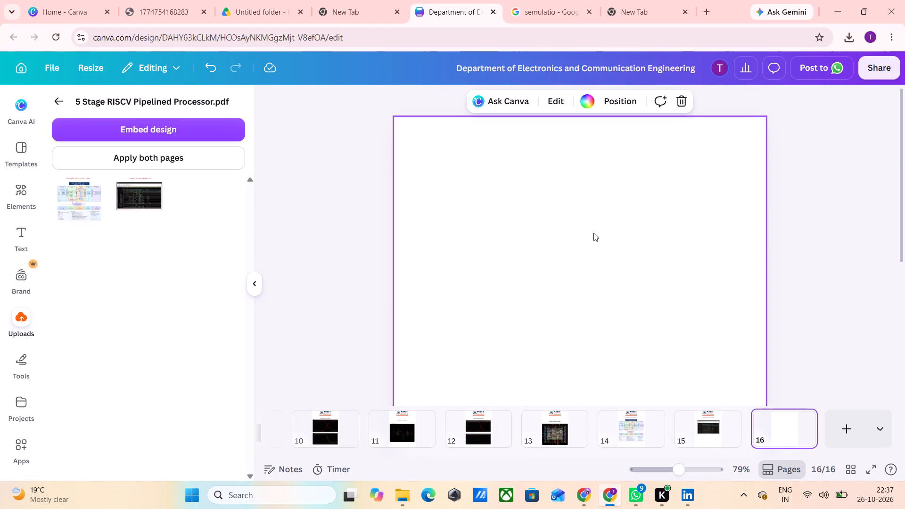
pyautogui.click(584, 211)
pyautogui.hotkey('ctrl', 'v')
pyautogui.click(584, 299)
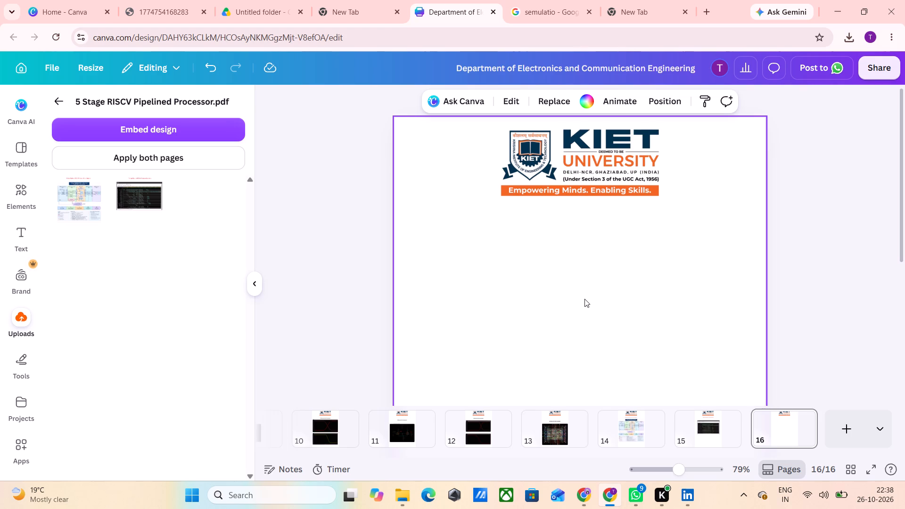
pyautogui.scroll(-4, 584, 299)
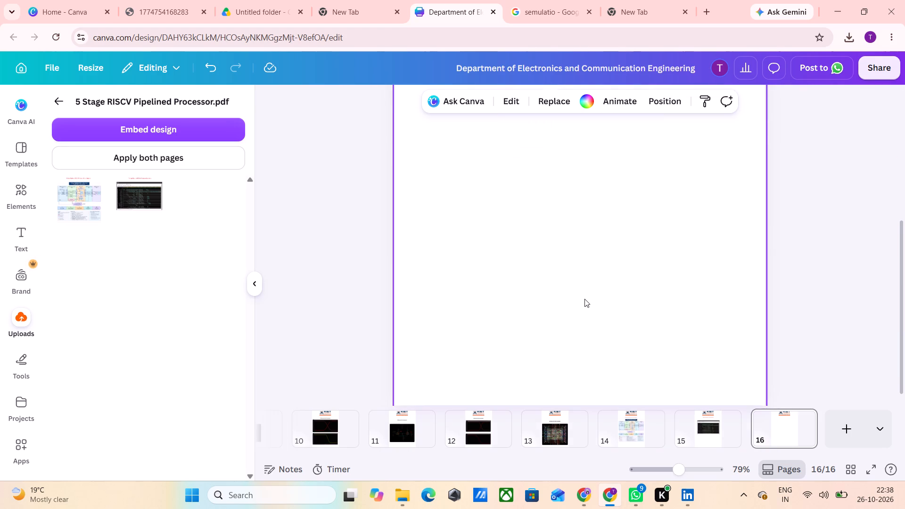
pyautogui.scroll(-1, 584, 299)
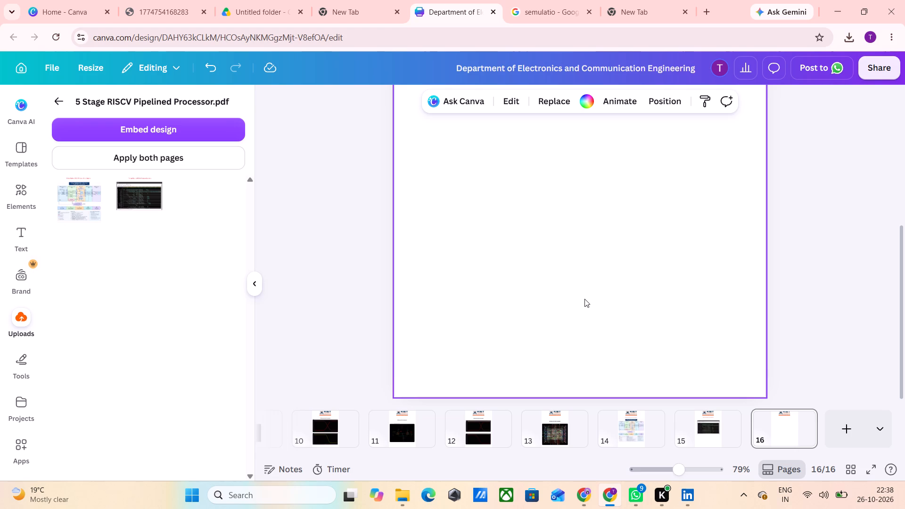
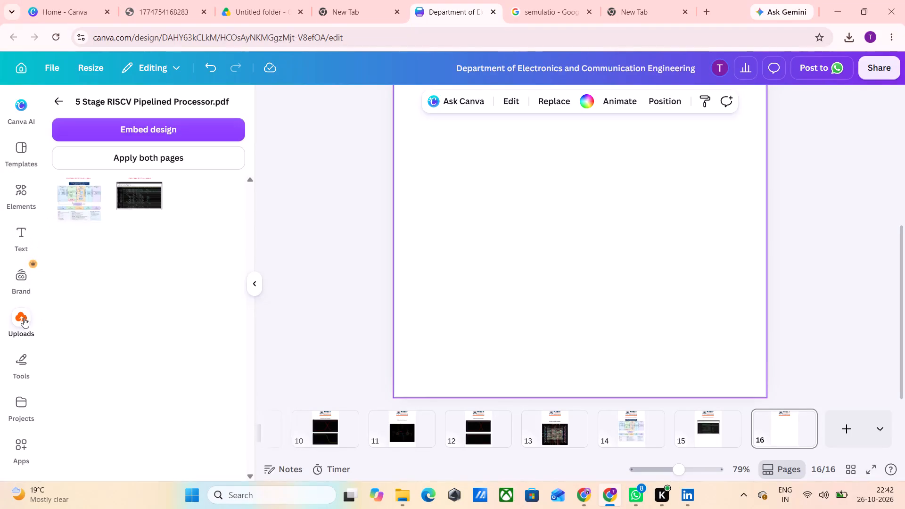
# Upload the Async_FIFO_Architecture_Diagrams PDF from the Downloads folder.
pyautogui.click(24, 318)
pyautogui.click(25, 318)
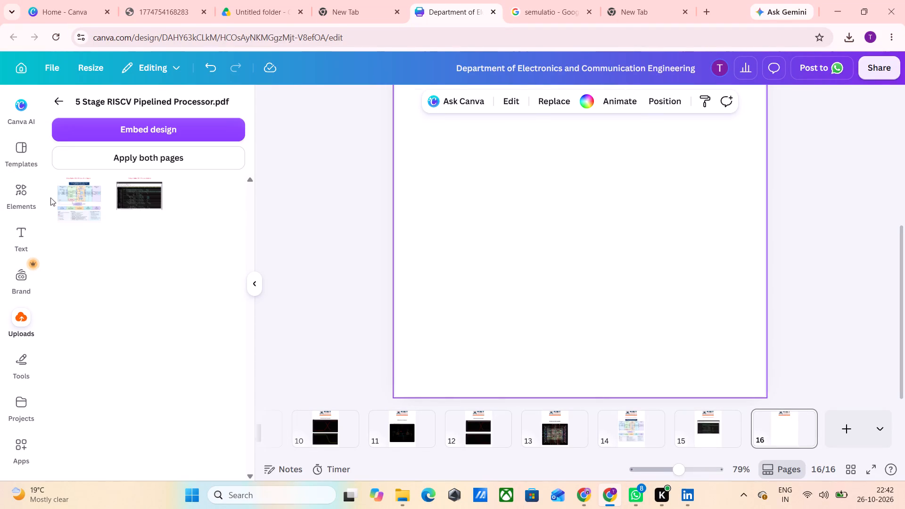
pyautogui.click(55, 101)
pyautogui.click(90, 140)
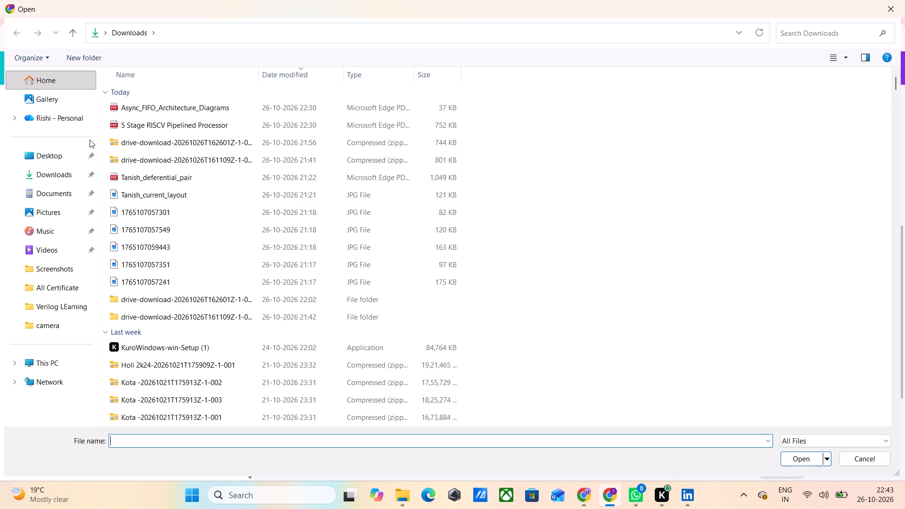
pyautogui.click(150, 101)
pyautogui.click(789, 454)
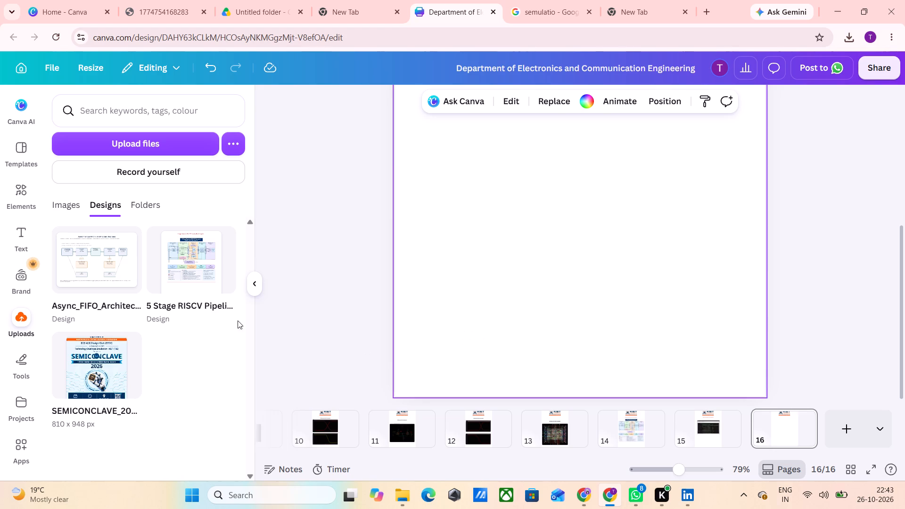
# Apply the first page of the uploaded Async_FIFO_Architecture_Diagrams PDF, the Asynchronous FIFO architecture diagram, to page 16.
pyautogui.click(105, 259)
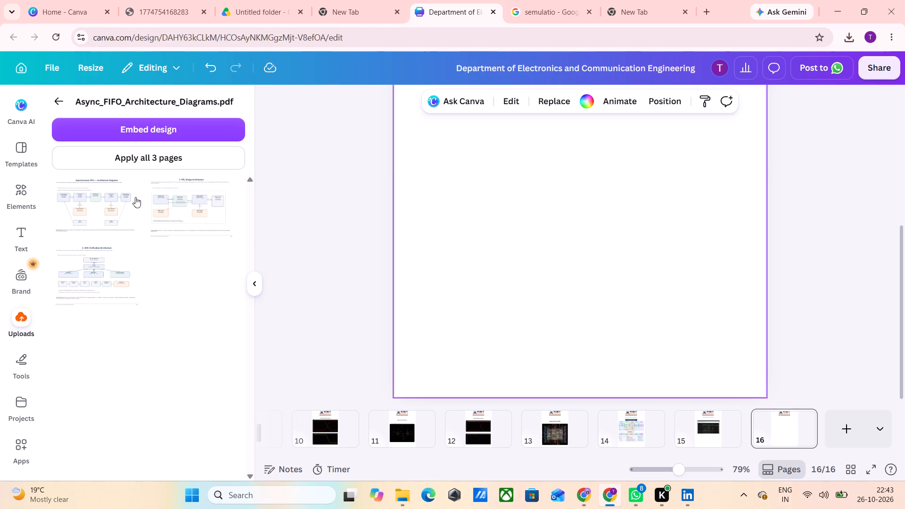
pyautogui.scroll(2, 418, 282)
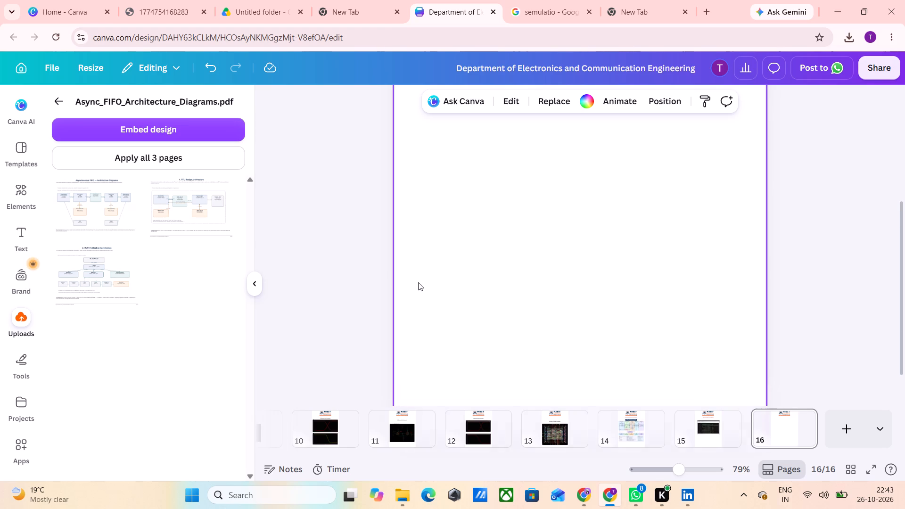
pyautogui.scroll(1, 640, 374)
pyautogui.scroll(2, 715, 374)
pyautogui.scroll(-2, 660, 356)
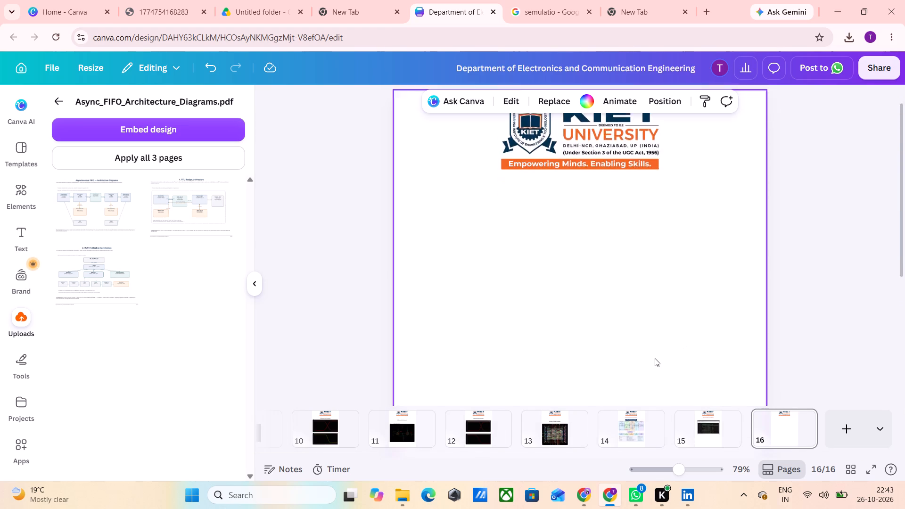
pyautogui.click(108, 211)
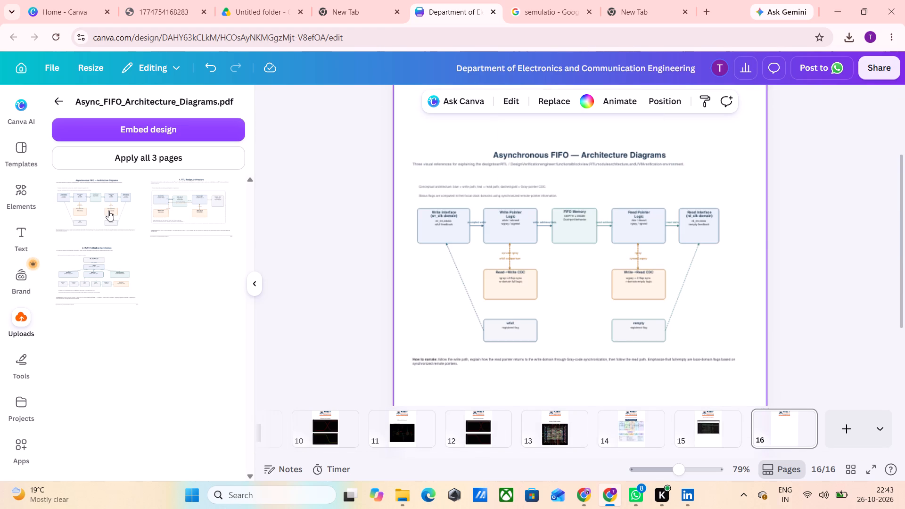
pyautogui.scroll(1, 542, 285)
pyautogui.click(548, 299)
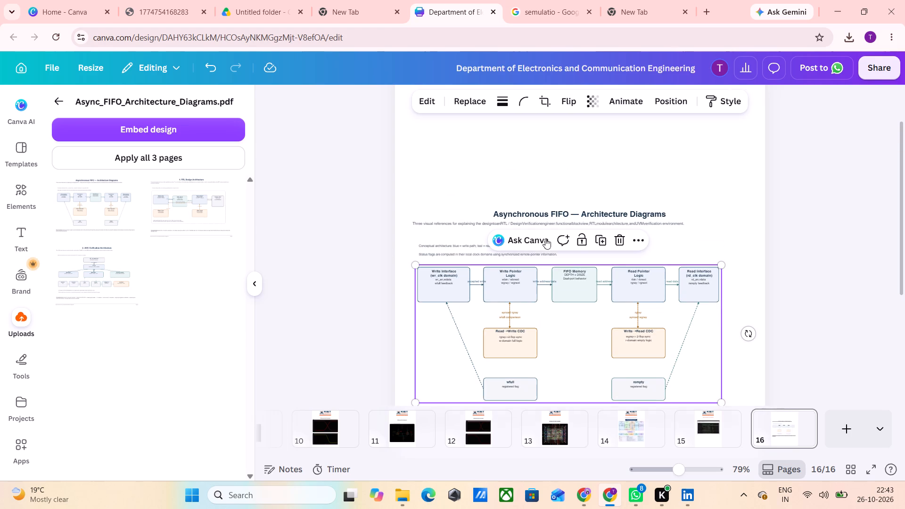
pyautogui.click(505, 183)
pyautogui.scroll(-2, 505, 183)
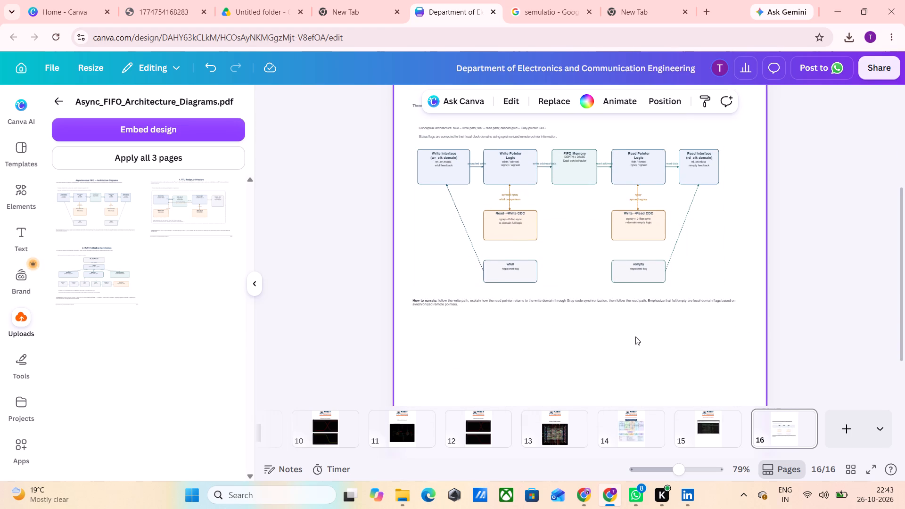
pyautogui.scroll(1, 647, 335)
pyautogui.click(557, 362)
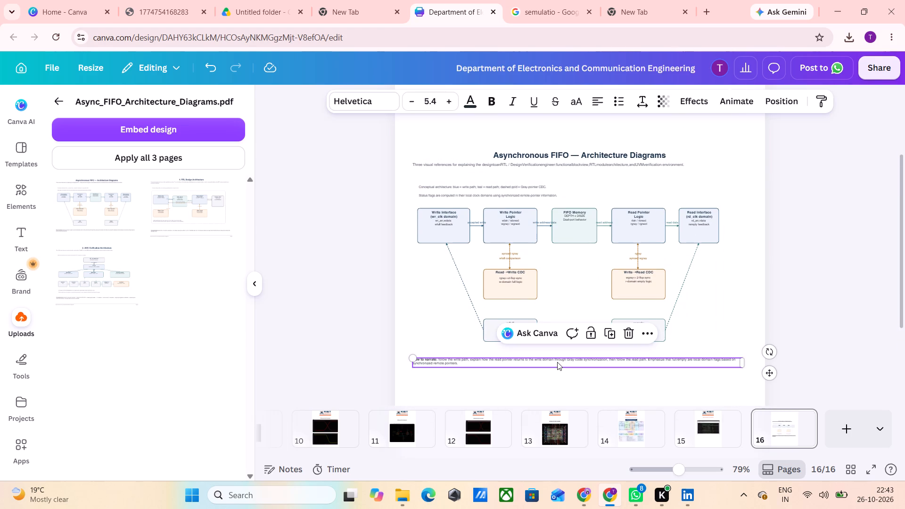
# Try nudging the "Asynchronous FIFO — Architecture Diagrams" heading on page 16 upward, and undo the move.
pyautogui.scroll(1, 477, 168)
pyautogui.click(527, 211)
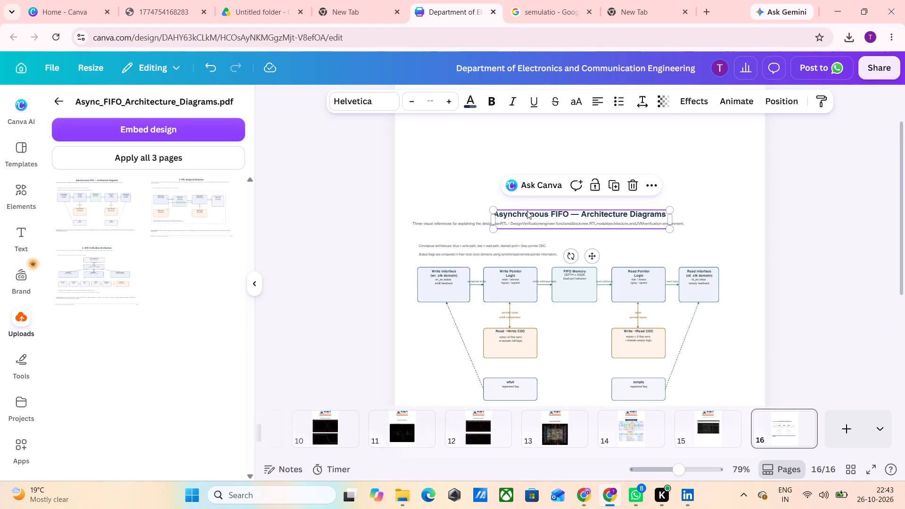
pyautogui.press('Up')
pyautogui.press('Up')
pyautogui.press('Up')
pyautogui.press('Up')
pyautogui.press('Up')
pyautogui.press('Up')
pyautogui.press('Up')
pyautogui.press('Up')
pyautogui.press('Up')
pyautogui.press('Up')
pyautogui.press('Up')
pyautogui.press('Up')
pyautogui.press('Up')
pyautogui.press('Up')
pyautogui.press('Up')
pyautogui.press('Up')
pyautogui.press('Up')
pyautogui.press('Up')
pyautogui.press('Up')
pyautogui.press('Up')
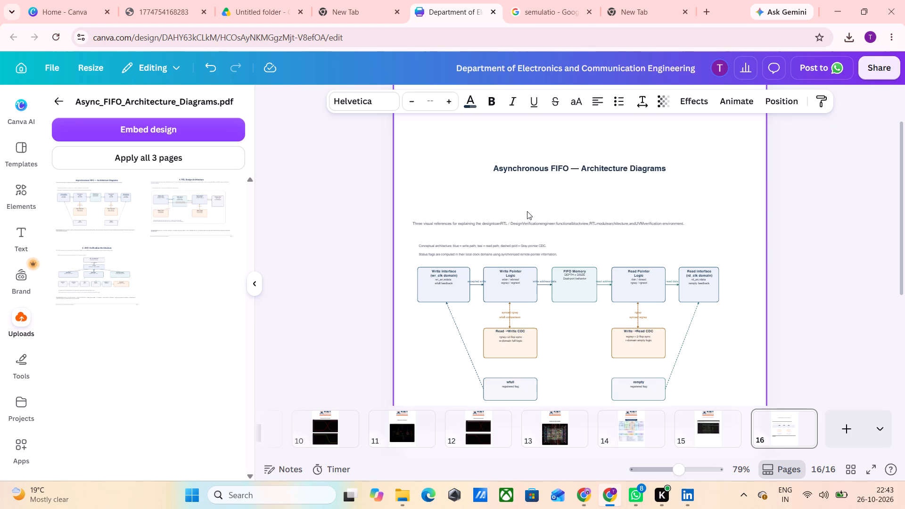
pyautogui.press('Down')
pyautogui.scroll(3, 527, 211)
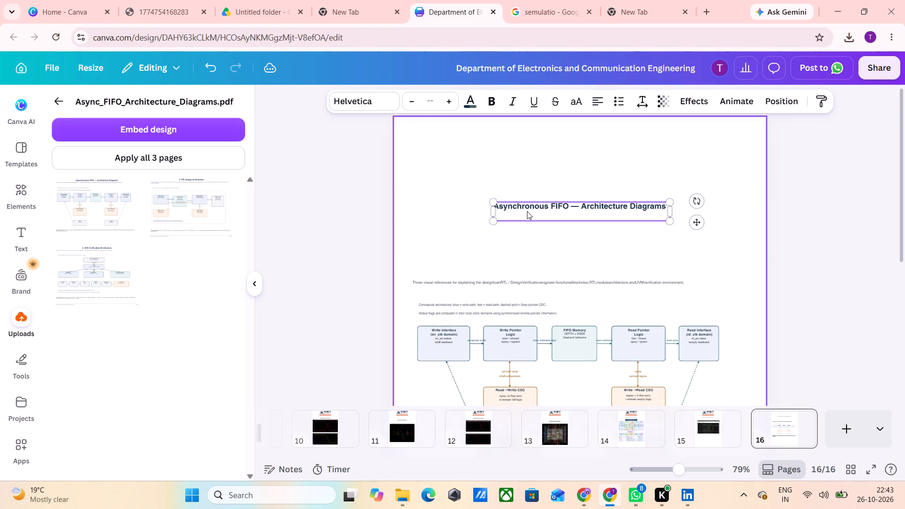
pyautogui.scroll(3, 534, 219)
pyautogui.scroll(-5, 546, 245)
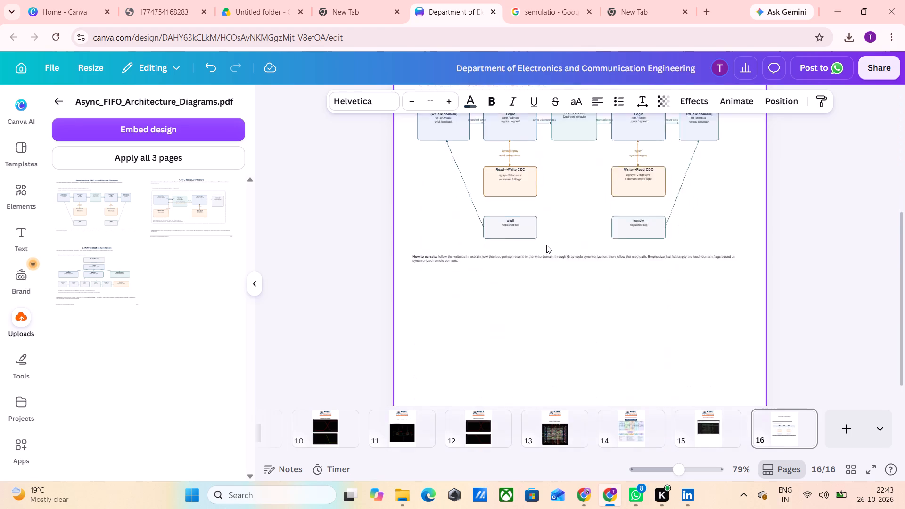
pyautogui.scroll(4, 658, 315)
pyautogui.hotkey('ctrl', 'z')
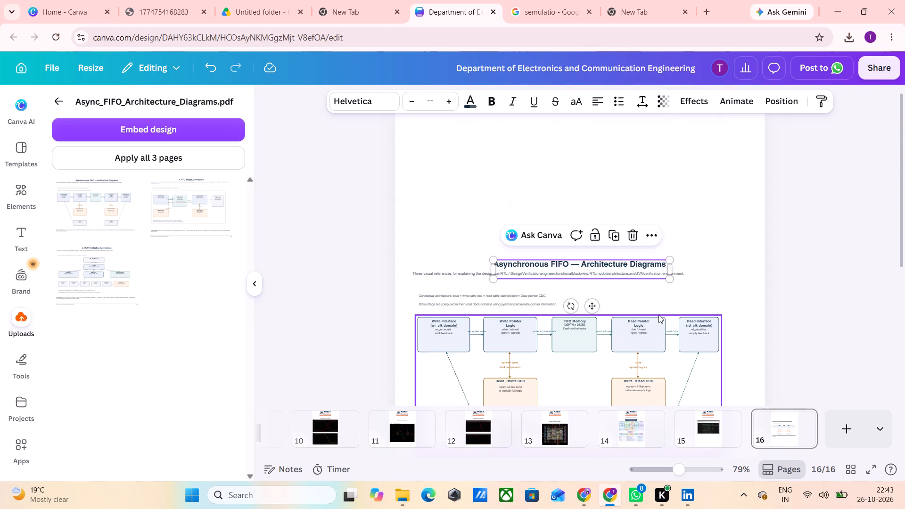
# Copy the KIET University logo from page 15 to the top of page 16.
pyautogui.scroll(3, 651, 291)
pyautogui.scroll(-2, 655, 210)
pyautogui.scroll(6, 646, 226)
pyautogui.scroll(-6, 646, 230)
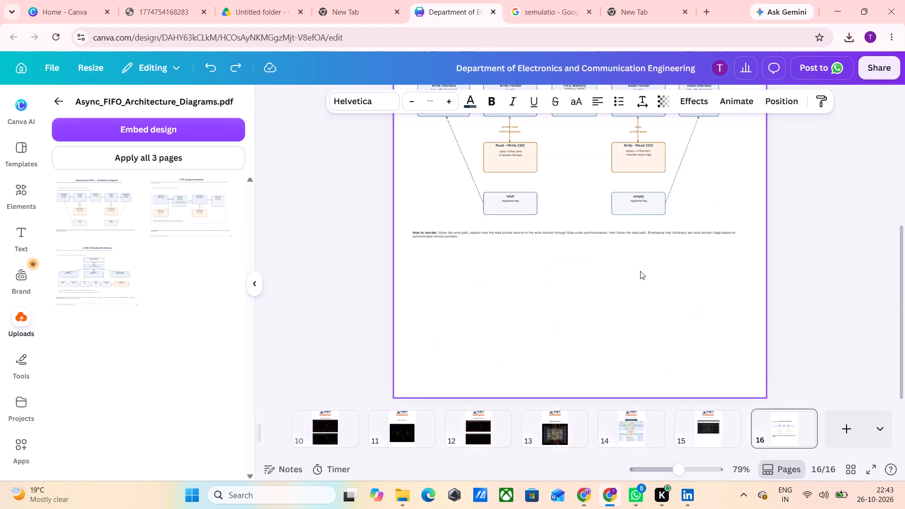
pyautogui.click(703, 433)
pyautogui.scroll(2, 641, 281)
pyautogui.scroll(-1, 641, 281)
pyautogui.scroll(1, 641, 281)
pyautogui.scroll(3, 586, 193)
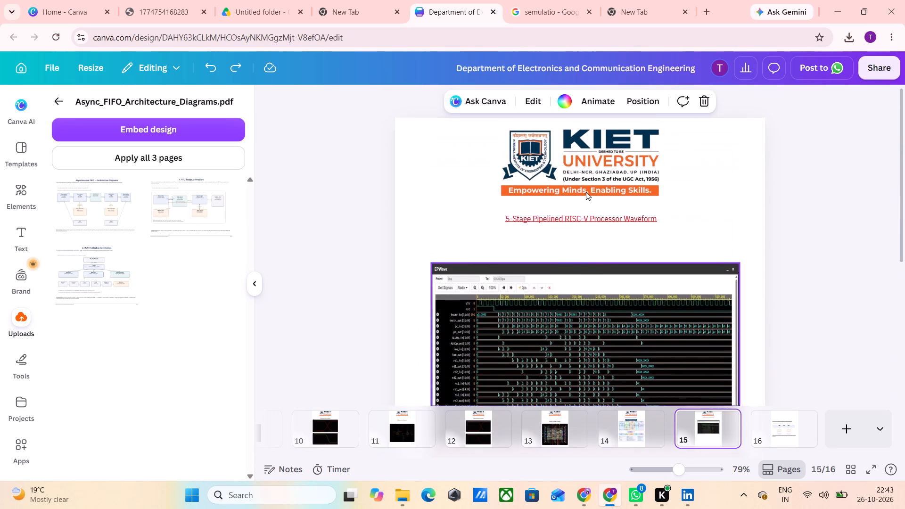
pyautogui.click(576, 169)
pyautogui.hotkey('ctrl', 'c')
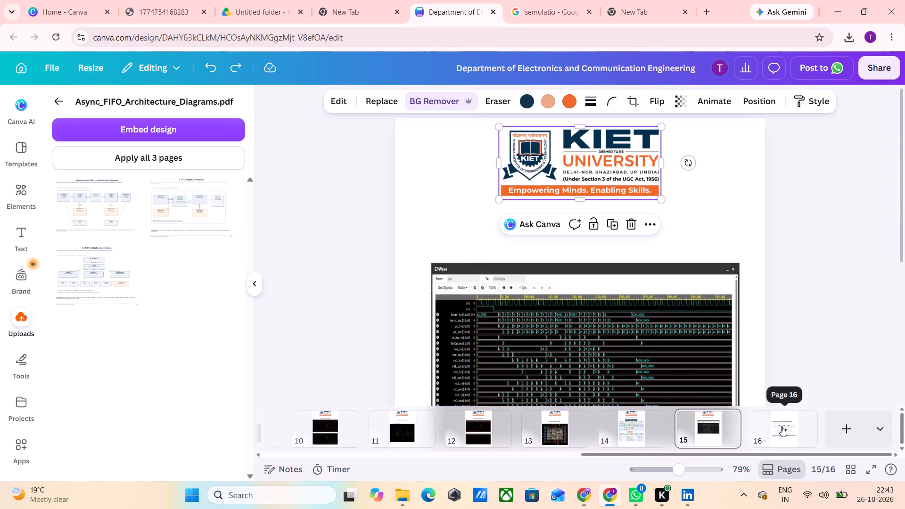
pyautogui.click(782, 426)
pyautogui.scroll(2, 584, 183)
pyautogui.hotkey('ctrl', 'v')
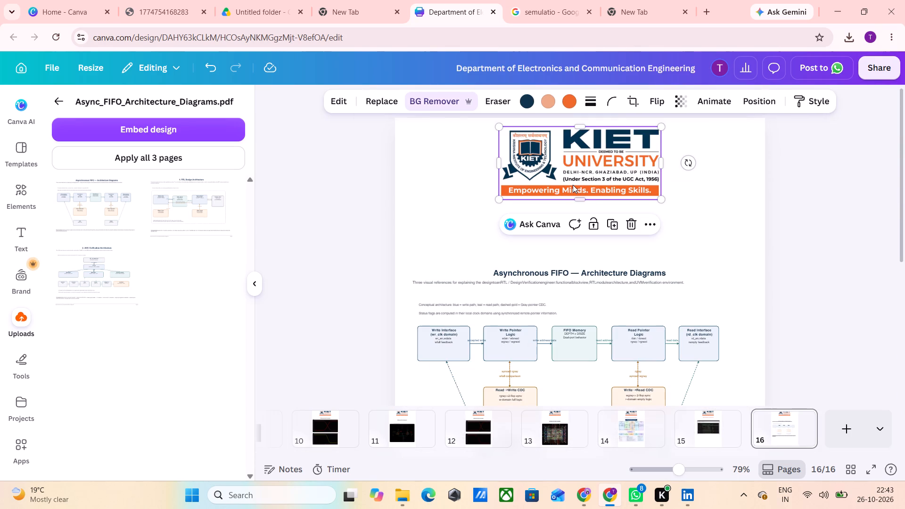
# Move the "Asynchronous FIFO — Architecture Diagrams" heading up to sit centred just below the KIET University logo.
pyautogui.click(562, 276)
pyautogui.moveTo(562, 276); pyautogui.dragTo(571, 230)
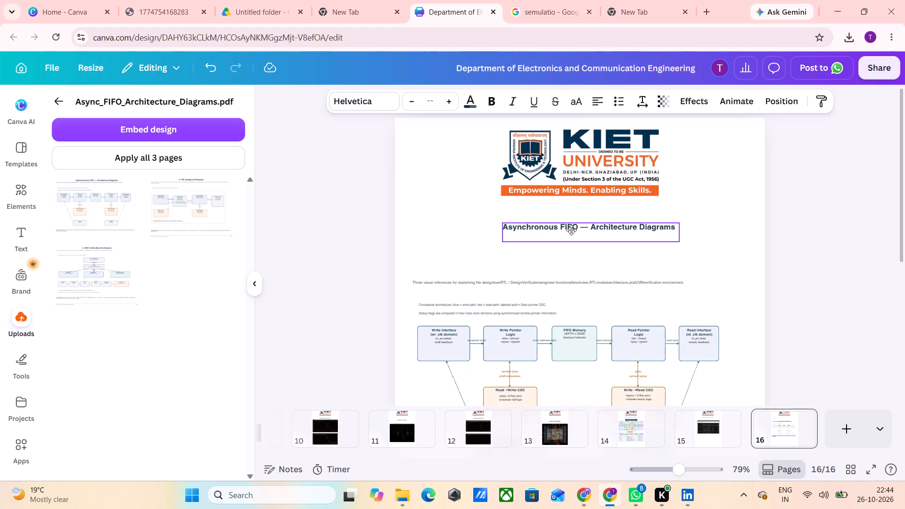
pyautogui.moveTo(571, 230); pyautogui.dragTo(562, 230)
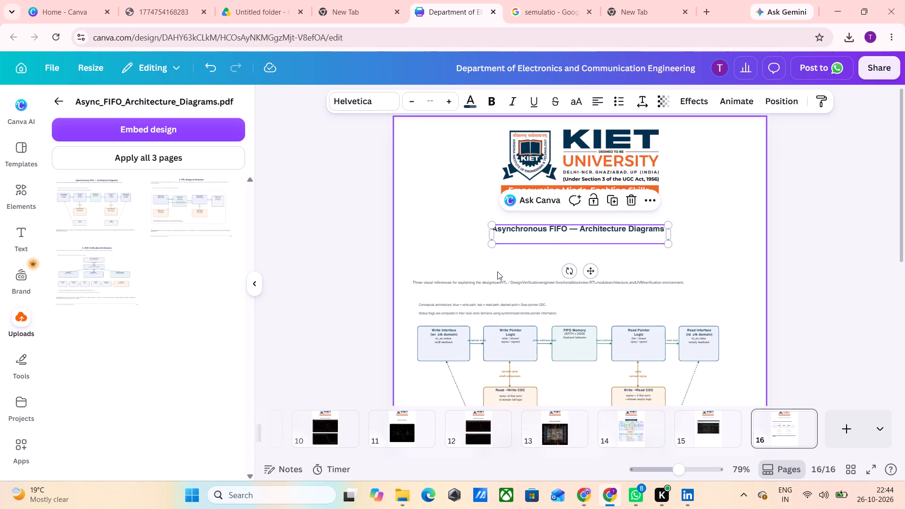
# Set the "Three visual references" description to font size 11 and move it up beneath the heading.
pyautogui.click(501, 283)
pyautogui.doubleClick(512, 284)
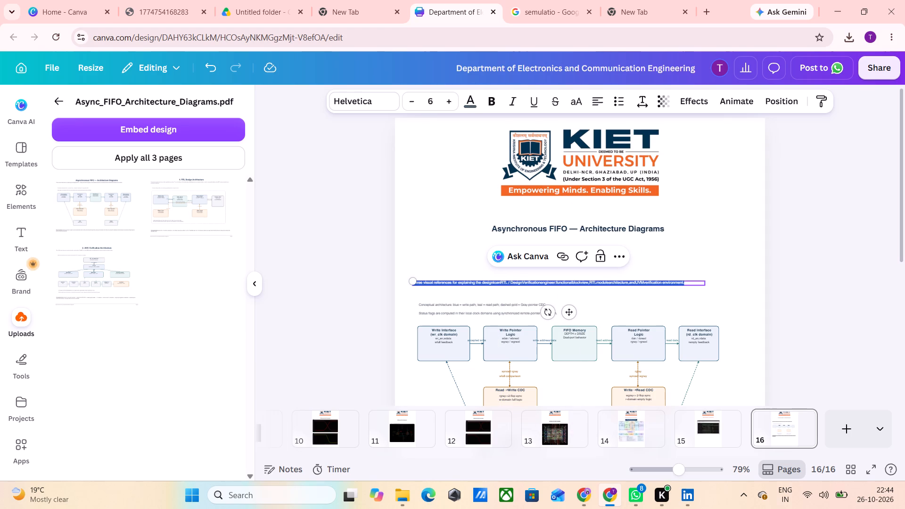
pyautogui.click(441, 100)
pyautogui.tripleClick(444, 102)
pyautogui.click(444, 102)
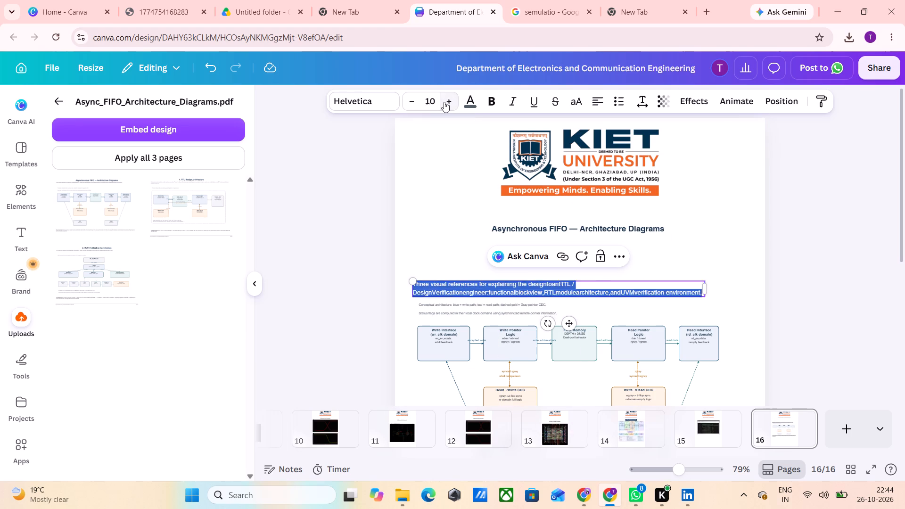
pyautogui.moveTo(570, 337); pyautogui.dragTo(568, 309)
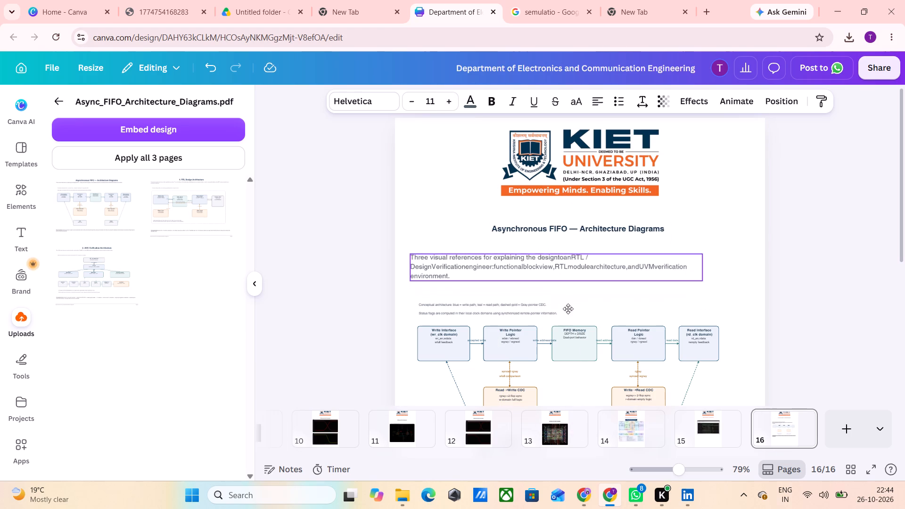
pyautogui.moveTo(568, 309); pyautogui.dragTo(577, 305)
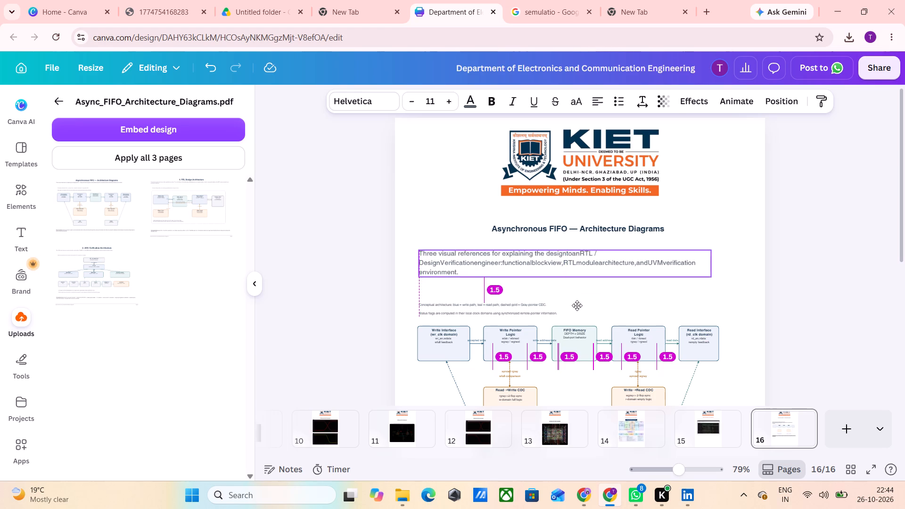
# Set the "Conceptual architecture" caption to font size 8.9 and move it up under the description, aligned with its left edge.
pyautogui.doubleClick(518, 304)
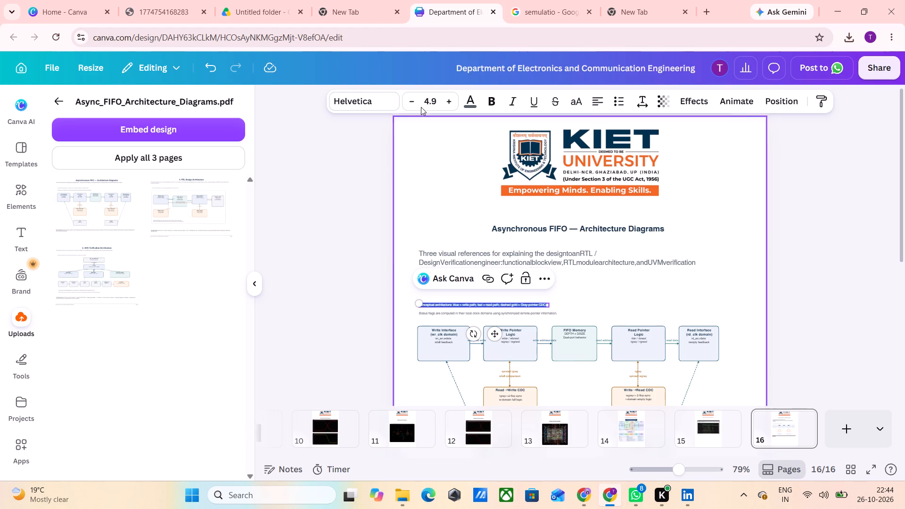
pyautogui.doubleClick(451, 104)
pyautogui.click(451, 104)
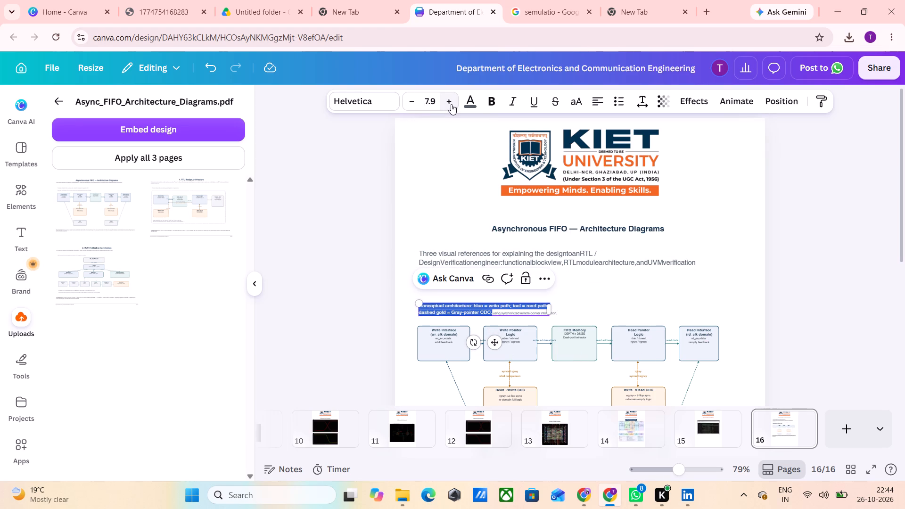
pyautogui.click(451, 103)
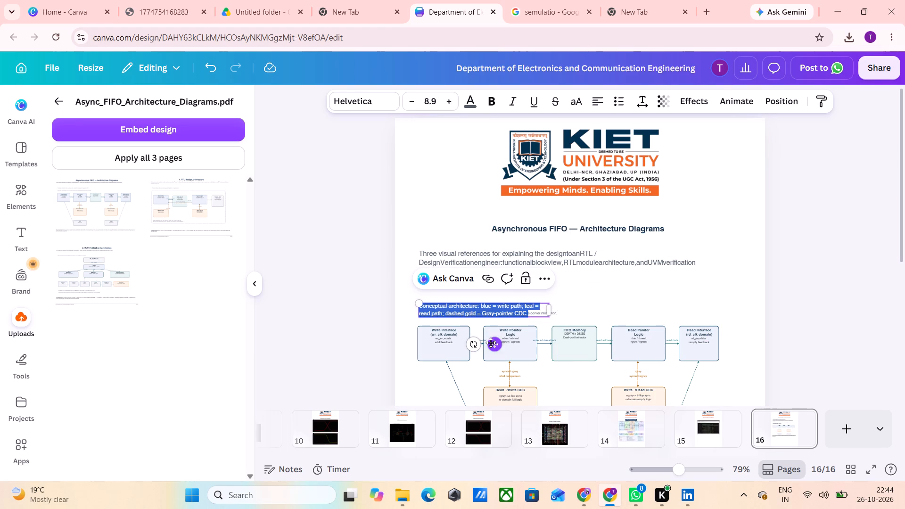
pyautogui.moveTo(495, 343); pyautogui.dragTo(498, 325)
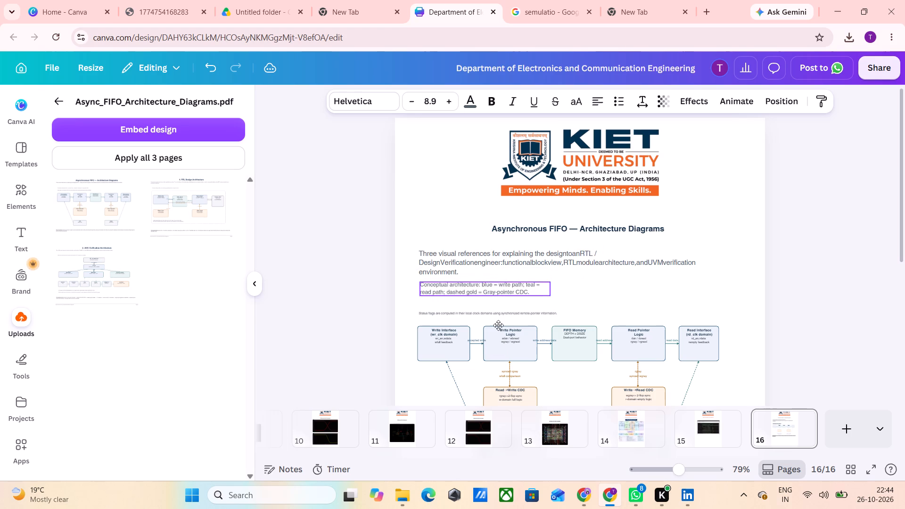
pyautogui.moveTo(498, 325); pyautogui.dragTo(496, 326)
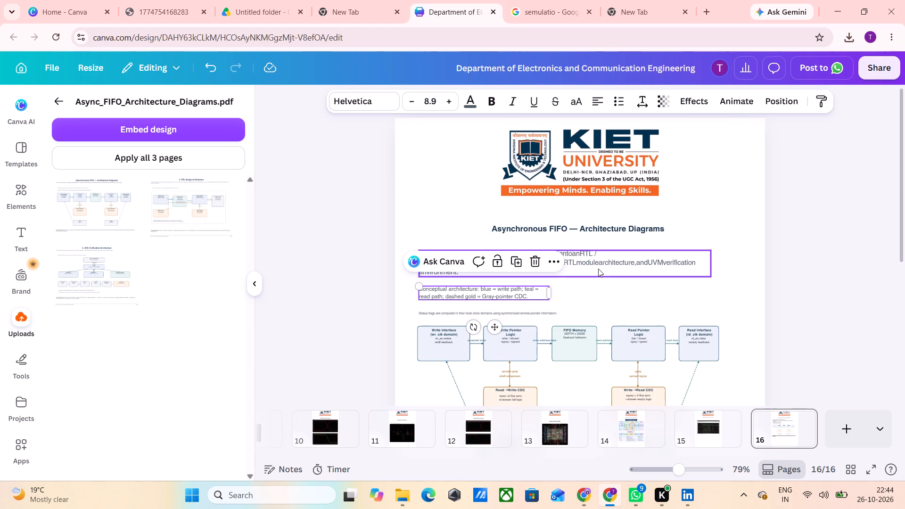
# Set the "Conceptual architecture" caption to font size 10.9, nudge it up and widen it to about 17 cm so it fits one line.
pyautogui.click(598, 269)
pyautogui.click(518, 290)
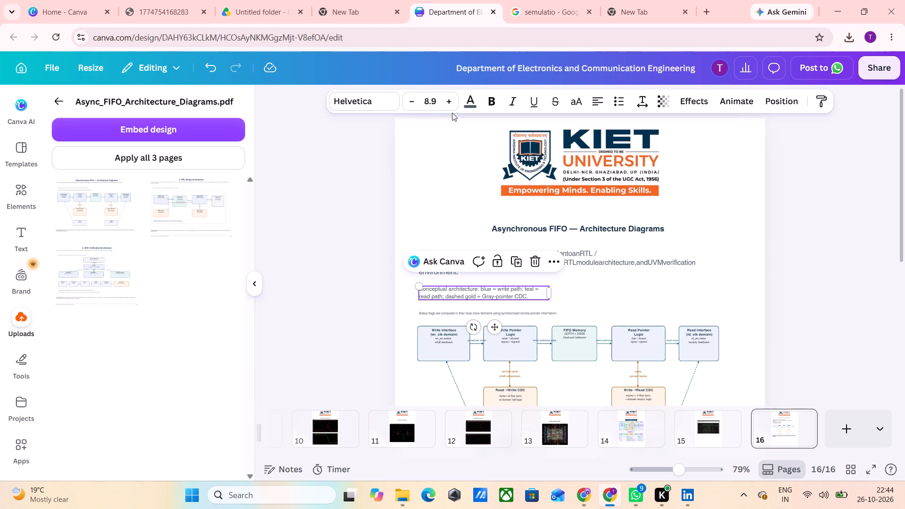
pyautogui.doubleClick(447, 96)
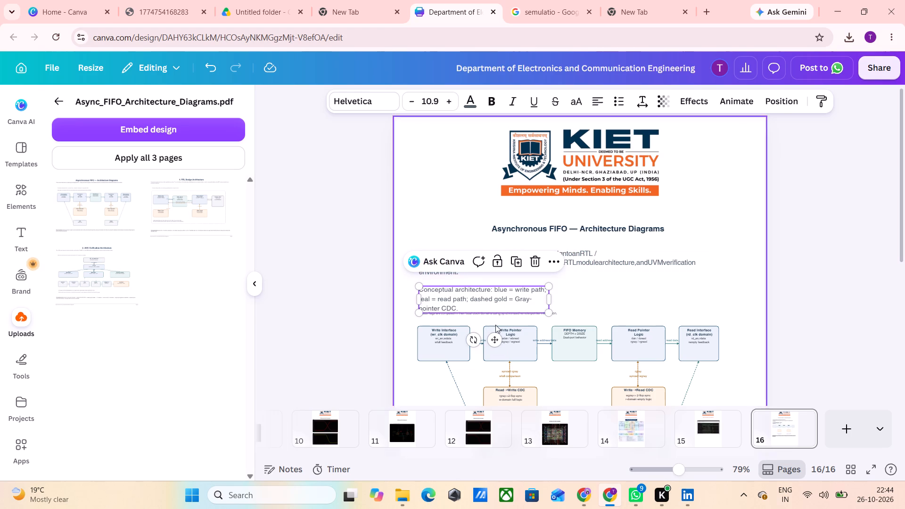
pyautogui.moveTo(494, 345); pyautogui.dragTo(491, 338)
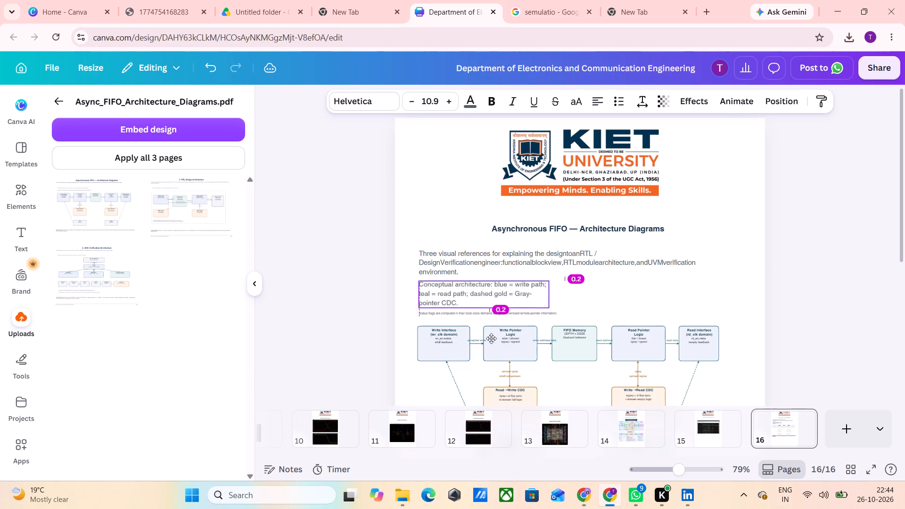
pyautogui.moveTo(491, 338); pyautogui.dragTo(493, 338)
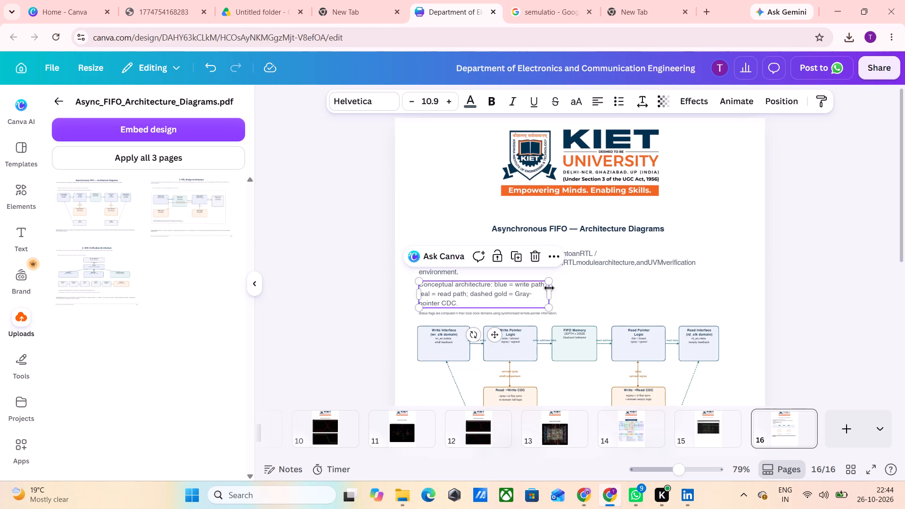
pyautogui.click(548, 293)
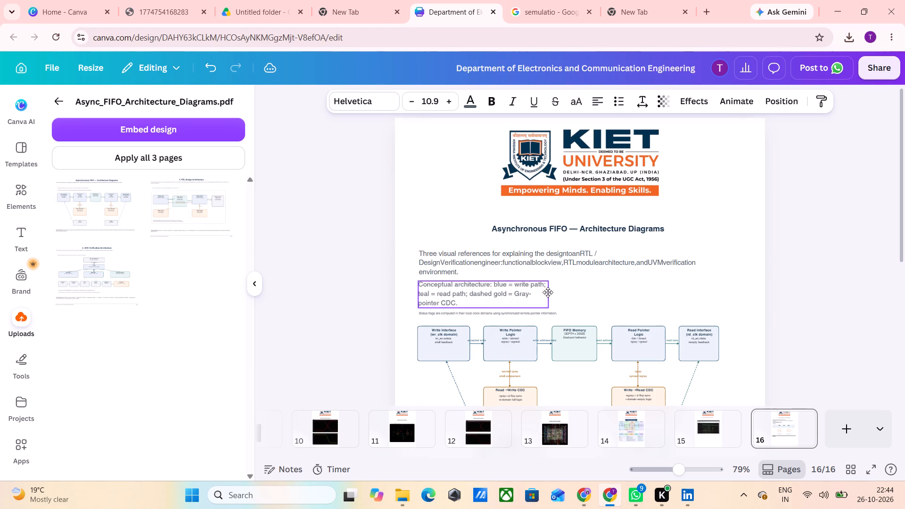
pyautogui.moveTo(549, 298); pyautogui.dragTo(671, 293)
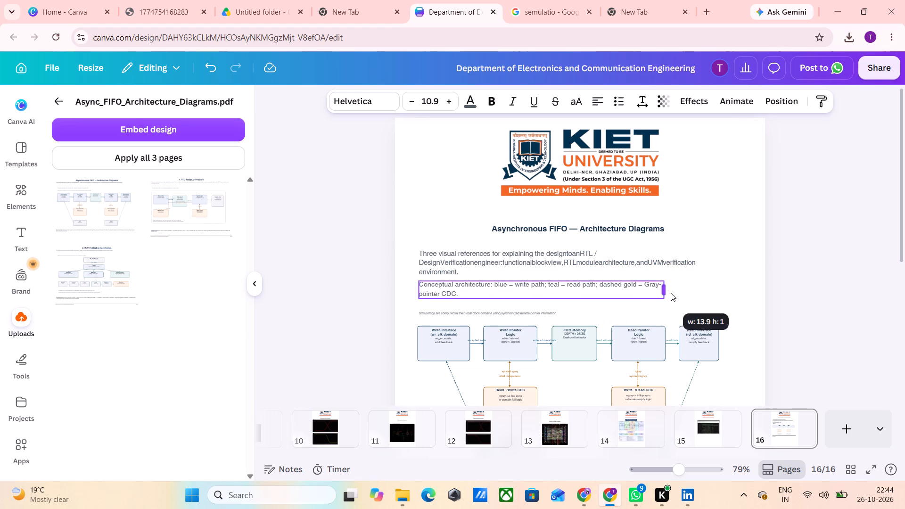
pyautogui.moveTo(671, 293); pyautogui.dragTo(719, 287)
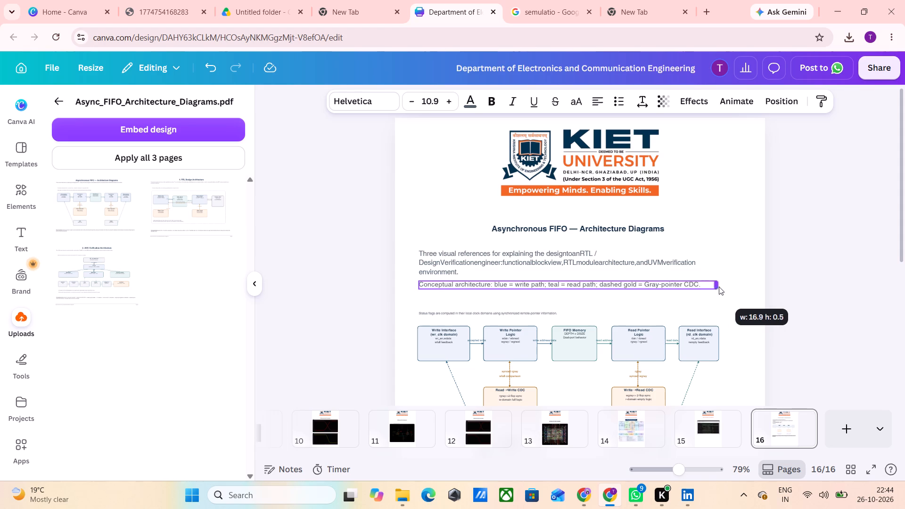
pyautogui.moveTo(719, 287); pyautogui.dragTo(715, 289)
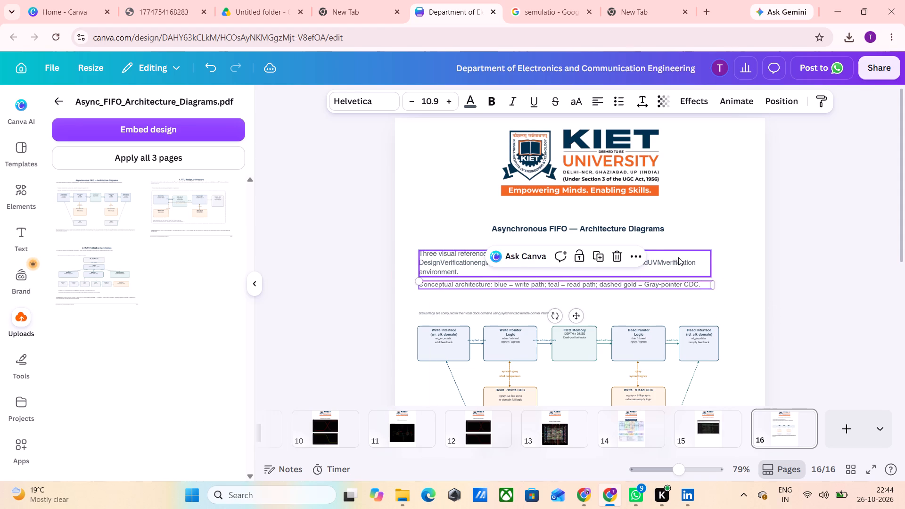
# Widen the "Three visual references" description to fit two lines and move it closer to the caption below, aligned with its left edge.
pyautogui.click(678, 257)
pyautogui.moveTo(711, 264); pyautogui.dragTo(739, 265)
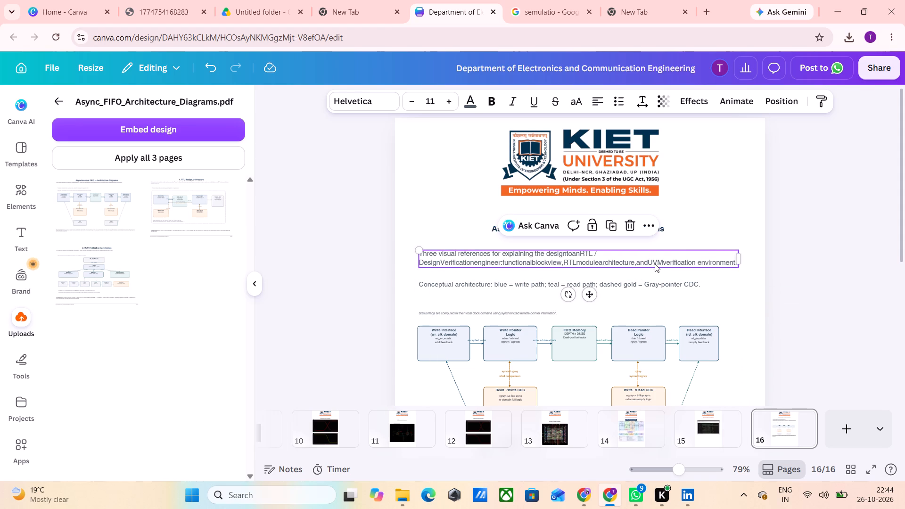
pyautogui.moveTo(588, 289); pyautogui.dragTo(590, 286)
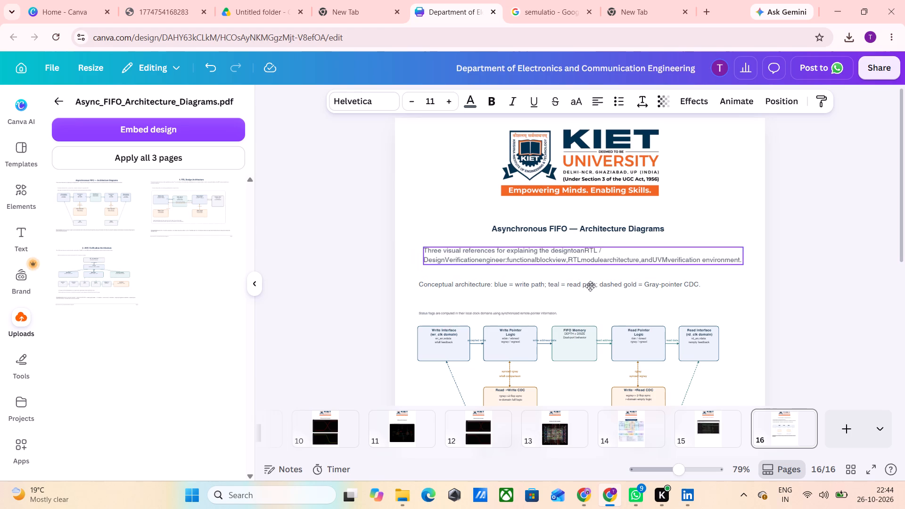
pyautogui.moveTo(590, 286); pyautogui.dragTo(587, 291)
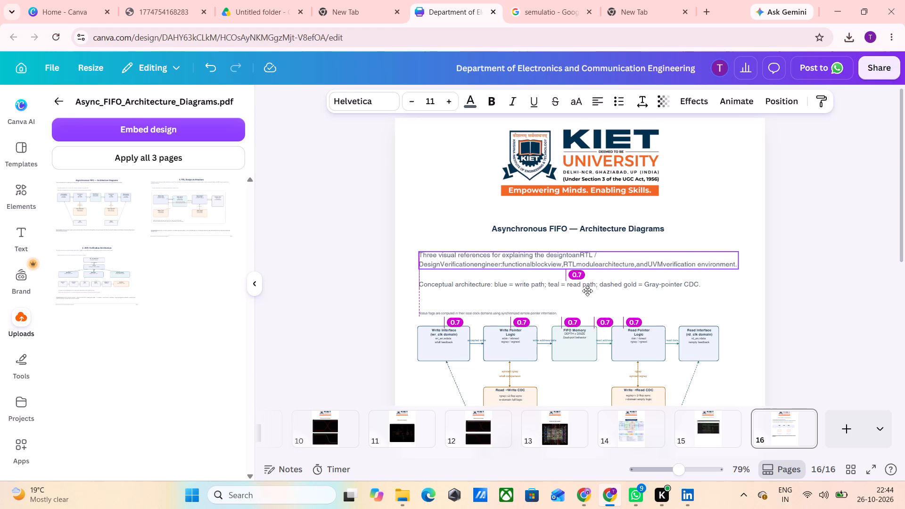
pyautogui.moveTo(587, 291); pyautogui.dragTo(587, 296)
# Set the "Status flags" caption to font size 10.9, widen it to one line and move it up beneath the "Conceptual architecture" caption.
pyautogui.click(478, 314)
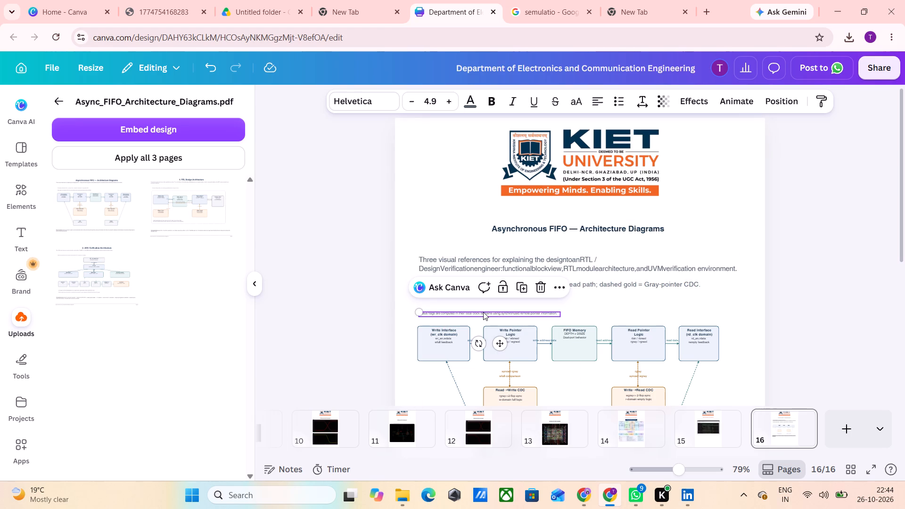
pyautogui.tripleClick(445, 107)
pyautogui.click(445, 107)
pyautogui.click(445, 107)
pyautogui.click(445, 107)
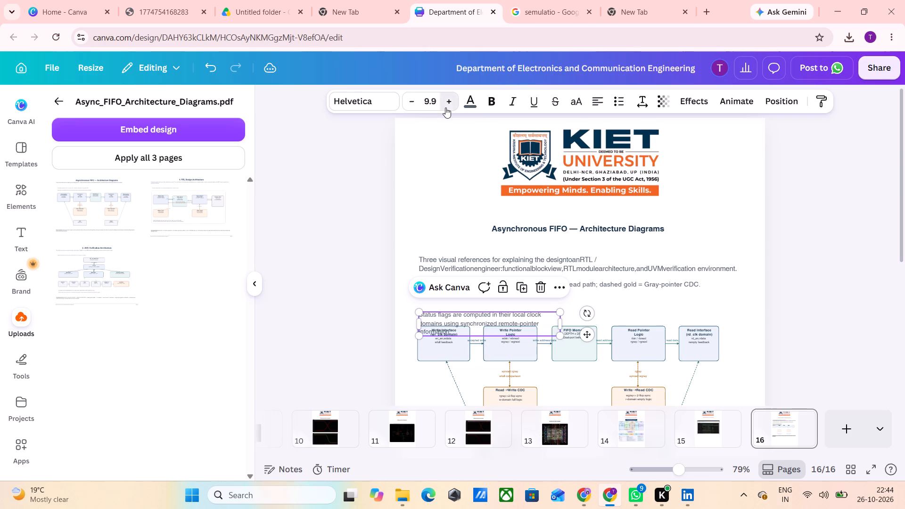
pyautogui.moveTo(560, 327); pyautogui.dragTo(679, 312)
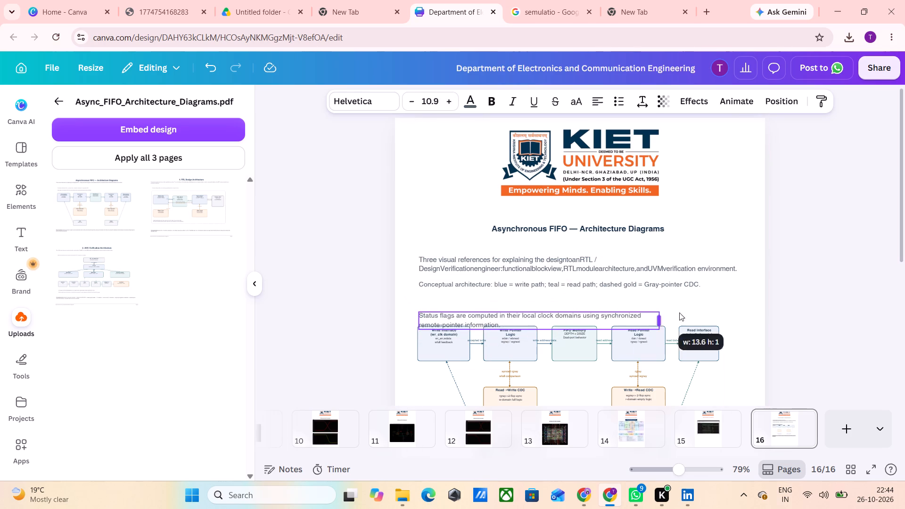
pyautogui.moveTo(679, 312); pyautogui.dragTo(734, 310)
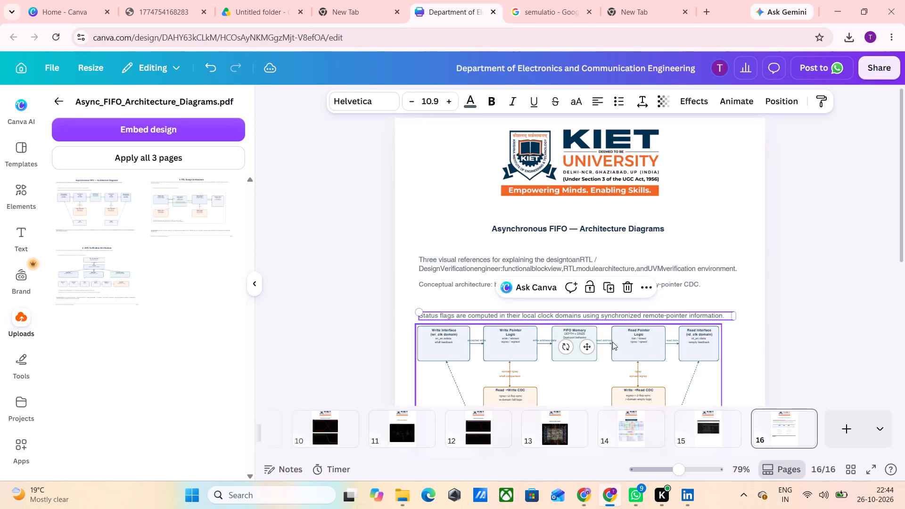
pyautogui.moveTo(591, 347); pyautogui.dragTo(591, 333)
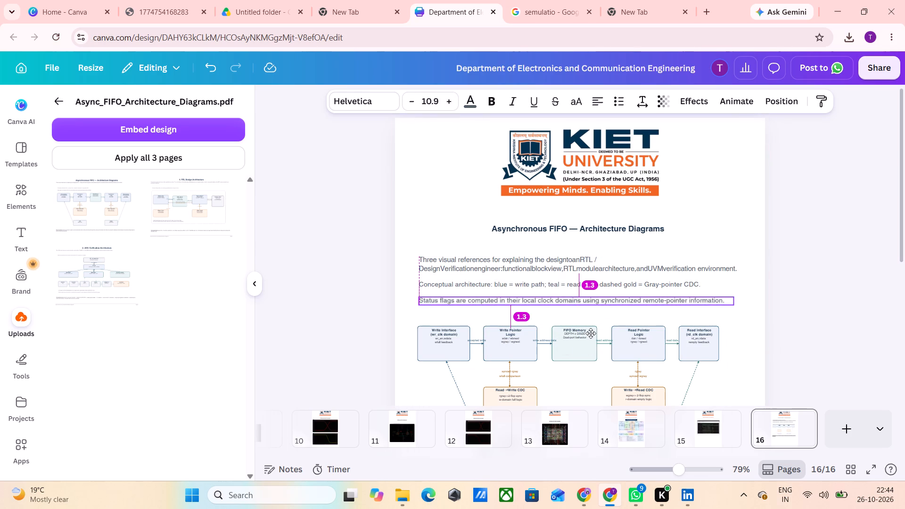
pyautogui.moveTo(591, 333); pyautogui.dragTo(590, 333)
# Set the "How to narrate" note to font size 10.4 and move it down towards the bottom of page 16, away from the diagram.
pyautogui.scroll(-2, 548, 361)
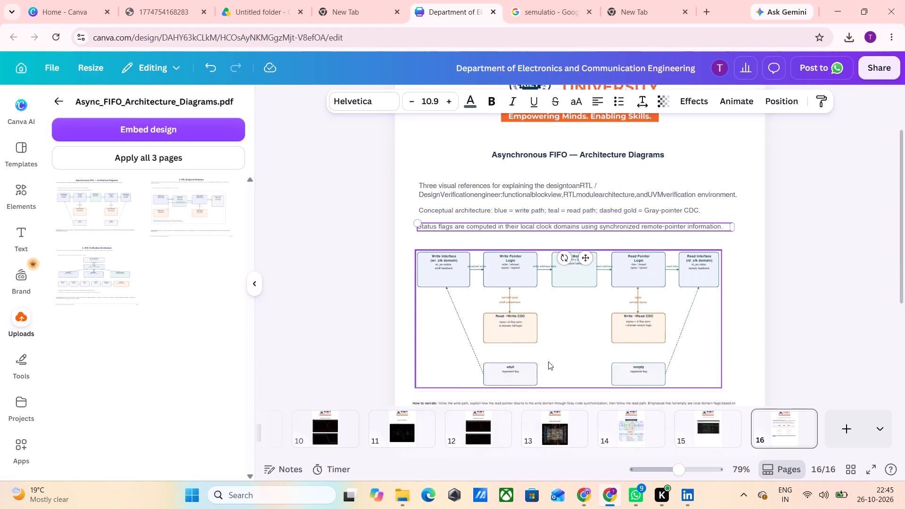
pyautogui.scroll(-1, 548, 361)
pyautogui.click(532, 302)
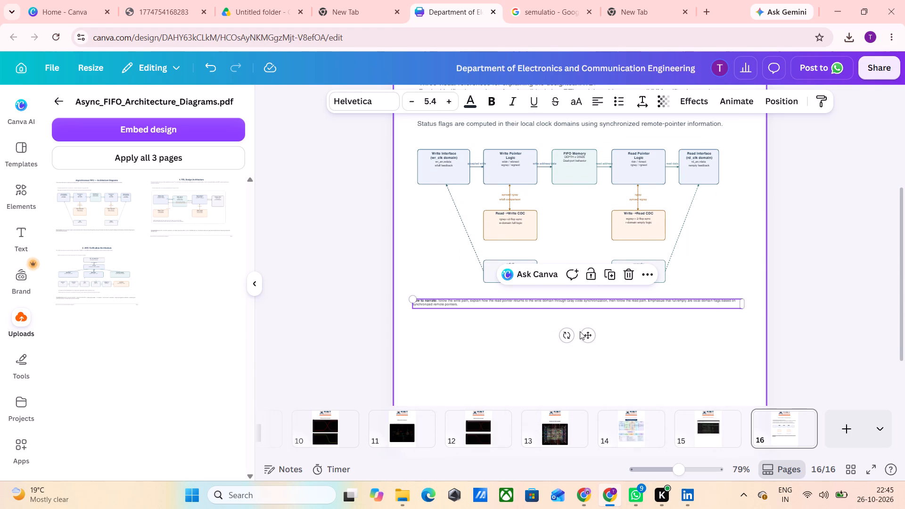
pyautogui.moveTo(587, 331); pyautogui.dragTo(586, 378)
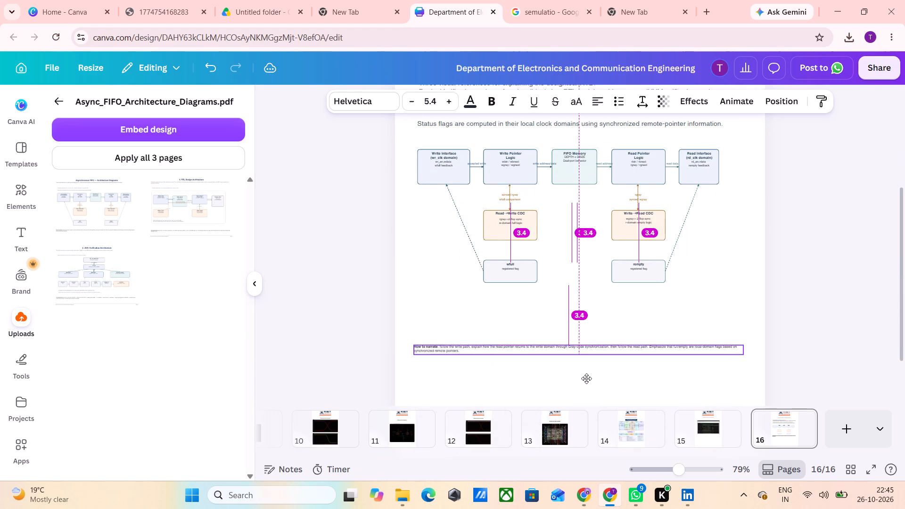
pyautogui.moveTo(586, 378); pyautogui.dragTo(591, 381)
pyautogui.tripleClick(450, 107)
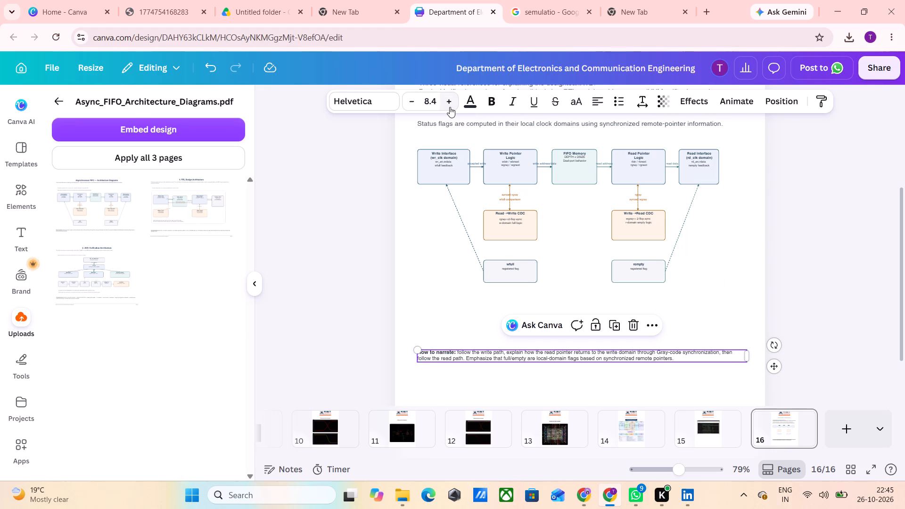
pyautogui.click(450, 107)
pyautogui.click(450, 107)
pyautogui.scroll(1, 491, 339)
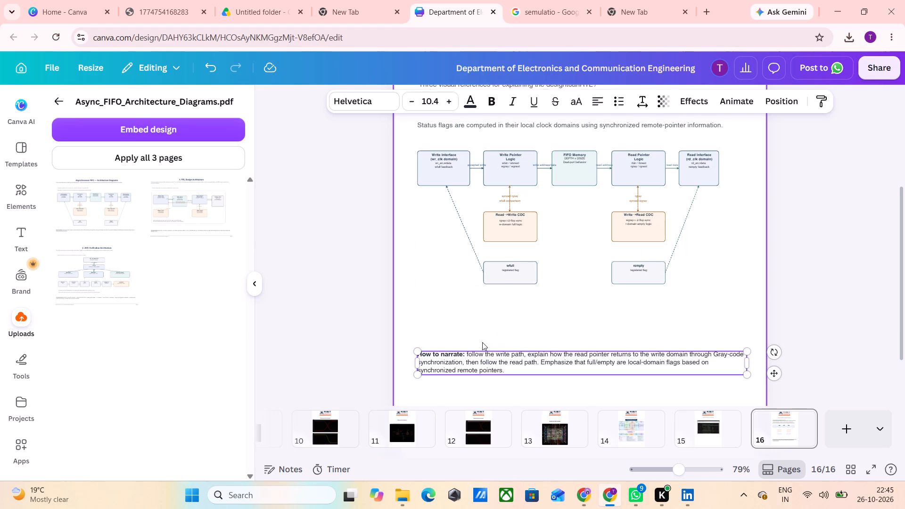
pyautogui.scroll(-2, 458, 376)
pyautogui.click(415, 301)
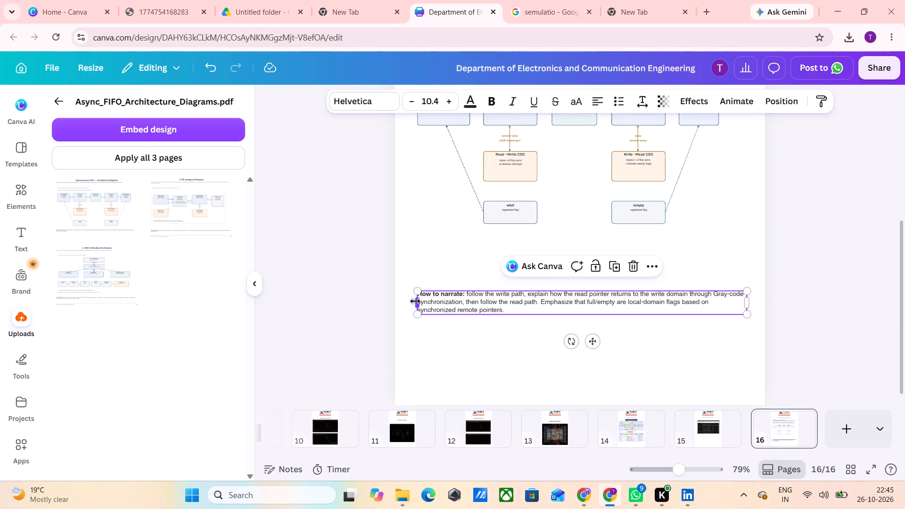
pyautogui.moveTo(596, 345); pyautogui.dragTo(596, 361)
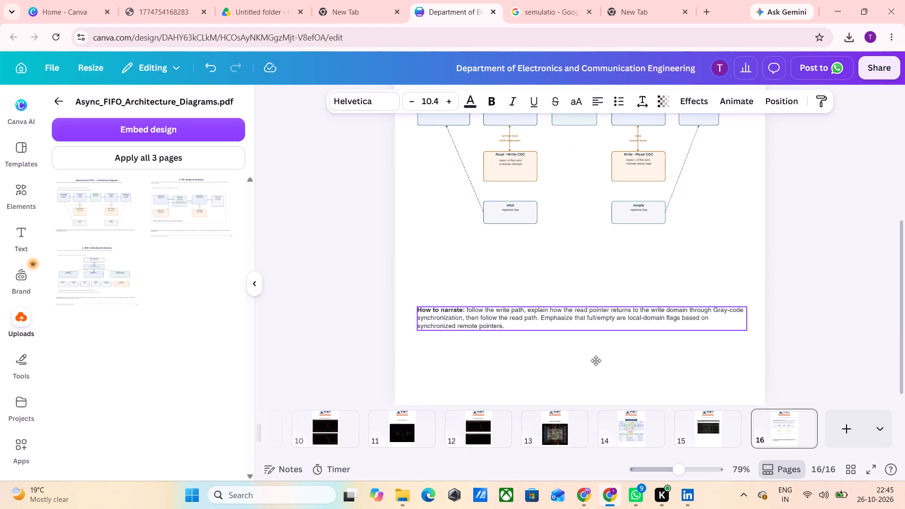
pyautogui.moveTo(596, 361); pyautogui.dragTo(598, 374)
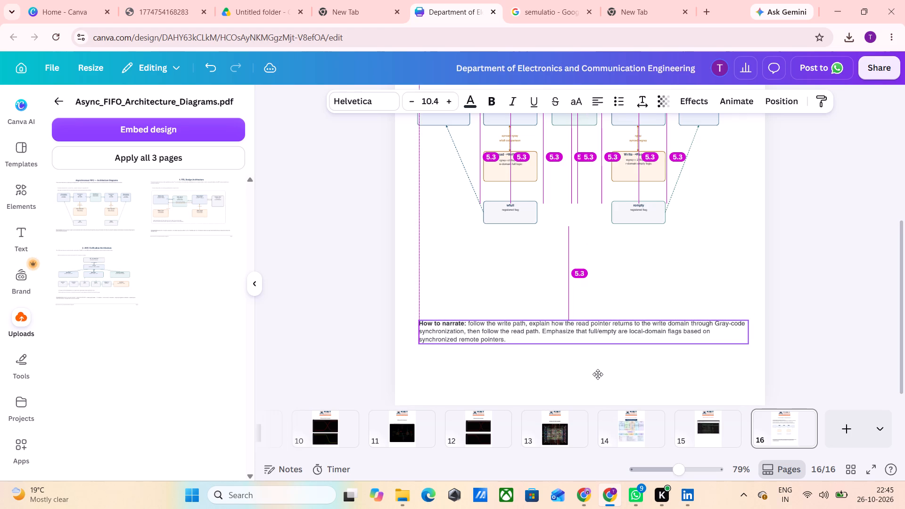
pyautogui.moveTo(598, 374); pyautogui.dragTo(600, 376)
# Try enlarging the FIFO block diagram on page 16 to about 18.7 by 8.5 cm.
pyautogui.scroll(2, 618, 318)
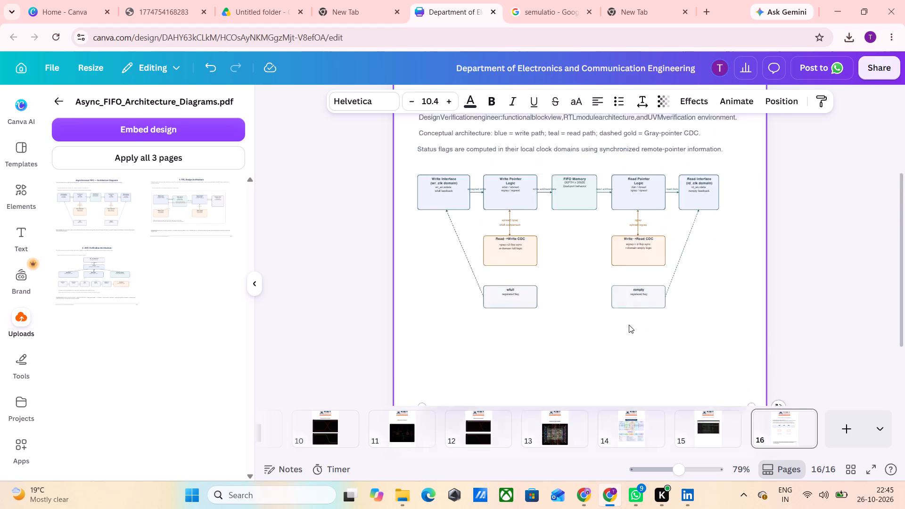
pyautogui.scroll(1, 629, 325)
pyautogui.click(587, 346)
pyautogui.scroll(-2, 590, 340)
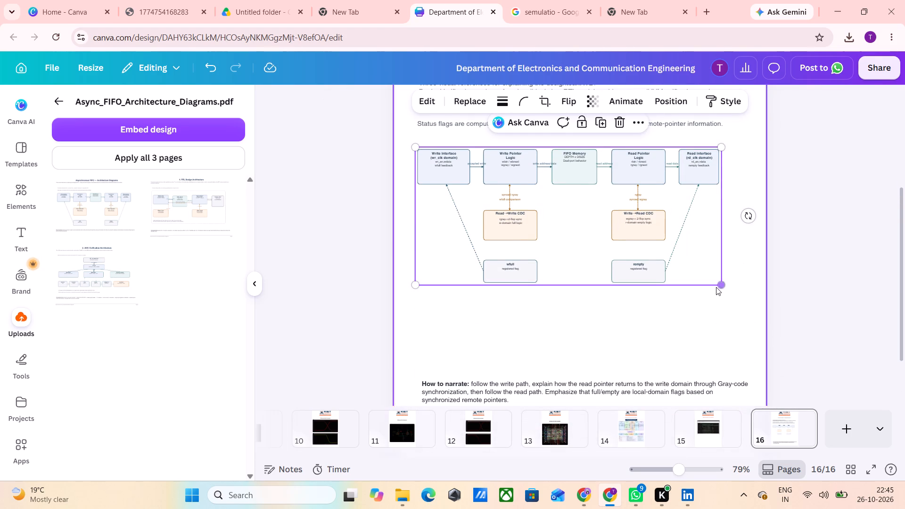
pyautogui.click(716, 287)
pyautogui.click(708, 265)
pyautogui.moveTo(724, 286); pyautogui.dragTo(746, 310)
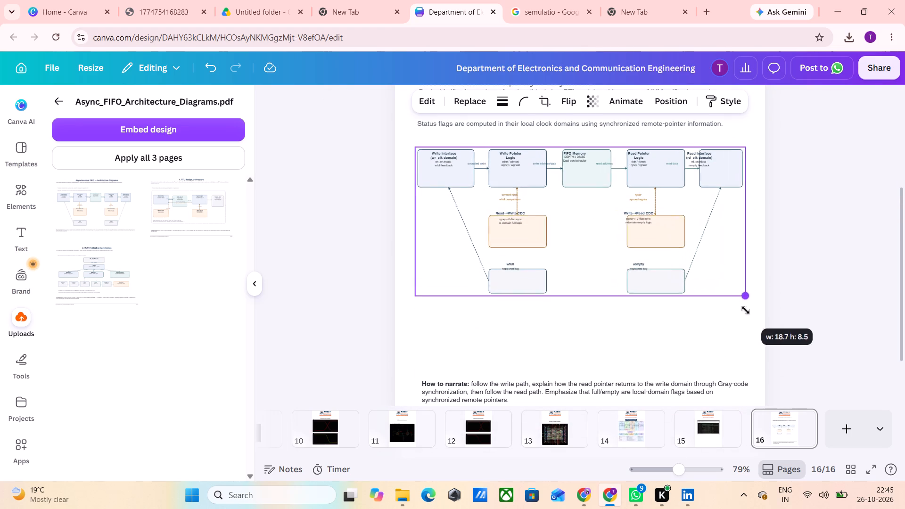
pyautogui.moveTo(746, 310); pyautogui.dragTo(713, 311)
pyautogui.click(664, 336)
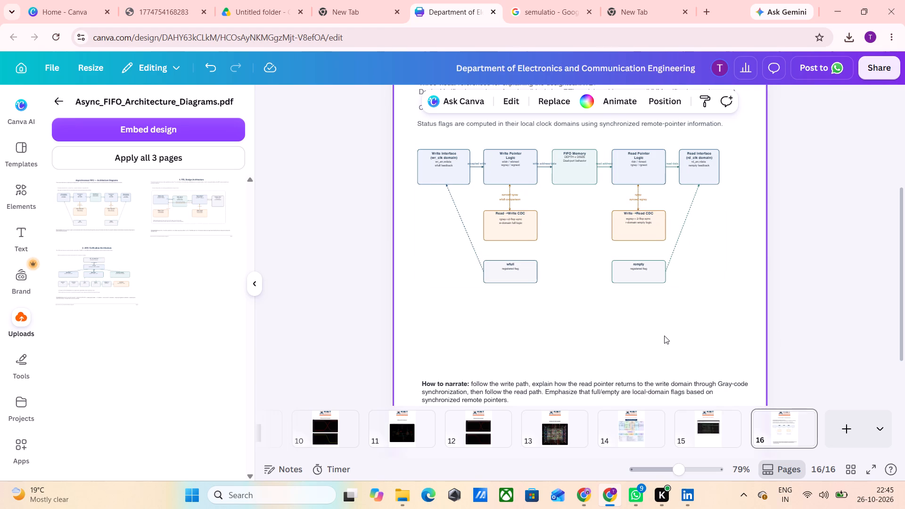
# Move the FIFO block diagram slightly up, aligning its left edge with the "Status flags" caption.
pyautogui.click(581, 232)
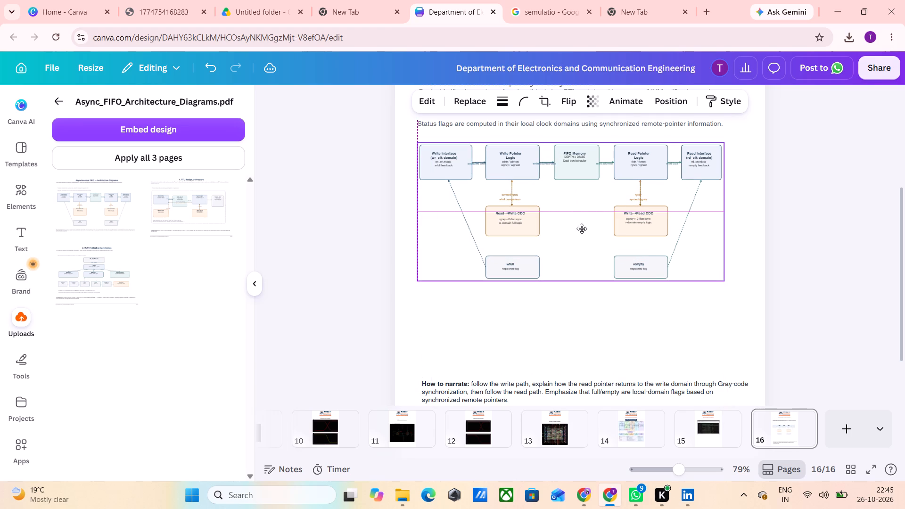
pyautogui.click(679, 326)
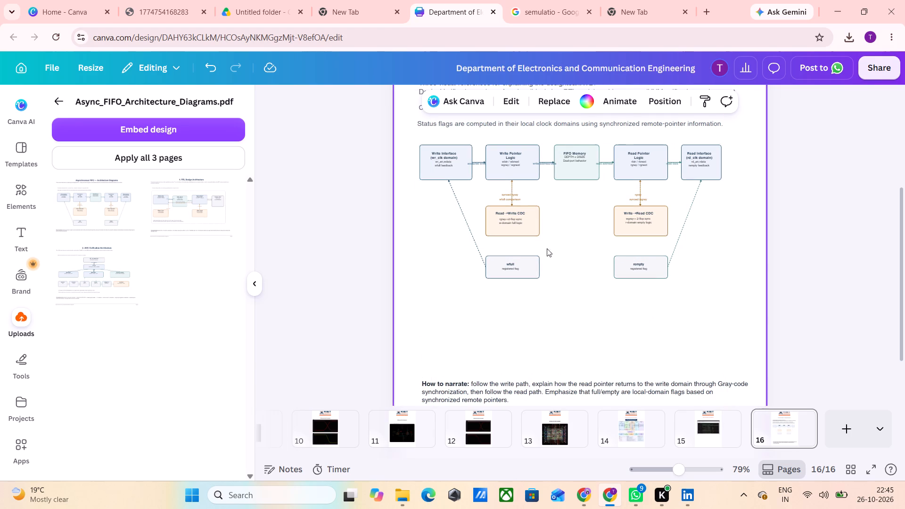
# Delete page 16 with the Asynchronous FIFO architecture diagram from the document.
pyautogui.scroll(-2, 486, 262)
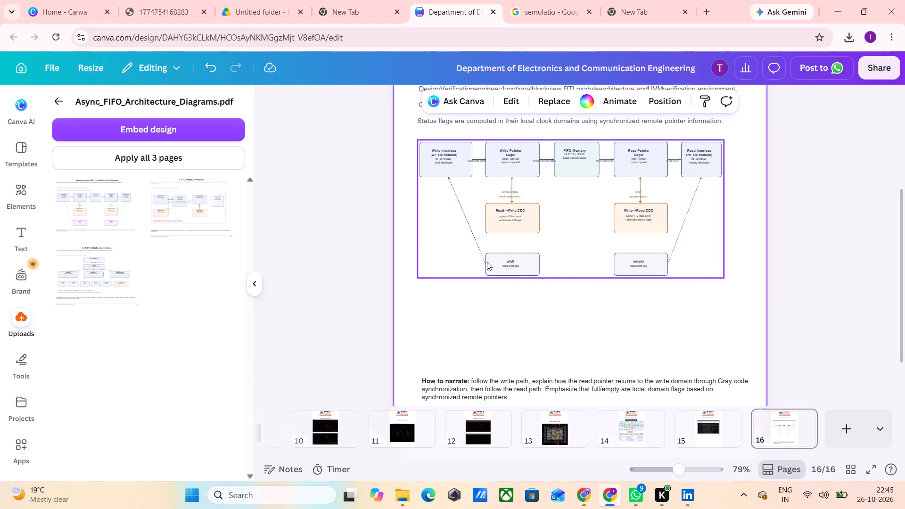
pyautogui.click(801, 421)
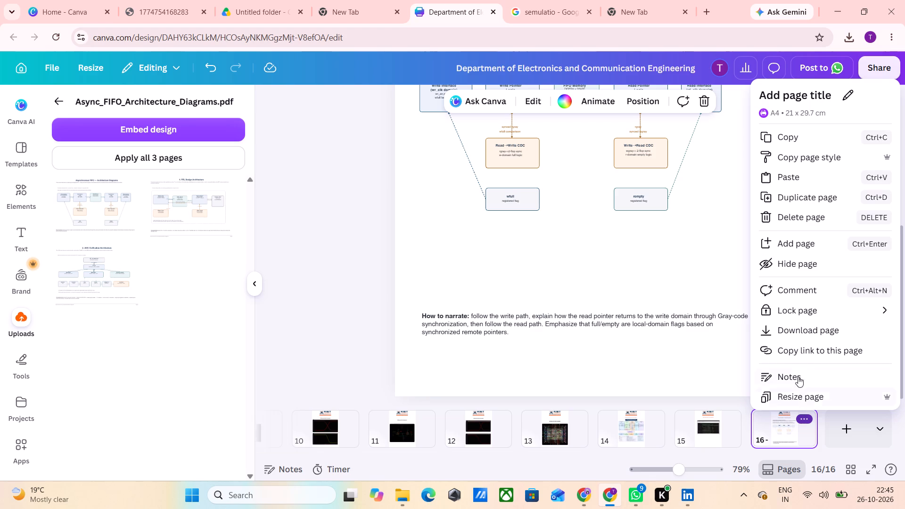
pyautogui.click(792, 215)
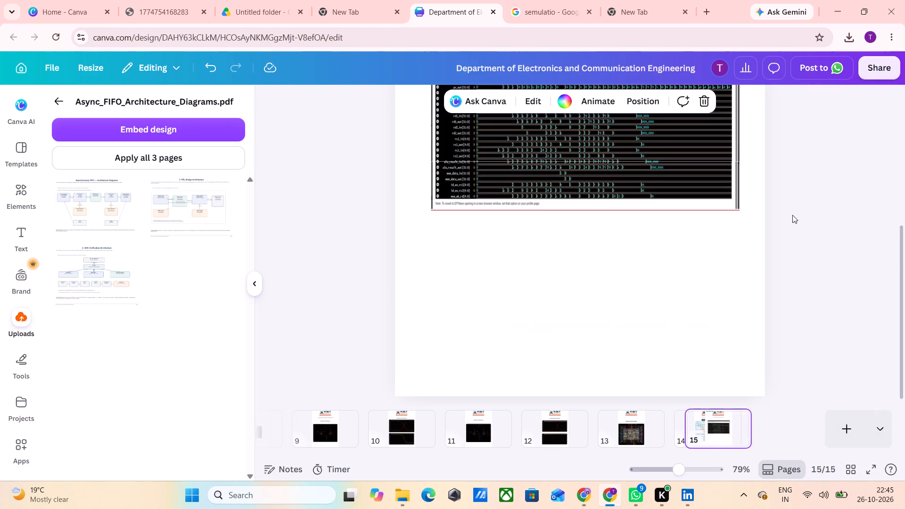
# Return to the top of page 15 and collapse the uploads side panel.
pyautogui.scroll(4, 790, 345)
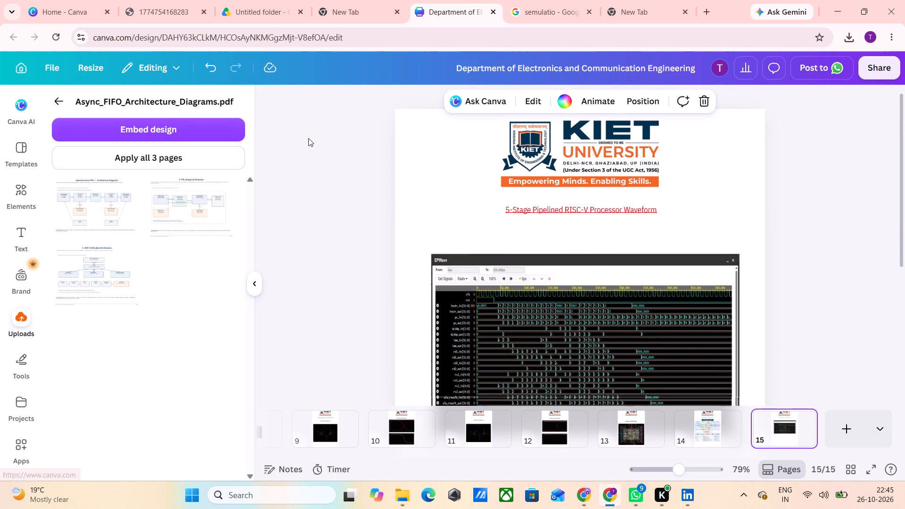
pyautogui.click(260, 283)
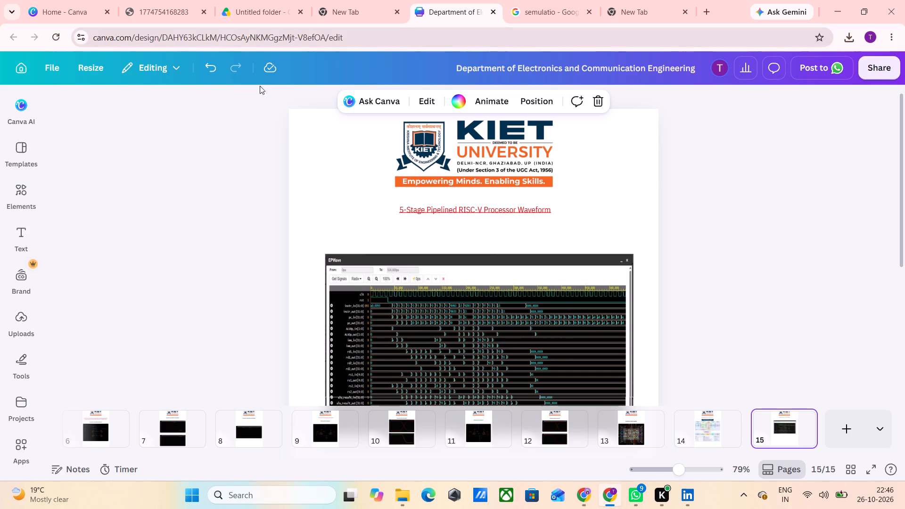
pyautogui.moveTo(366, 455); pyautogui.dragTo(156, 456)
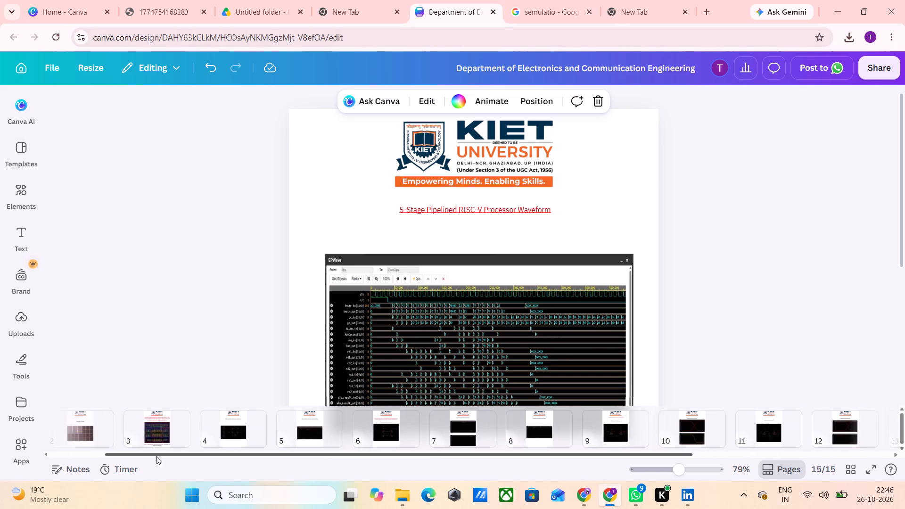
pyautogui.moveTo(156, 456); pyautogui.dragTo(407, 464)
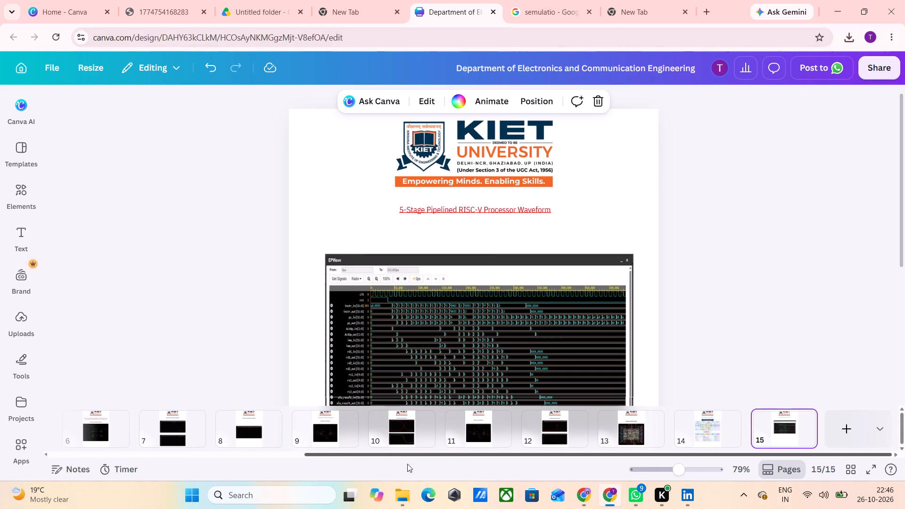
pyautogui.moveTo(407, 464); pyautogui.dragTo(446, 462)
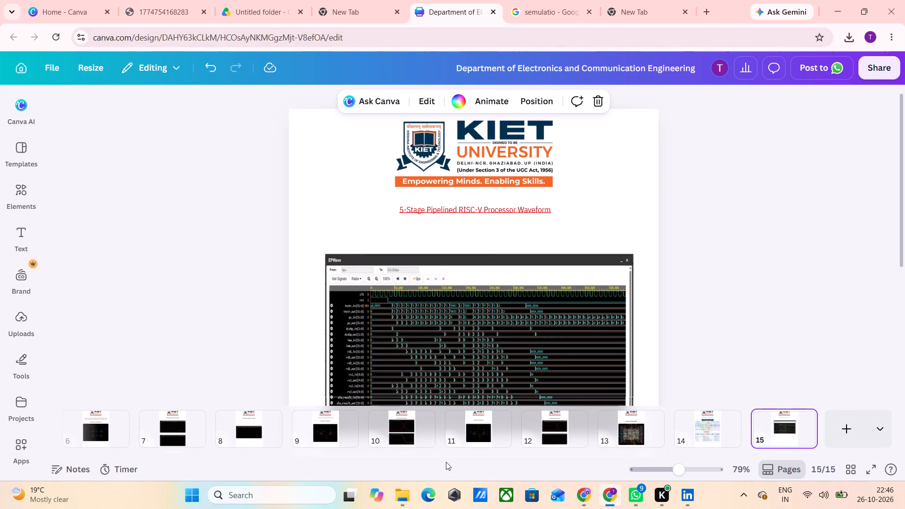
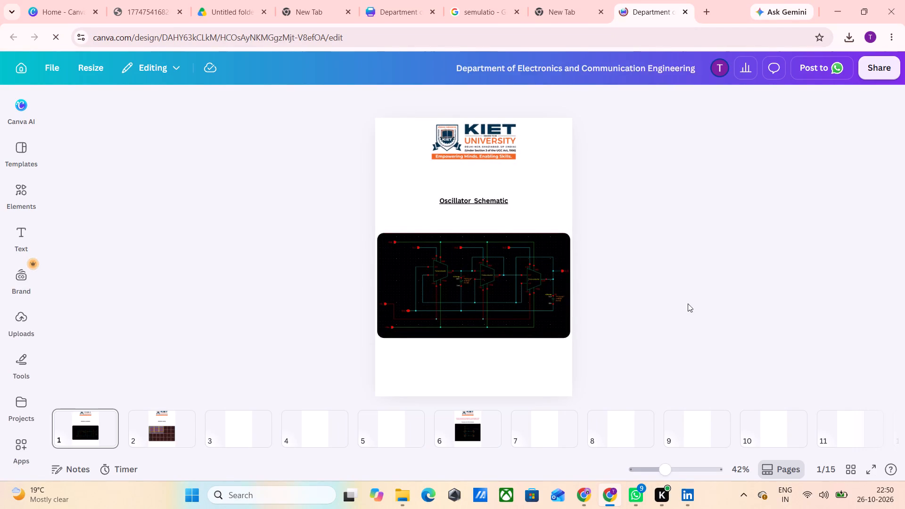
# Review pages 2 through 10 of the document, comparing their headings, captions and image layout.
pyautogui.click(165, 423)
pyautogui.click(231, 431)
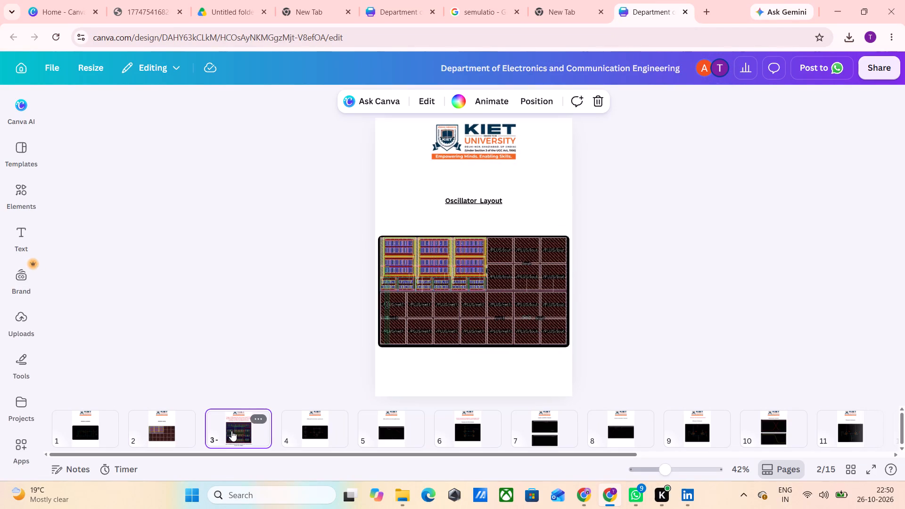
pyautogui.click(306, 437)
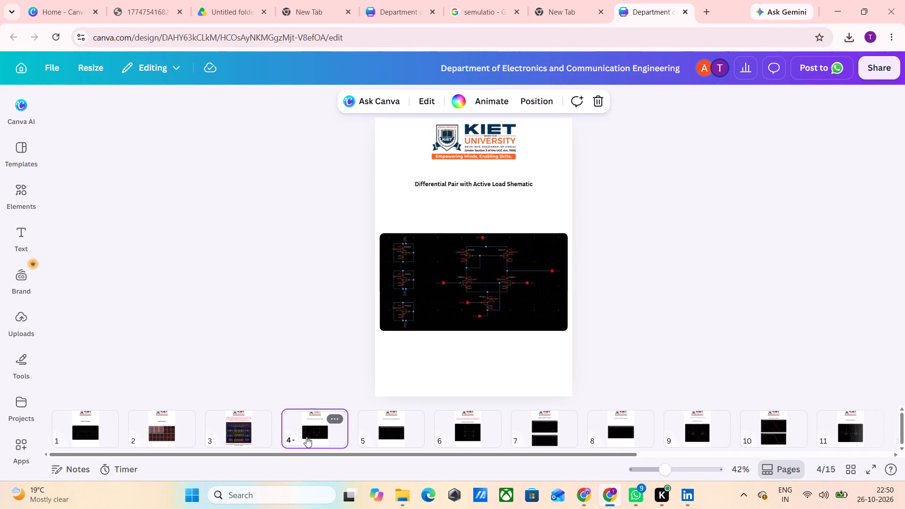
pyautogui.click(386, 437)
pyautogui.click(478, 434)
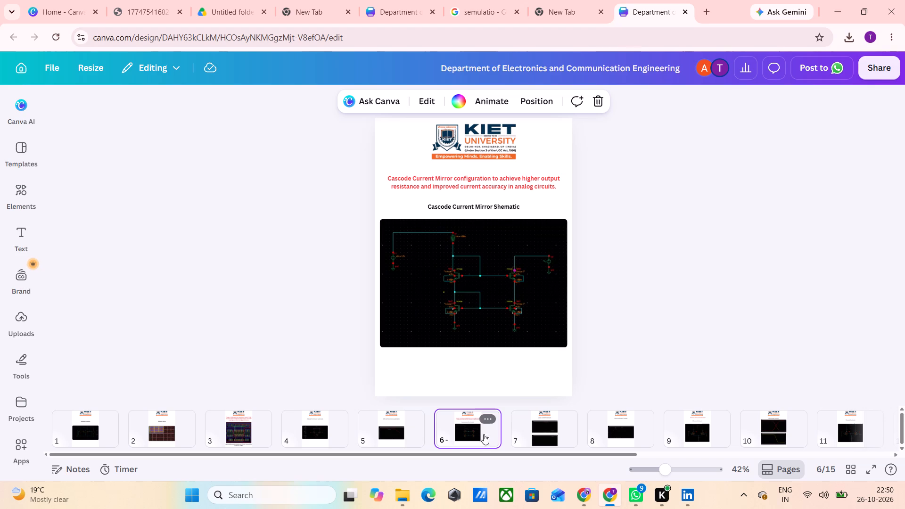
pyautogui.click(543, 432)
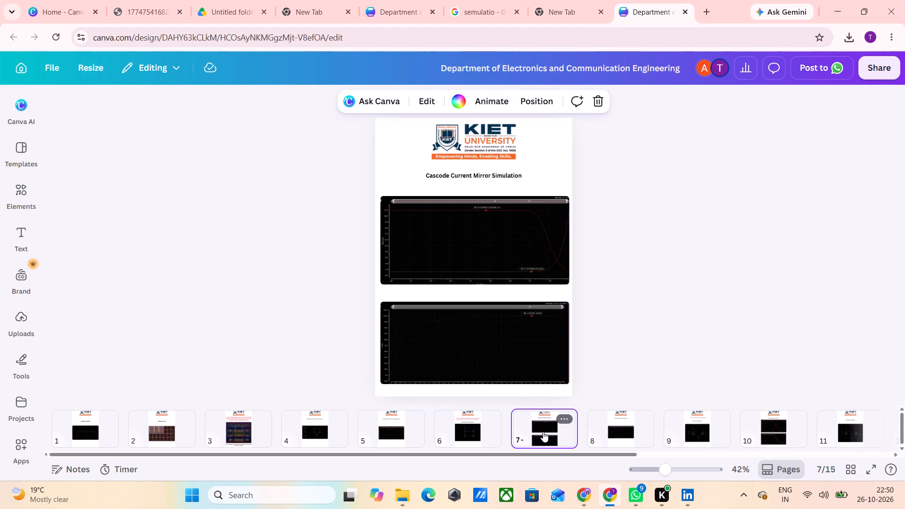
pyautogui.click(607, 427)
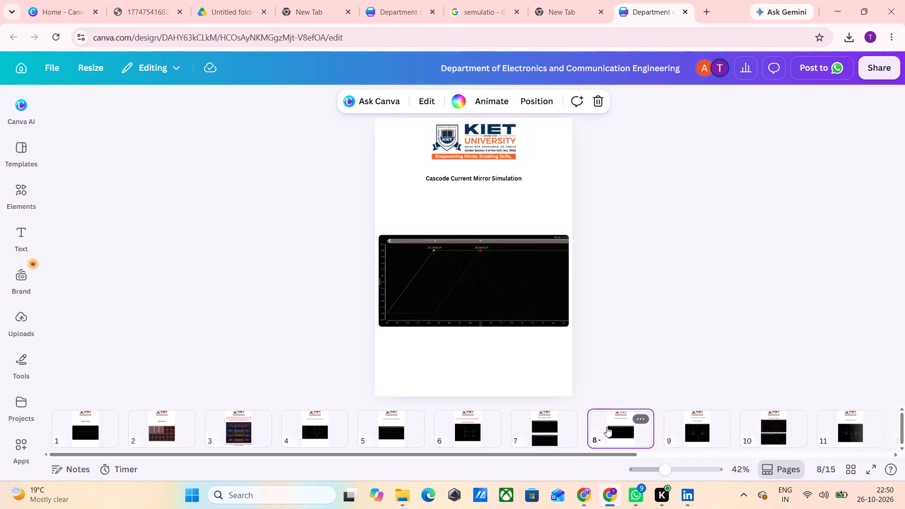
pyautogui.click(674, 427)
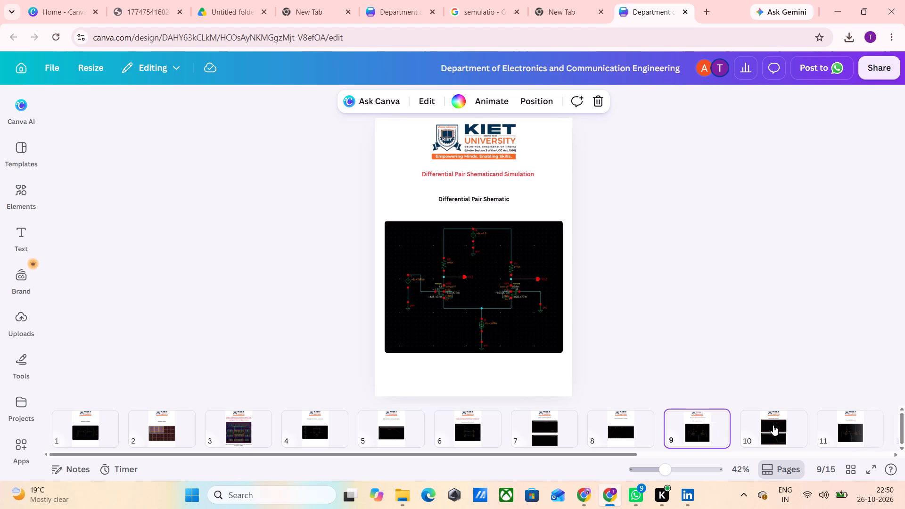
pyautogui.click(773, 425)
# Set page 6's red Cascode Current Mirror heading to font size 22, matching the red heading on page 3.
pyautogui.click(236, 422)
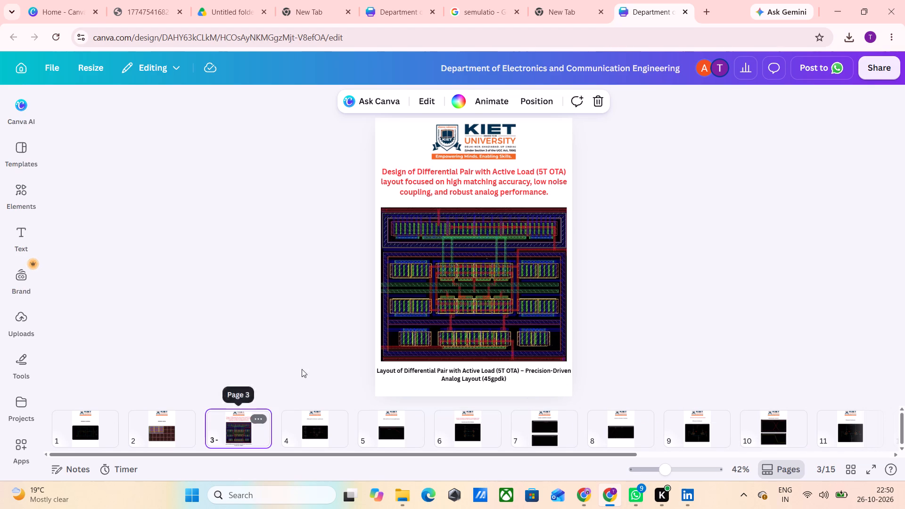
pyautogui.click(440, 180)
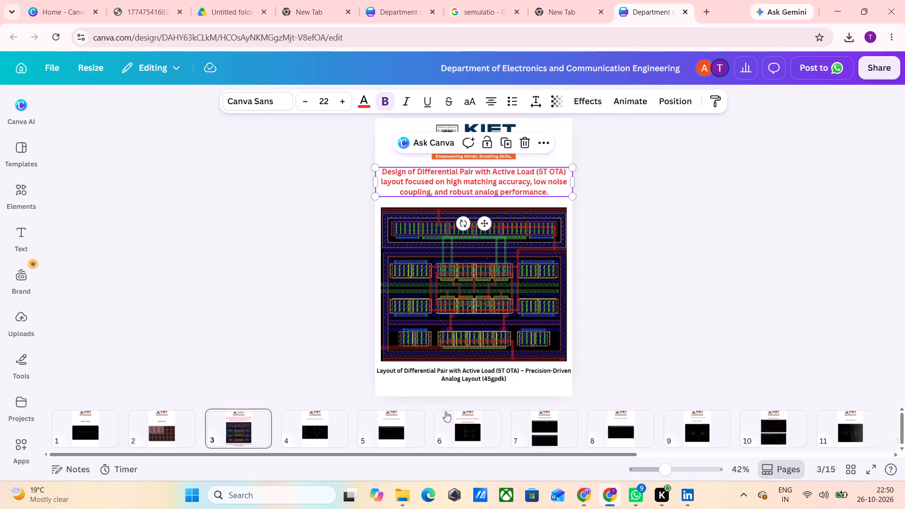
pyautogui.click(473, 421)
pyautogui.click(453, 188)
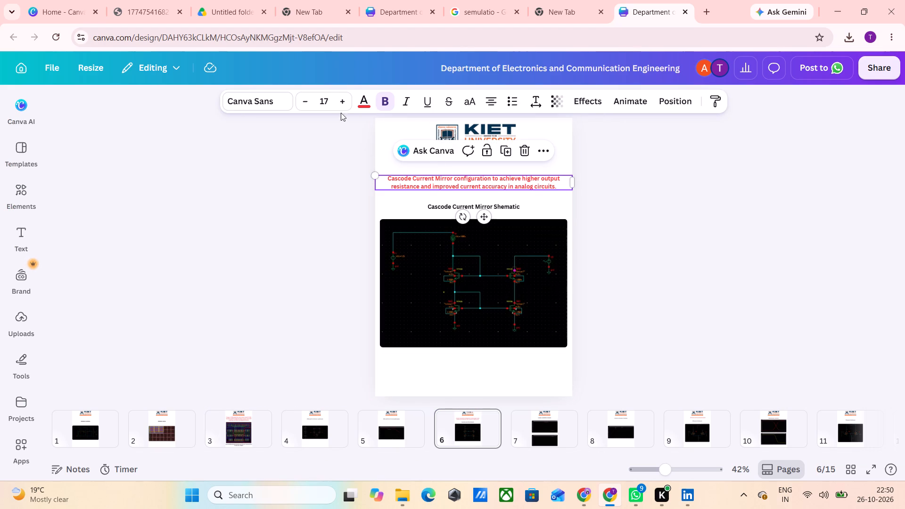
pyautogui.tripleClick(338, 100)
pyautogui.click(338, 100)
pyautogui.click(338, 100)
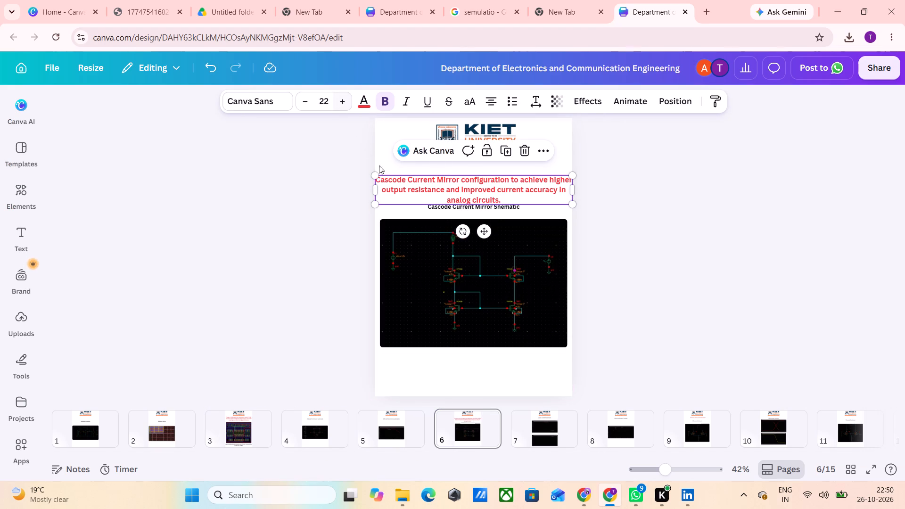
# Move the "Cascode Current Mirror Shematic" caption on page 6 slightly down, away from the enlarged heading.
pyautogui.click(446, 208)
pyautogui.press('Down')
pyautogui.press('Down')
pyautogui.press('Down')
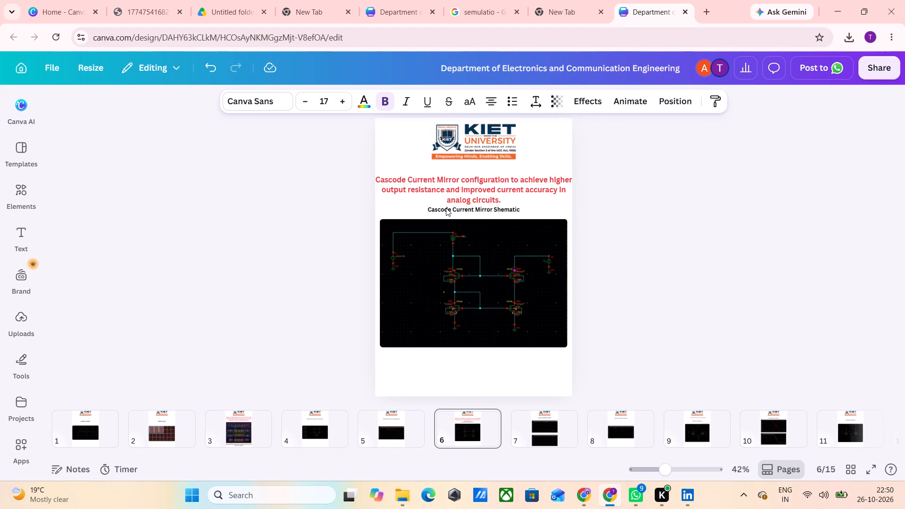
pyautogui.press('Down')
pyautogui.press('Down')
# Move the cascode current mirror schematic image on page 6 down to leave a gap beneath its caption.
pyautogui.click(479, 264)
pyautogui.press('Down')
pyautogui.press('Down')
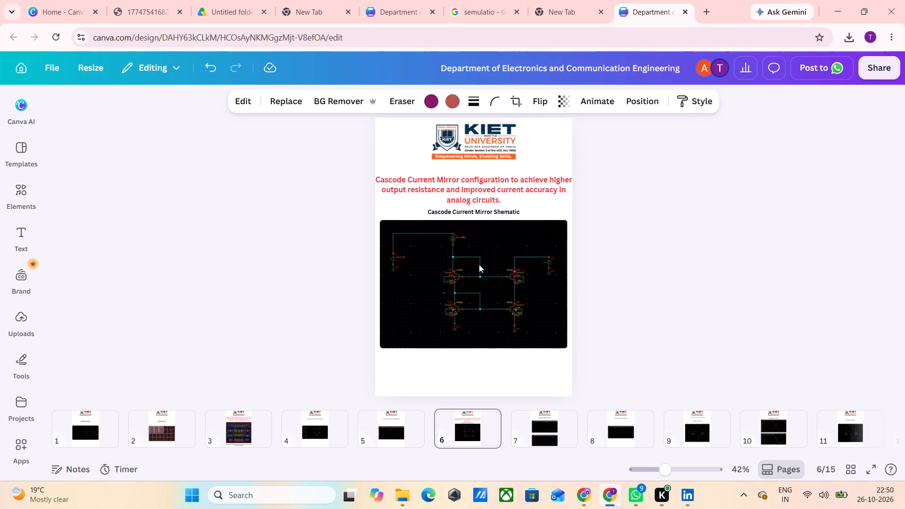
pyautogui.press('Down')
pyautogui.press('Down')
pyautogui.press('Down')
pyautogui.press('Down')
pyautogui.press('Down')
pyautogui.press('Down')
pyautogui.press('Down')
pyautogui.press('Down')
pyautogui.press('Down')
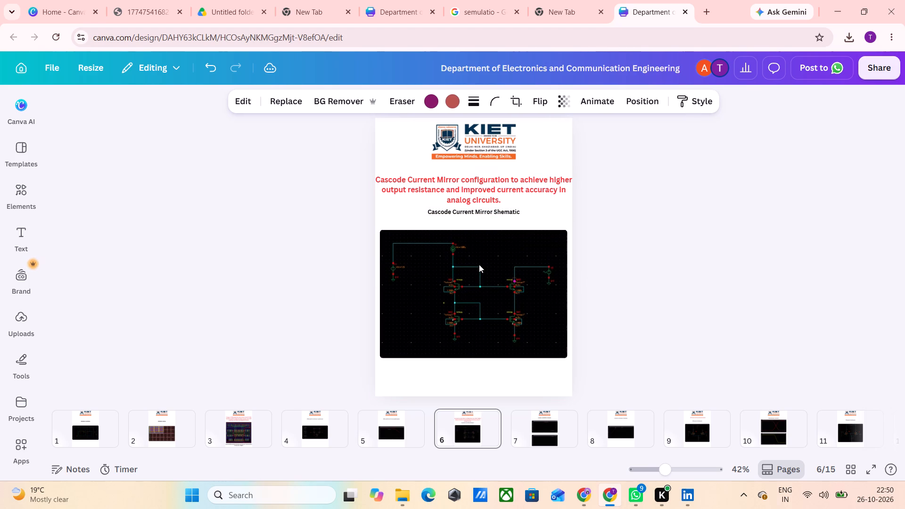
# Lower the "Cascode Current Mirror Shematic" caption until it sits midway between the red heading and the schematic image.
pyautogui.click(517, 221)
pyautogui.click(502, 208)
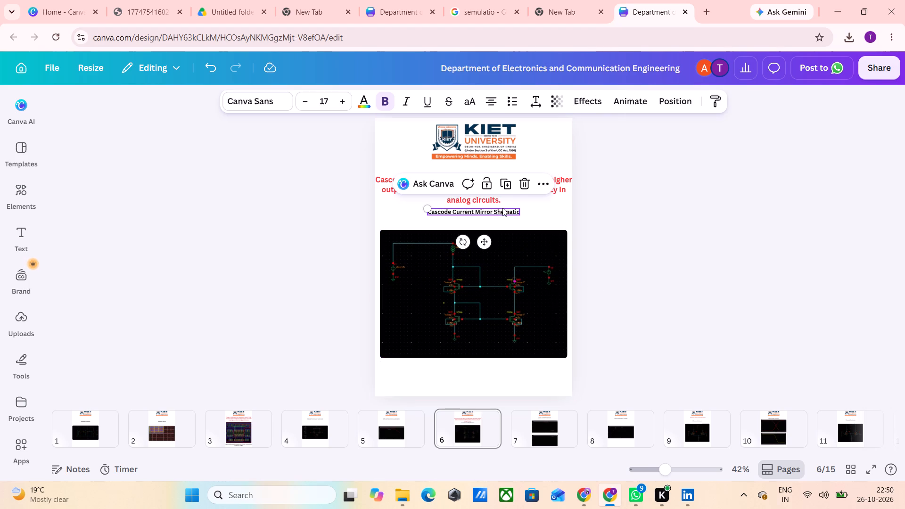
pyautogui.press('Down')
pyautogui.press('Down')
pyautogui.press('Down')
pyautogui.press('Down')
pyautogui.press('Down')
pyautogui.press('Down')
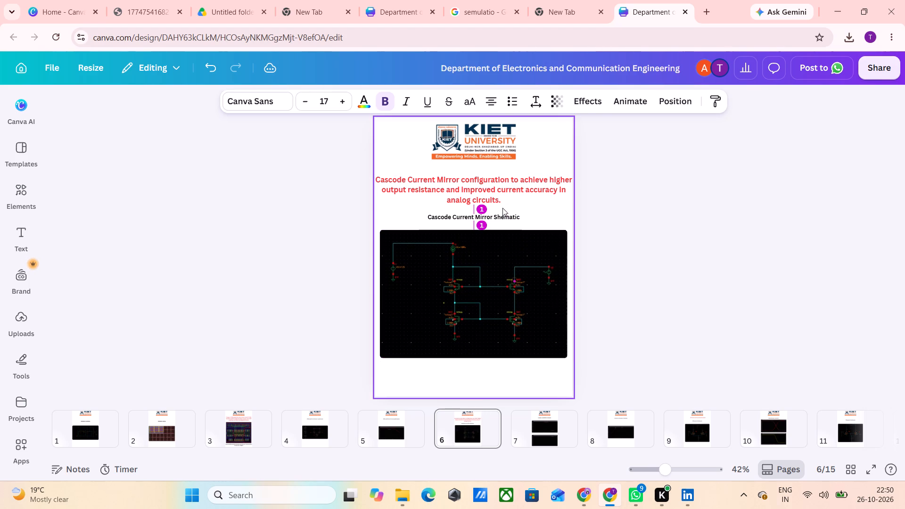
# Nudge the page 6 schematic image and its caption slightly further down, keeping the caption evenly spaced below the heading.
pyautogui.click(506, 285)
pyautogui.press('Down')
pyautogui.press('Down')
pyautogui.press('Down')
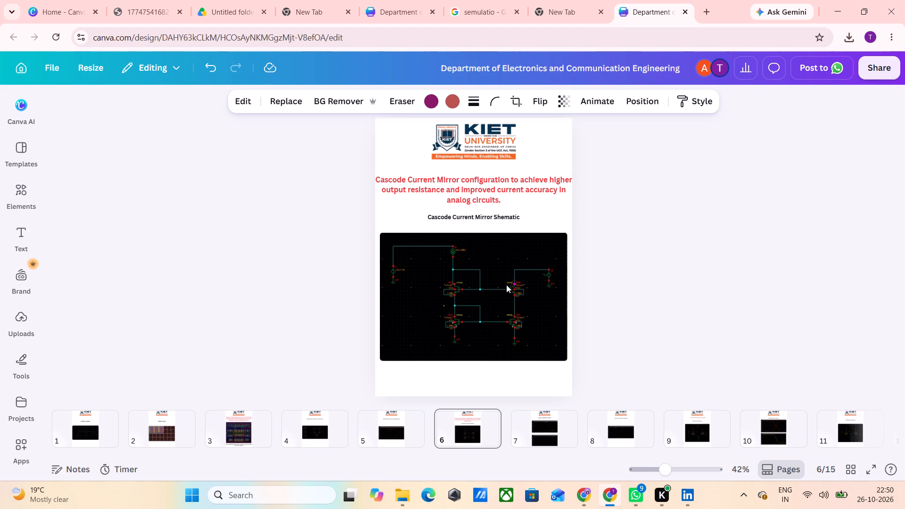
pyautogui.click(509, 219)
pyautogui.press('Down')
pyautogui.press('Down')
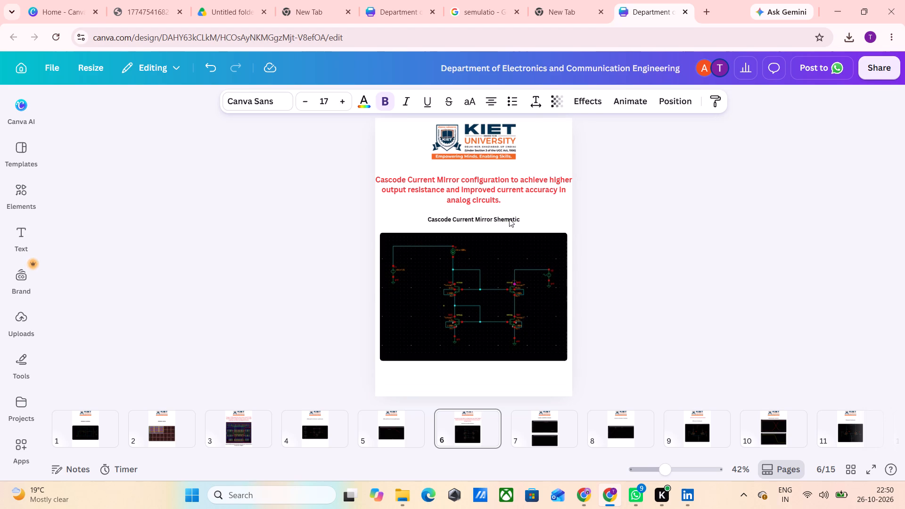
# Return to page 3 with the Differential Pair with Active Load layout.
pyautogui.click(241, 421)
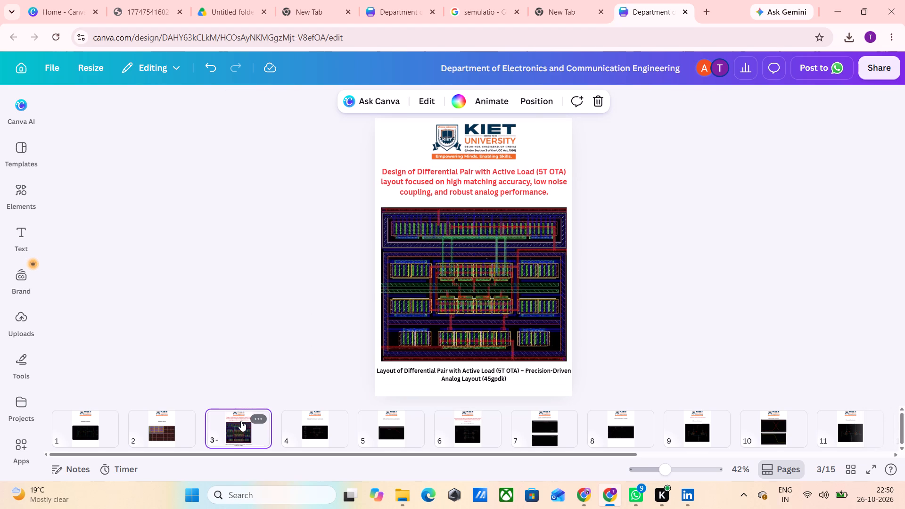